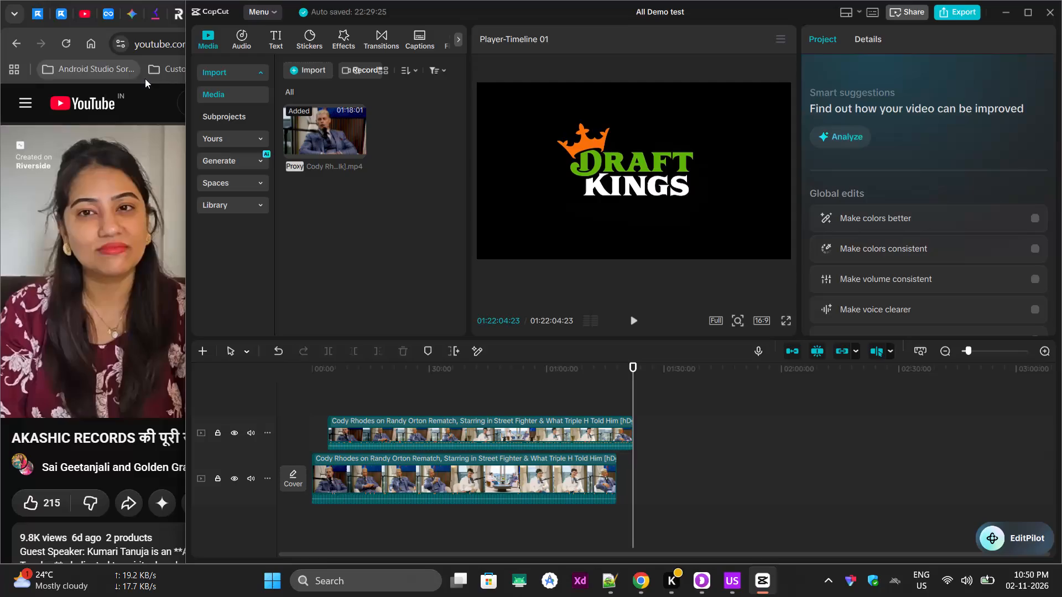
Switch back to the CapCut window and maximize it over the full screen.
click(140, 82)
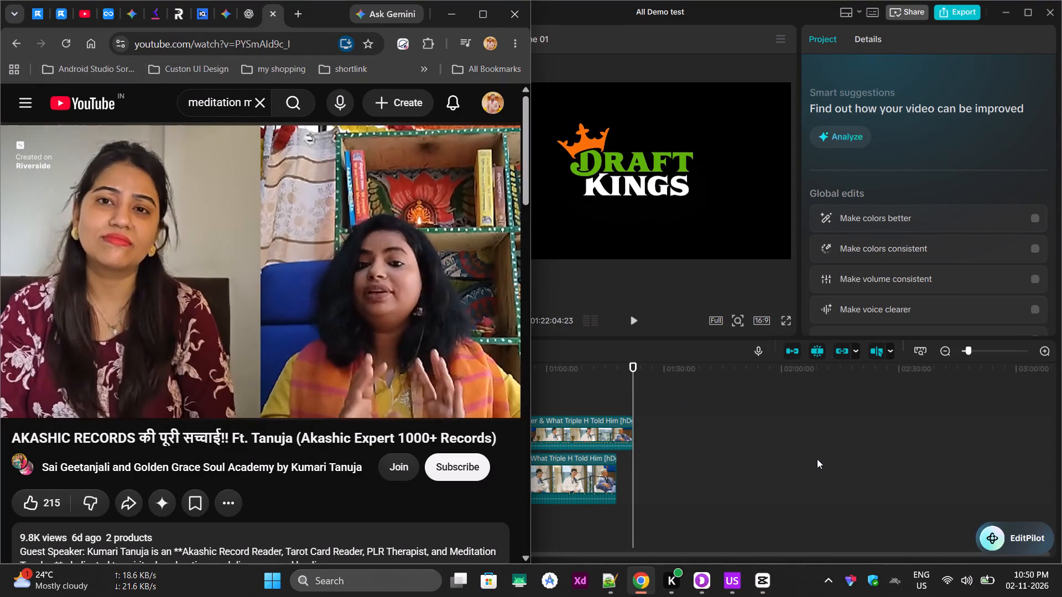
click(815, 460)
drag(551, 13, 733, 36)
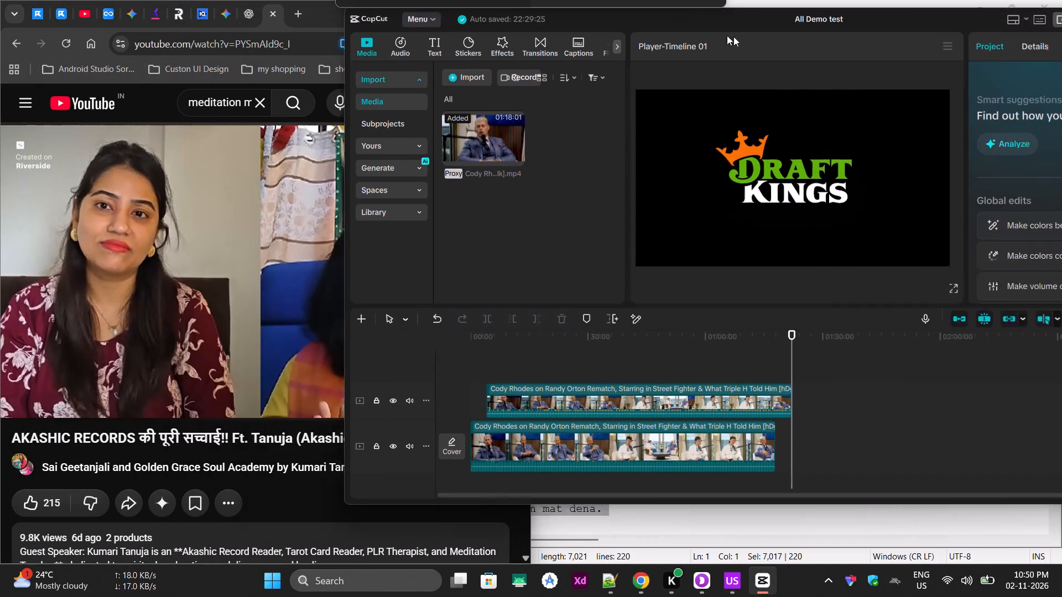
drag(733, 36, 822, 40)
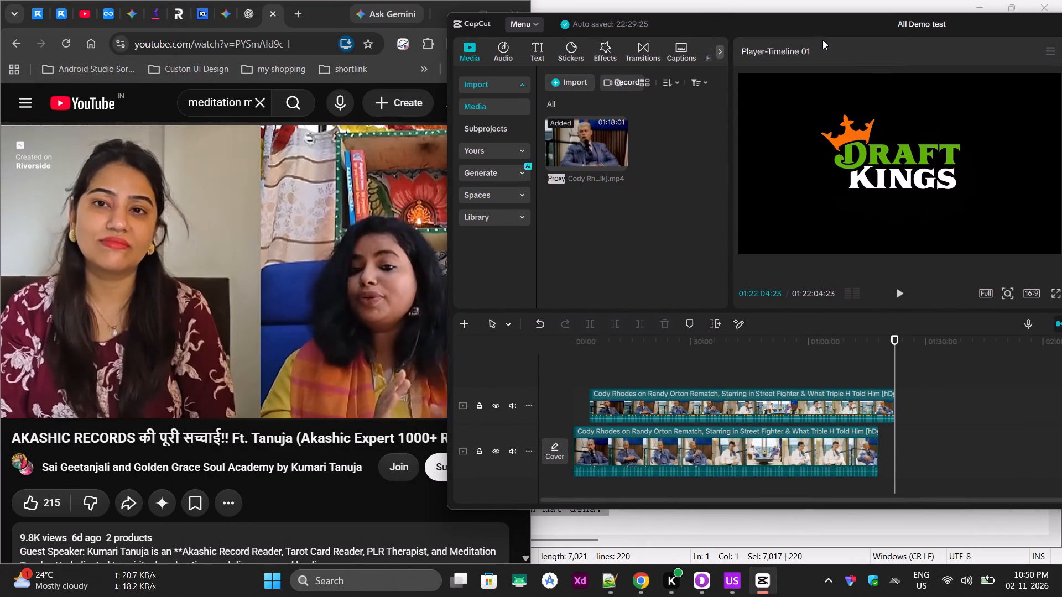
drag(800, 28, 783, 0)
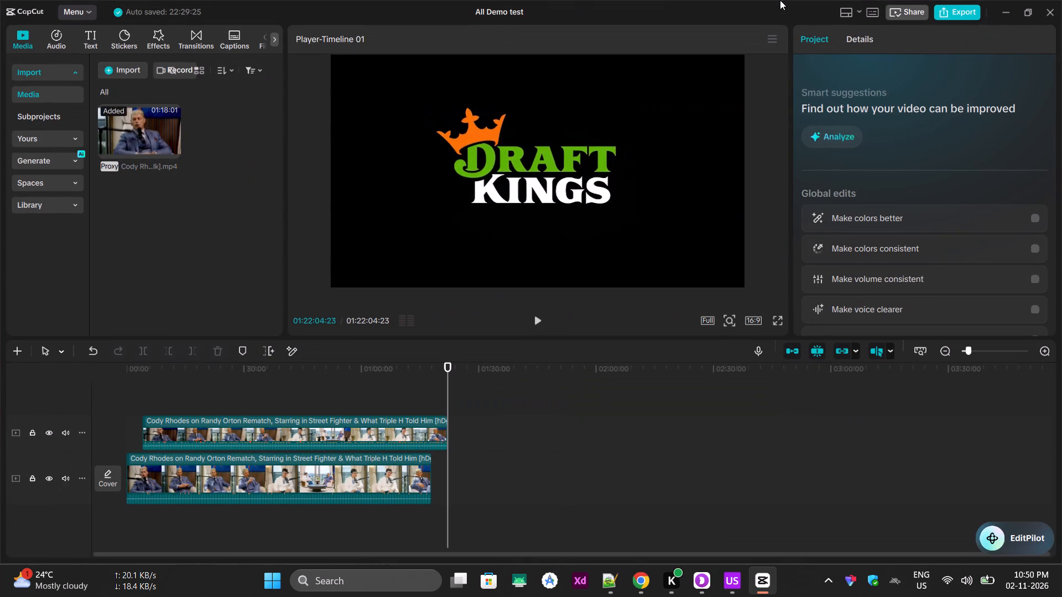
Add another copy of the Cody Rhodes video on a new top track and align it to the timeline start.
drag(125, 126, 249, 370)
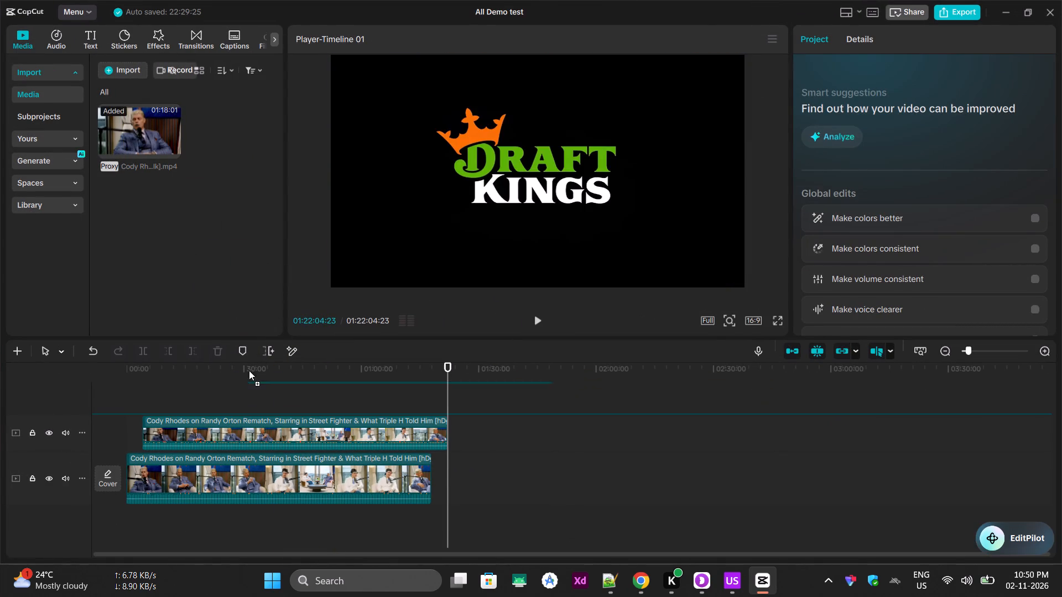
drag(249, 370, 251, 384)
drag(362, 431, 248, 433)
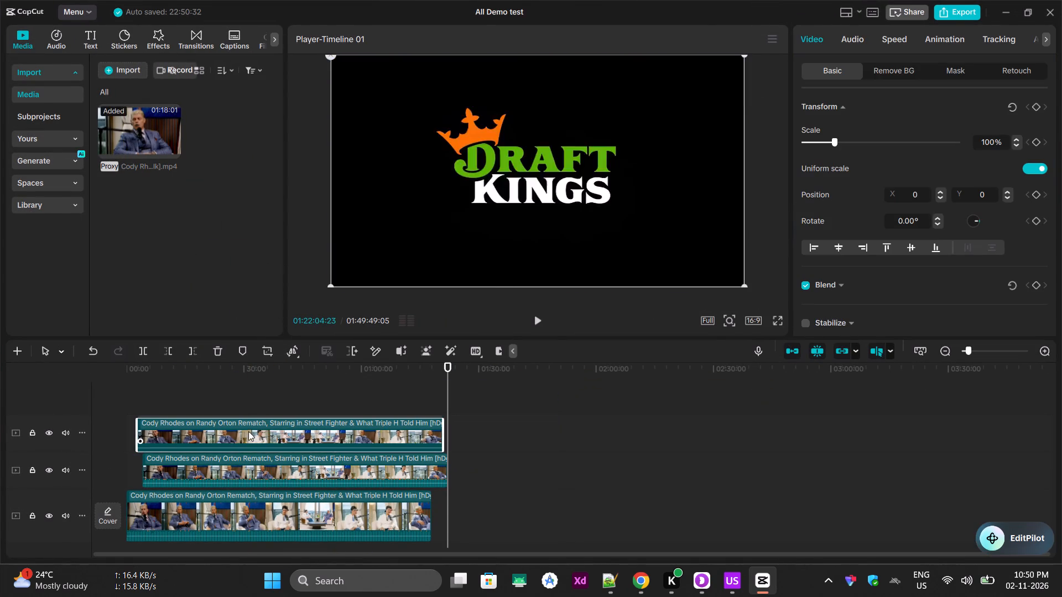
drag(249, 432, 223, 432)
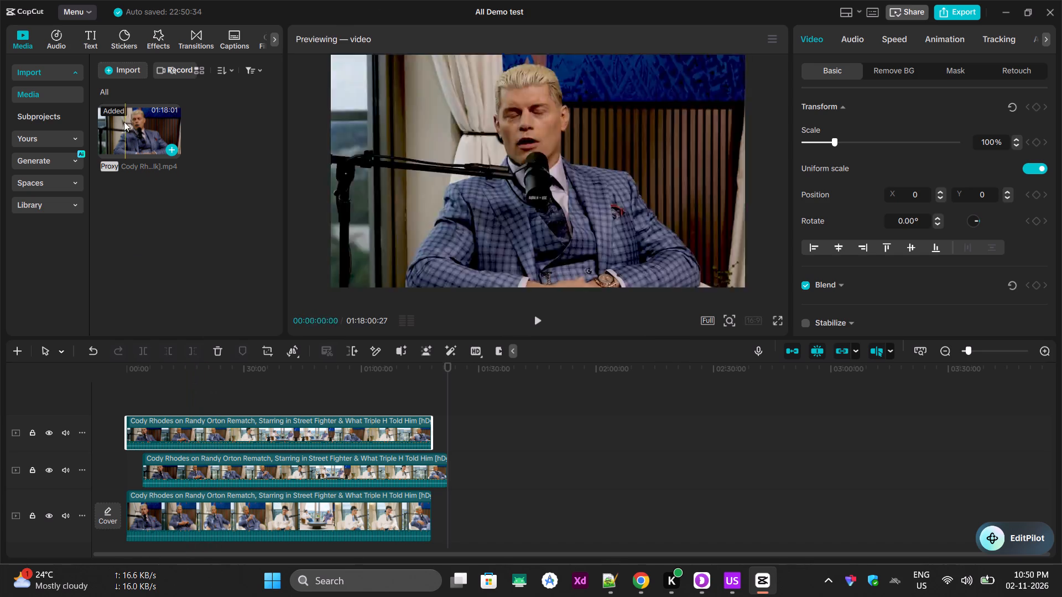
Add two more copies of the Cody Rhodes video on new tracks above the others, each starting at the timeline start.
drag(128, 129, 118, 398)
drag(126, 134, 170, 231)
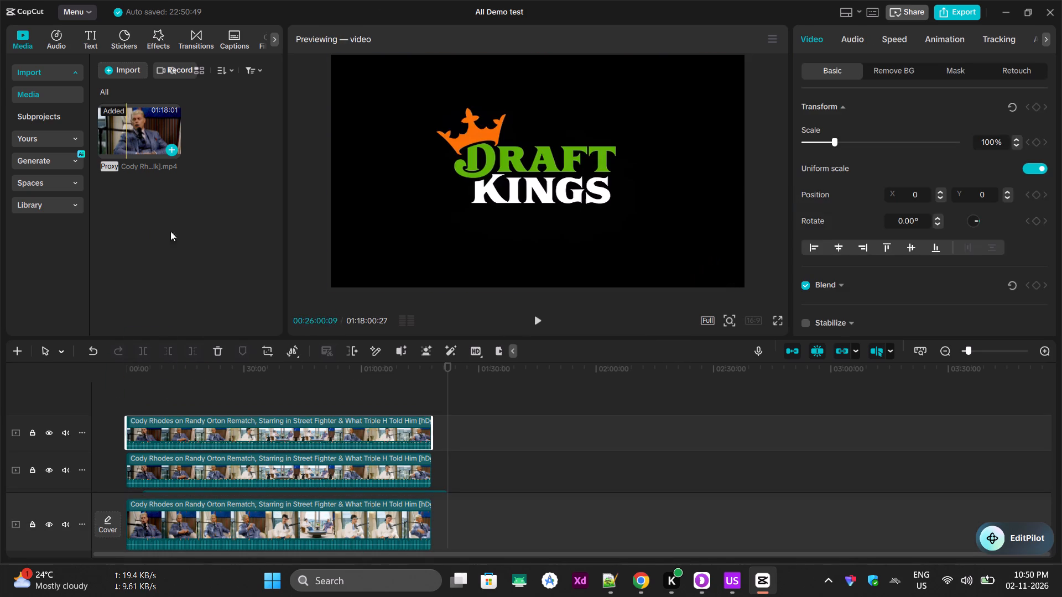
drag(170, 231, 110, 399)
Move the offset overlay clip directly above the main track so it begins at the timeline start.
scroll(228, 389, down, 5)
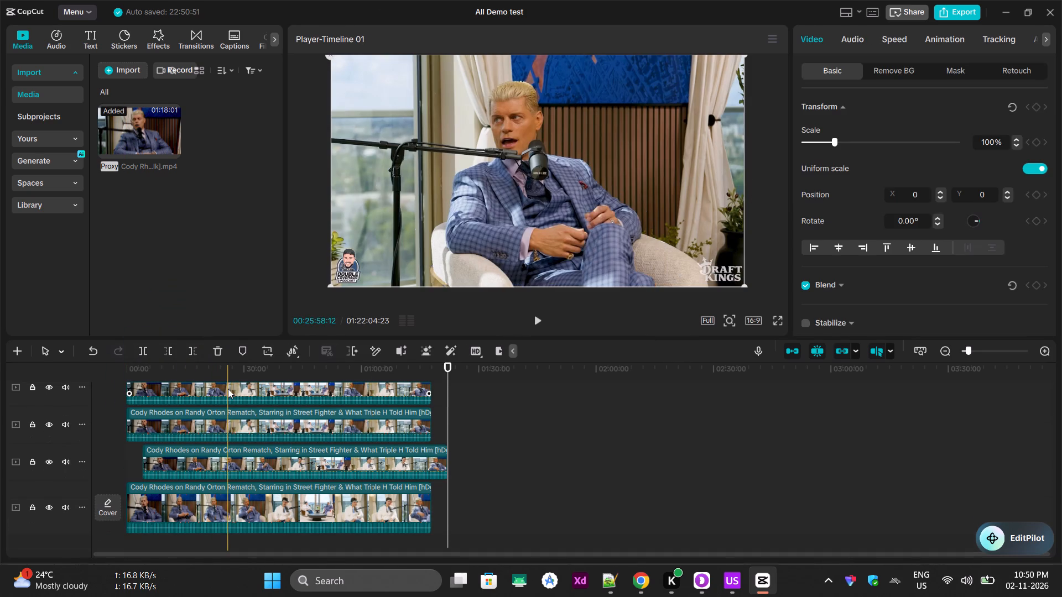
drag(199, 462, 139, 449)
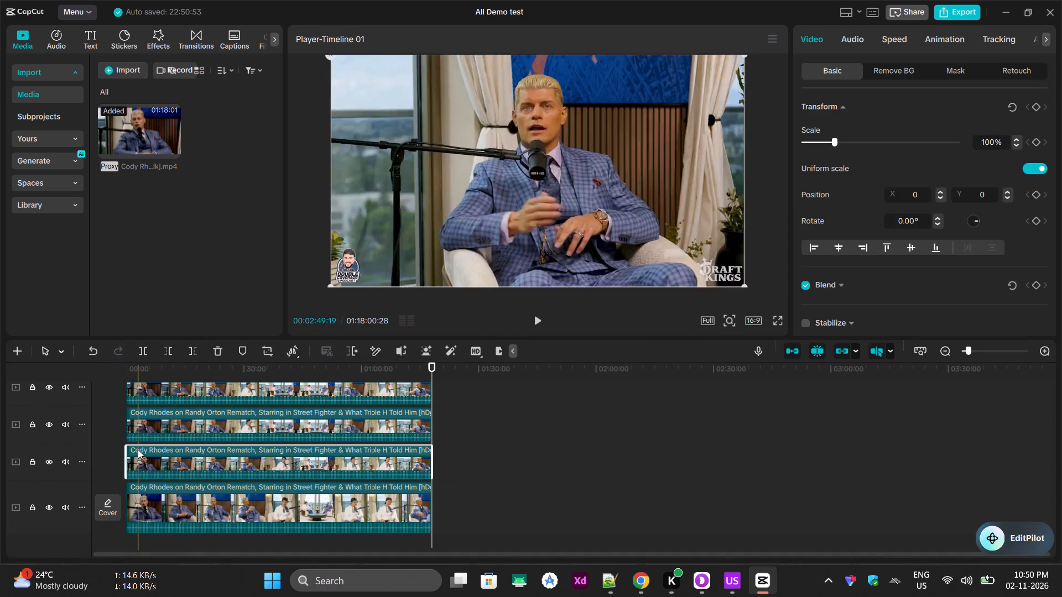
Place the playhead at 00:08:05:16.
click(158, 369)
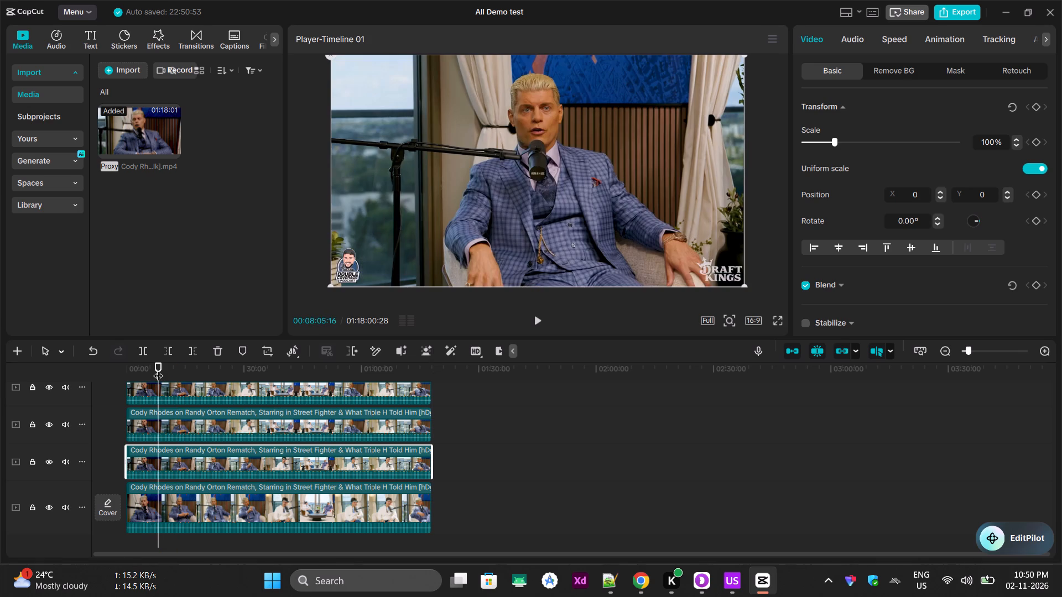
Stack three more copies of the Cody Rhodes video on new top tracks, all beginning at the timeline start.
scroll(155, 429, up, 4)
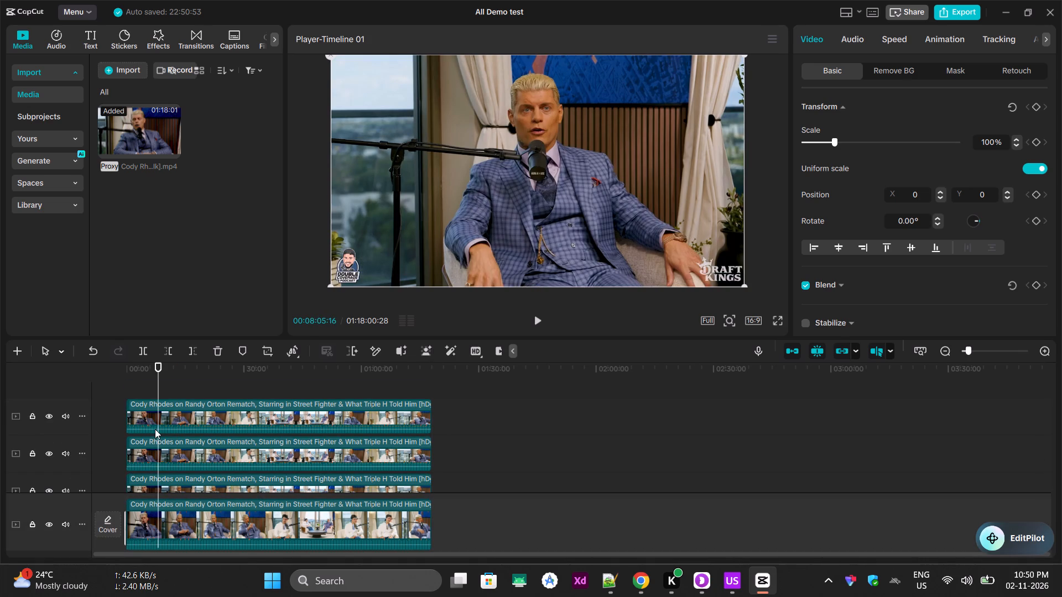
scroll(157, 426, up, 5)
drag(132, 121, 102, 420)
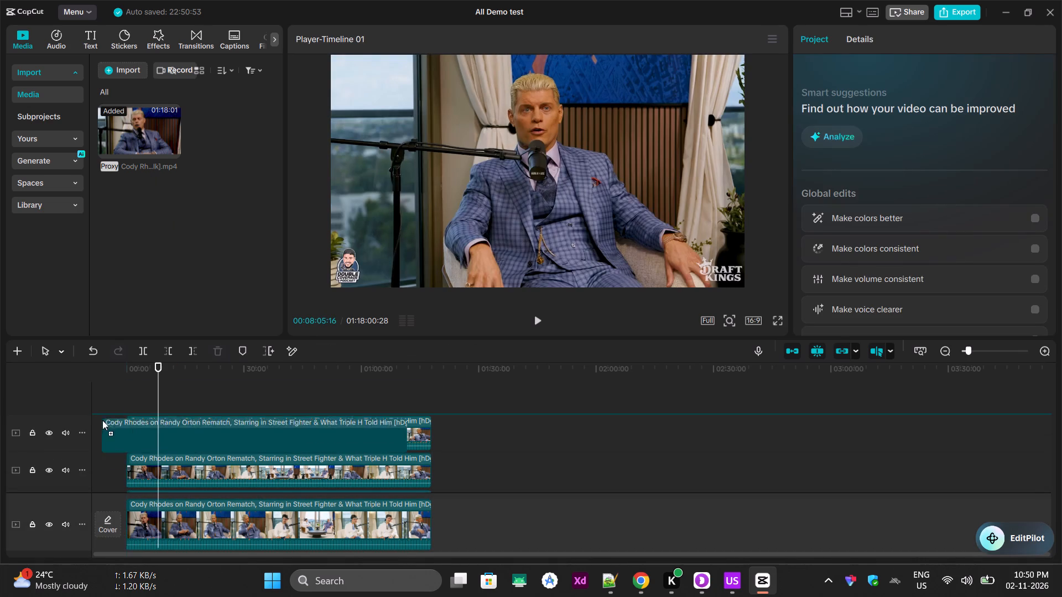
drag(102, 420, 103, 376)
drag(135, 130, 96, 376)
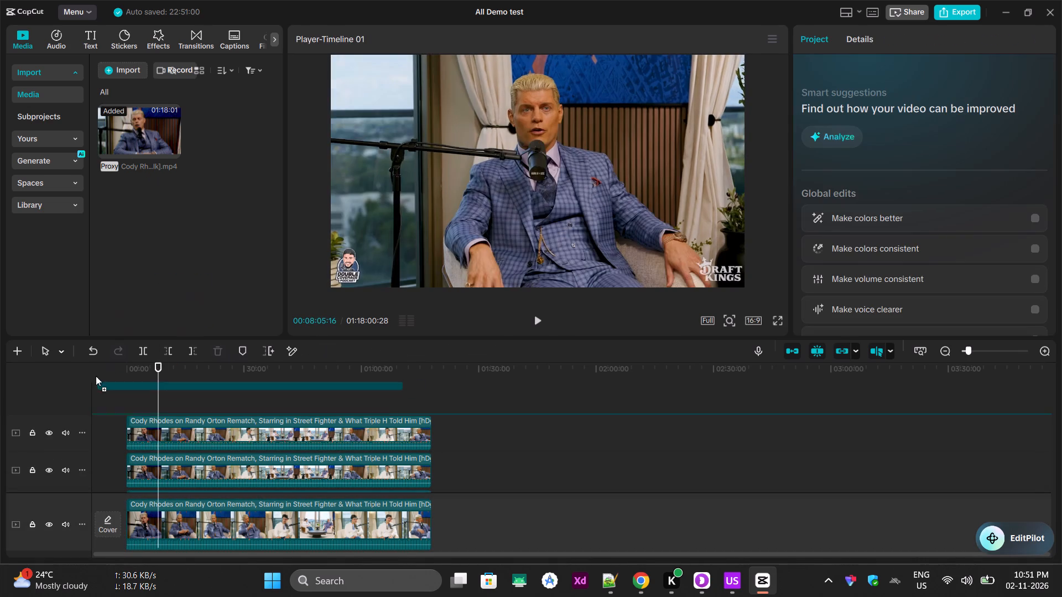
drag(96, 376, 90, 399)
drag(135, 139, 95, 376)
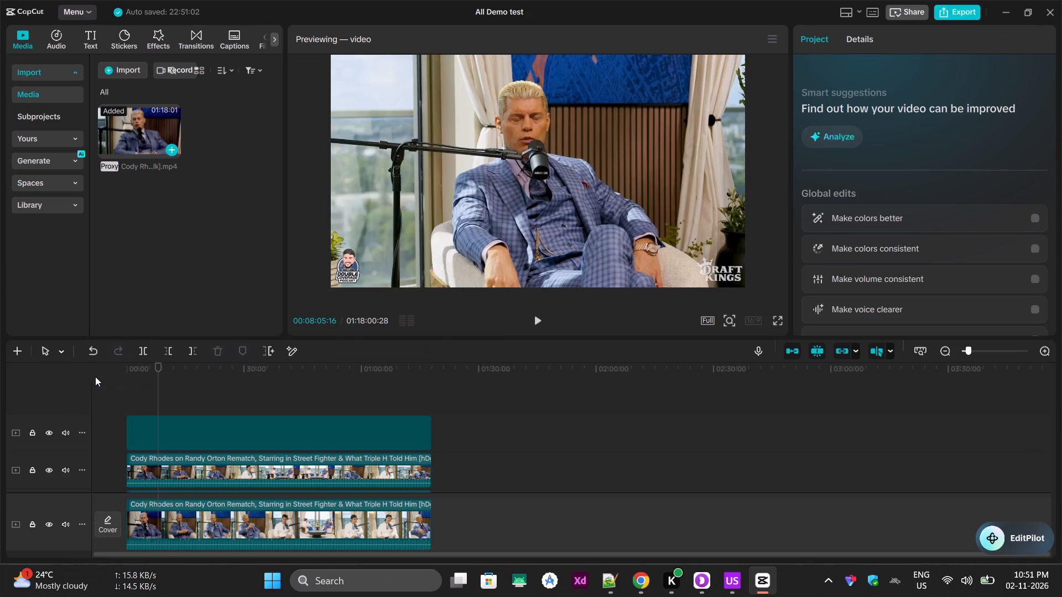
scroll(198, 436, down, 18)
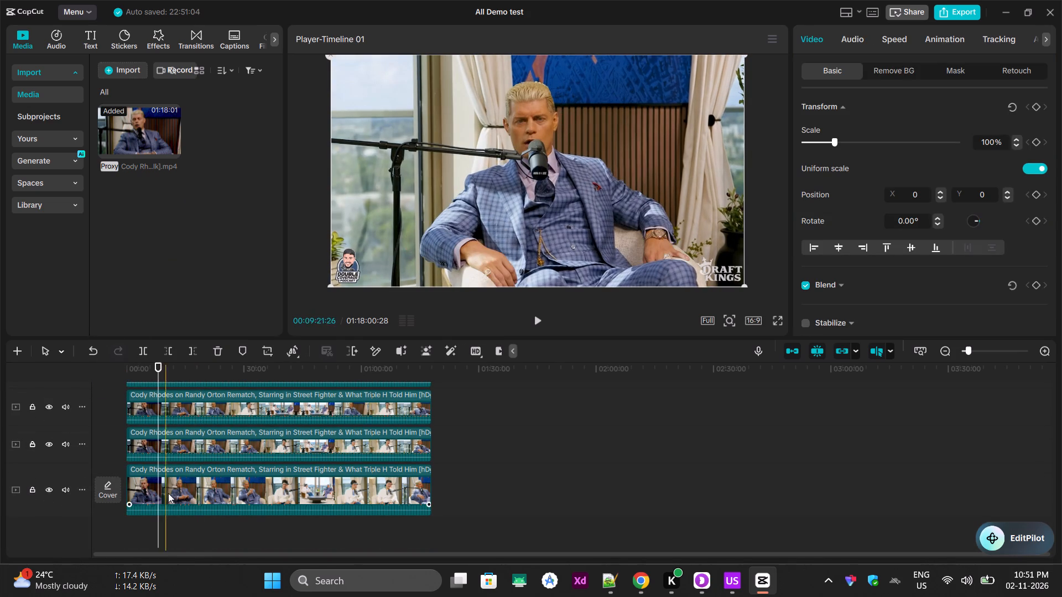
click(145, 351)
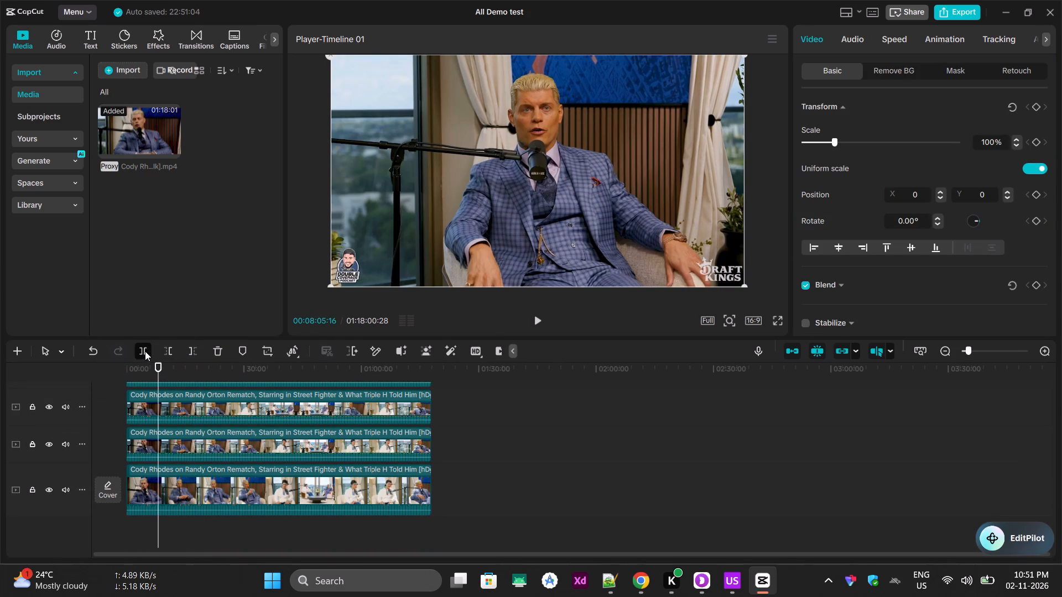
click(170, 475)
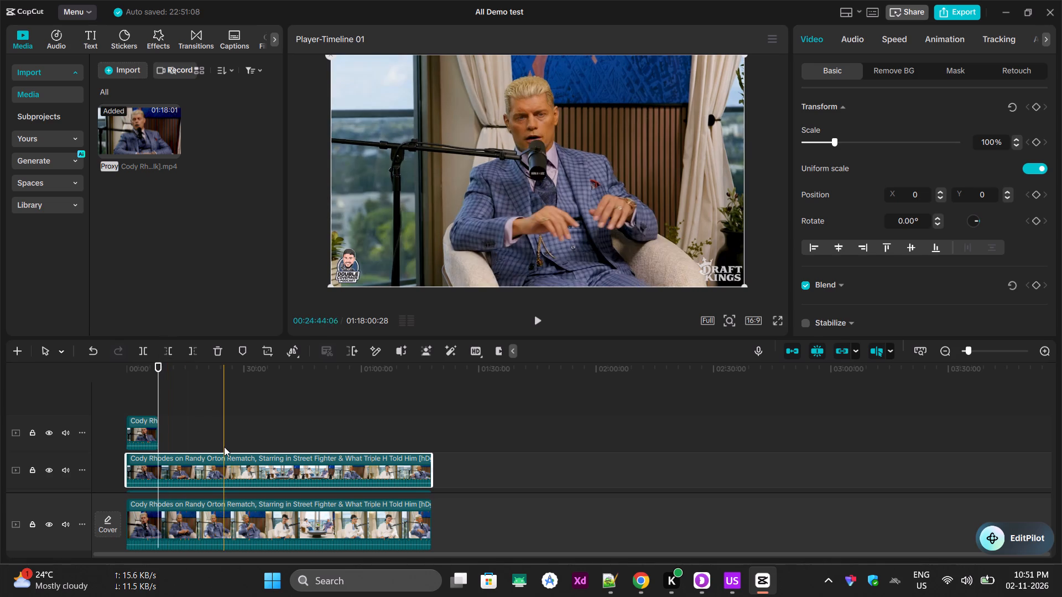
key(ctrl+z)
Split the topmost track's clip at the playhead, 00:08:05:16.
click(173, 423)
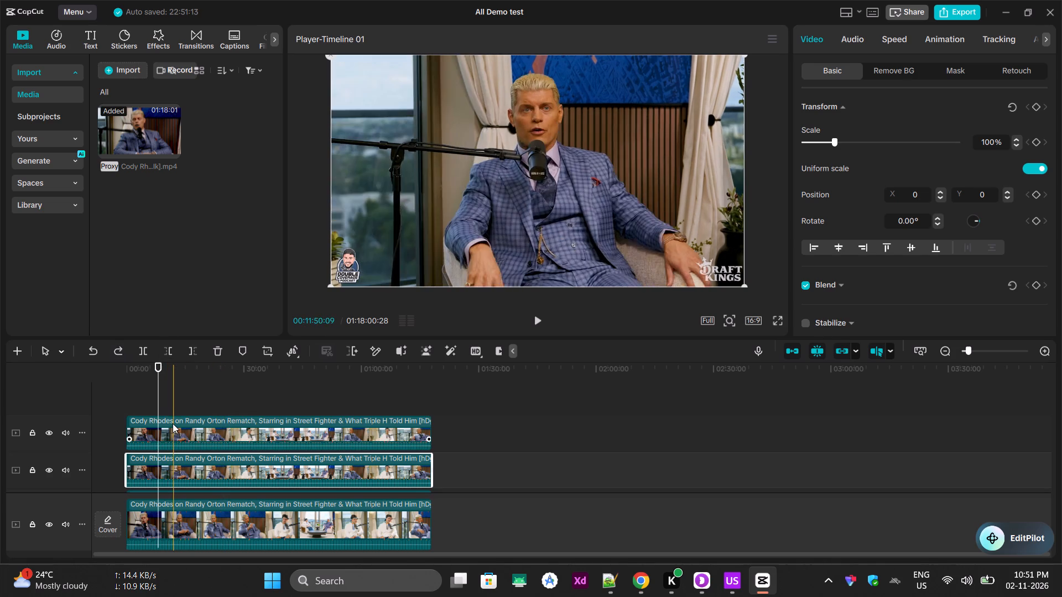
click(139, 348)
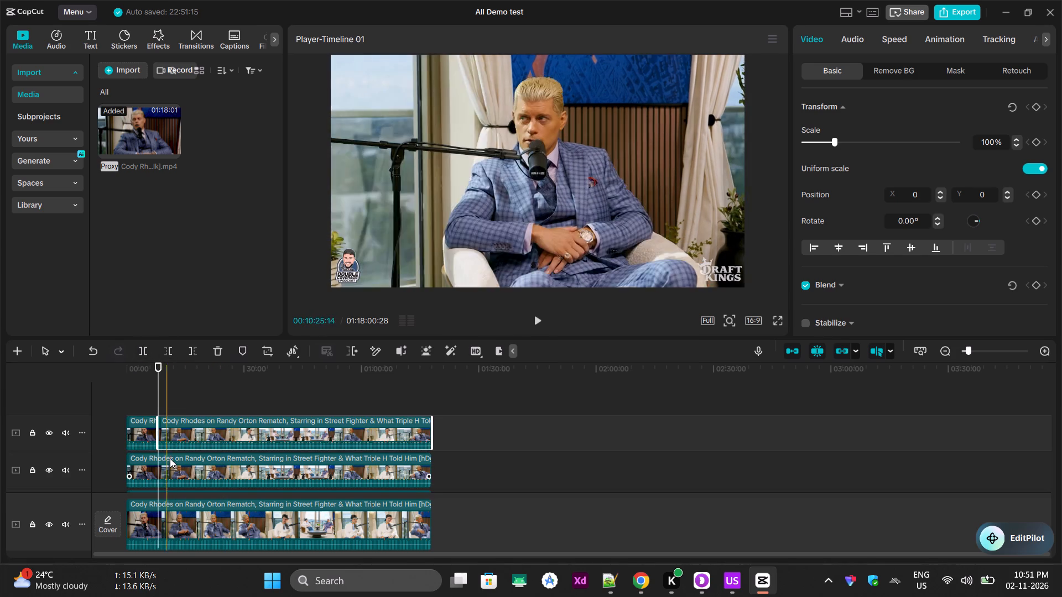
Cut the second track's clip at five points with the Split tool, from about 00:15:54 to about 01:08:22.
click(170, 458)
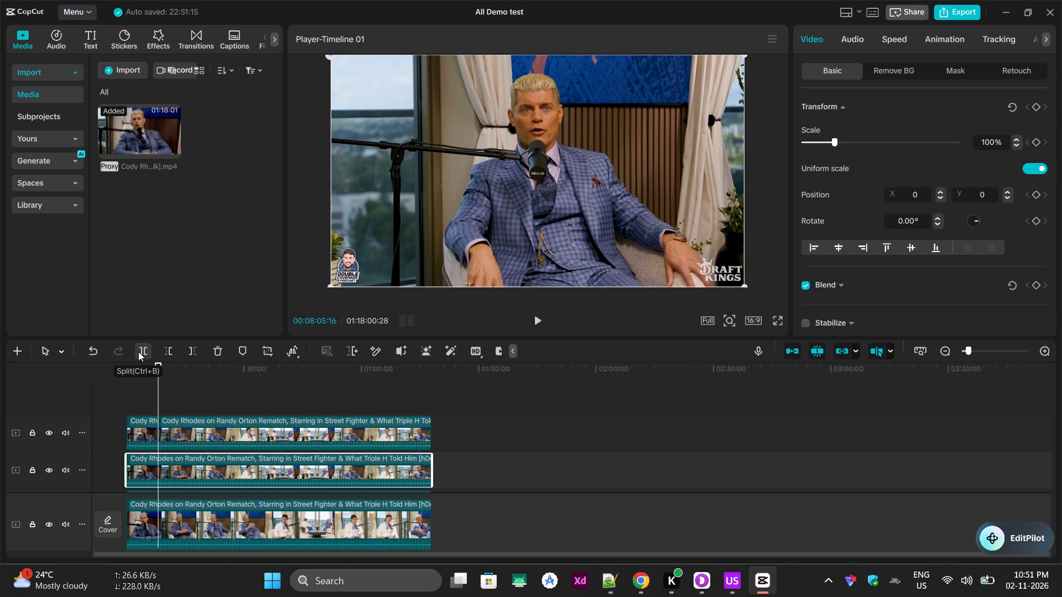
key(b)
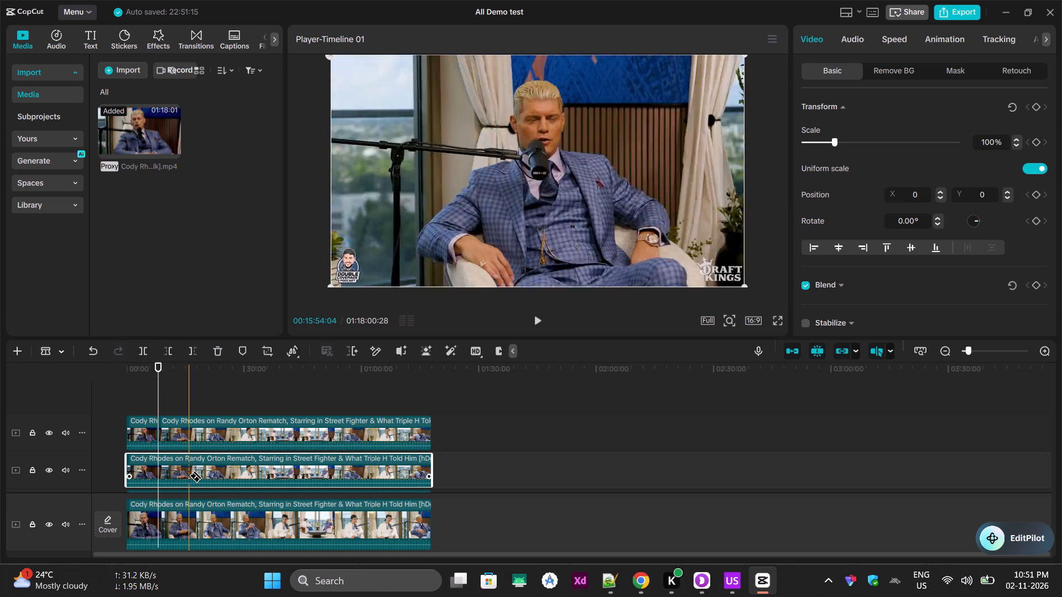
click(189, 475)
key(b)
click(273, 465)
key(b)
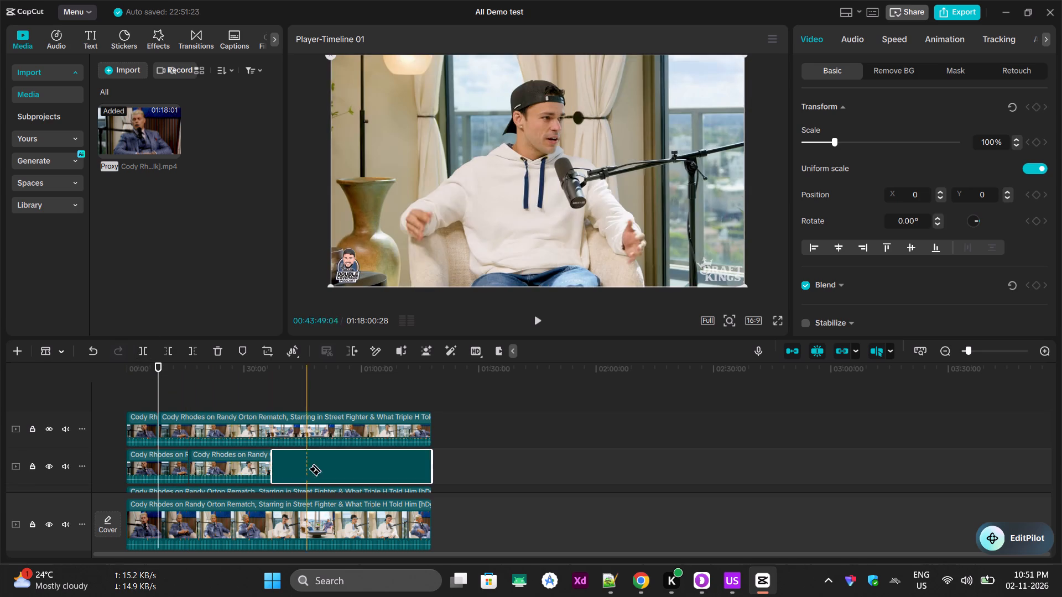
click(315, 465)
key(b)
click(355, 464)
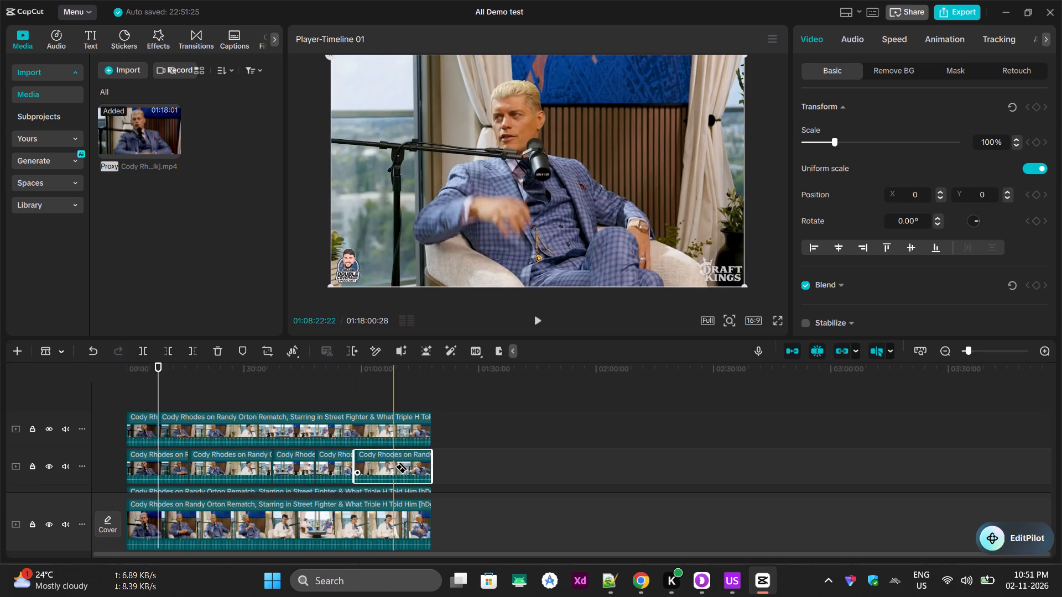
click(394, 467)
Cut the third track's clip at nine points spread from about 22 minutes to about 1 hour 8 minutes.
scroll(310, 478, down, 3)
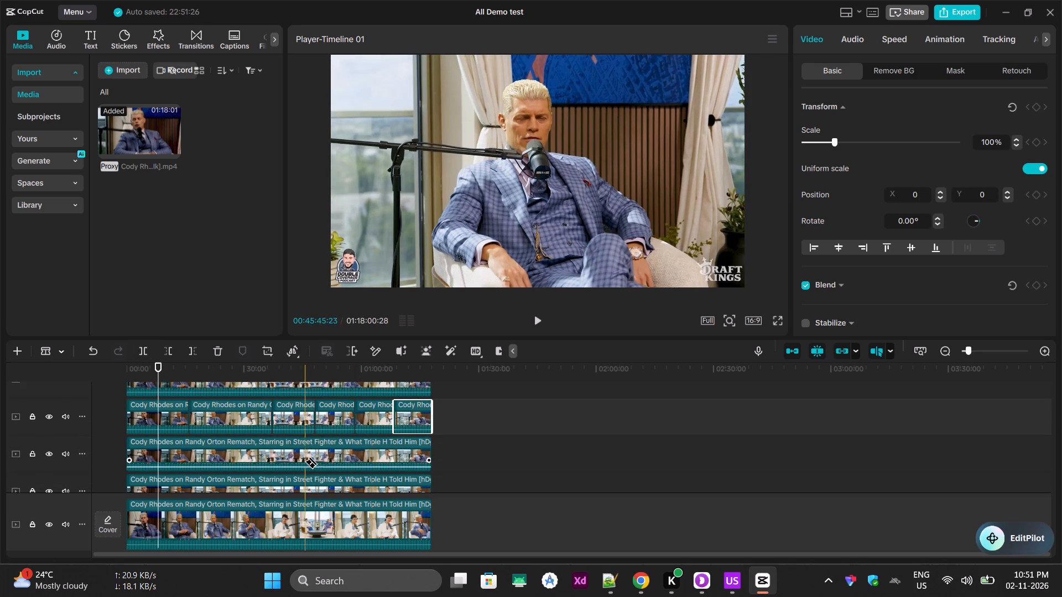
click(301, 460)
click(328, 455)
click(369, 451)
click(392, 453)
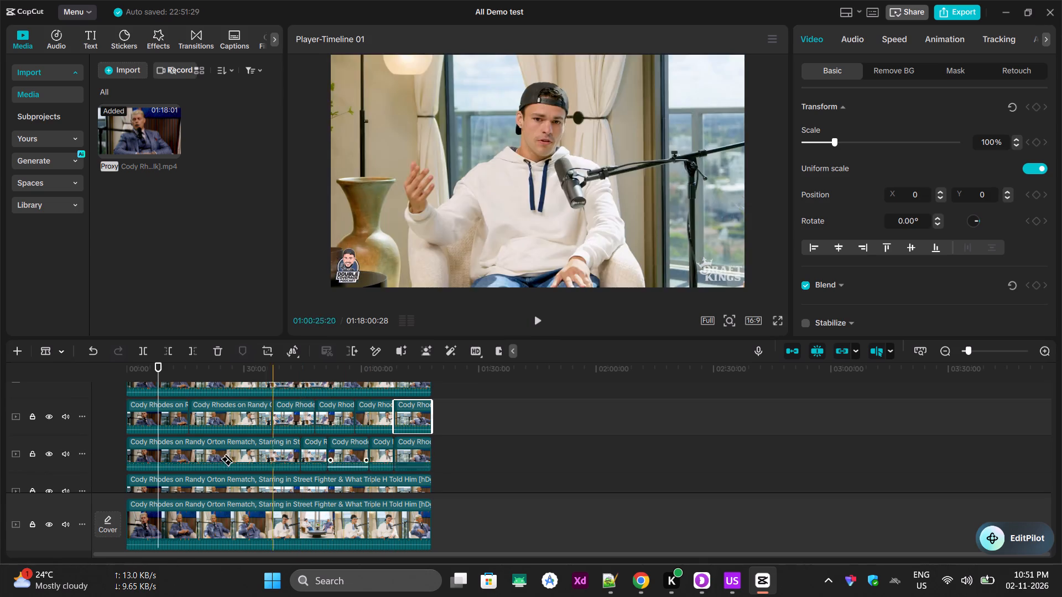
click(212, 452)
click(233, 452)
click(253, 458)
click(269, 457)
click(286, 457)
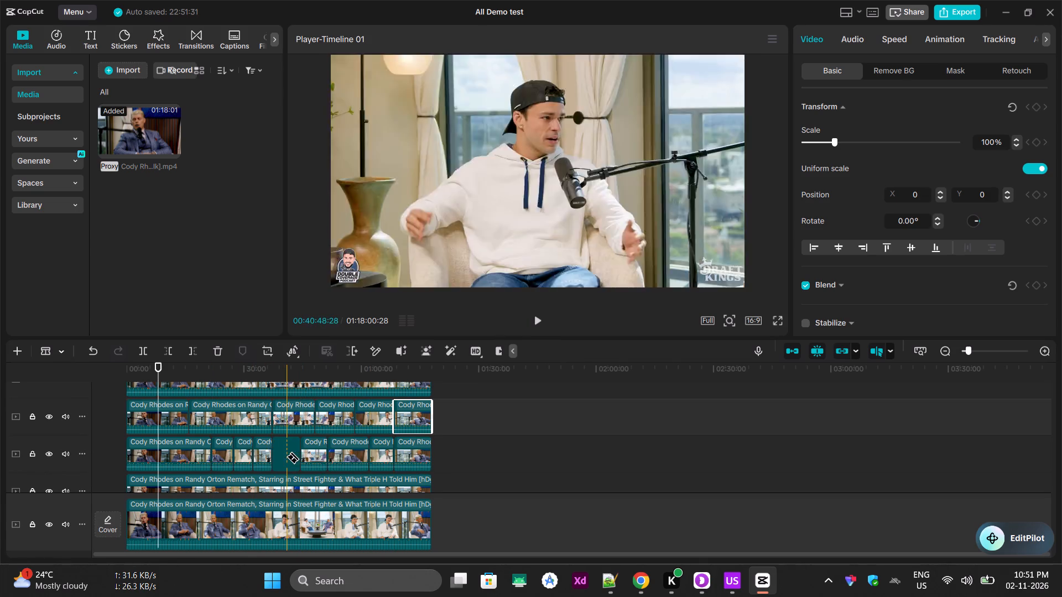
Make additional cuts in the second track's segments before the 30-minute mark.
click(186, 410)
click(234, 415)
click(242, 416)
click(211, 417)
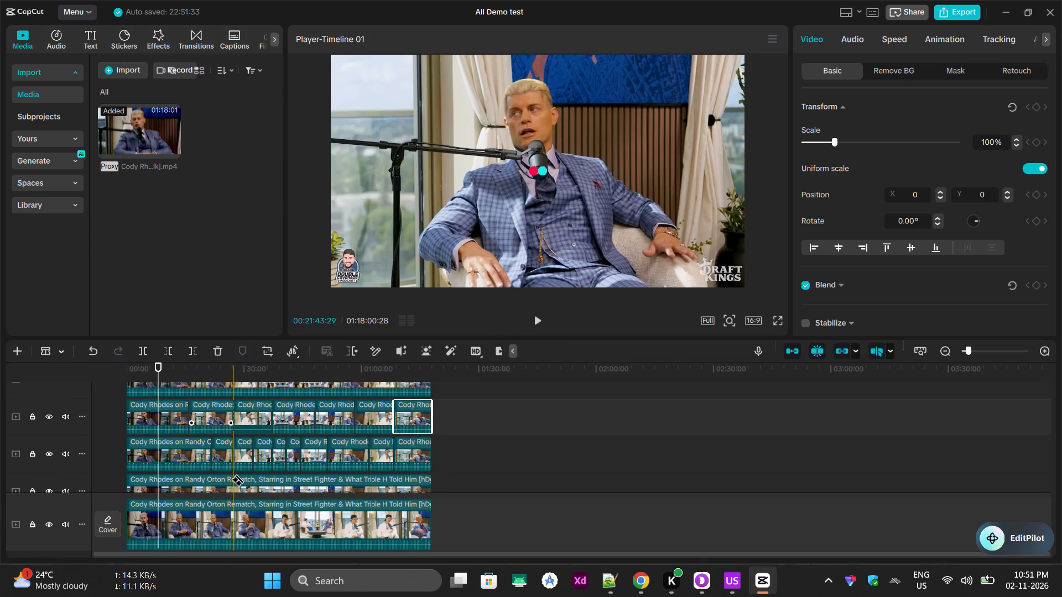
Cut the main track's clip at eight points along its length, making nine segments.
click(235, 516)
click(283, 526)
click(315, 526)
click(352, 522)
click(375, 520)
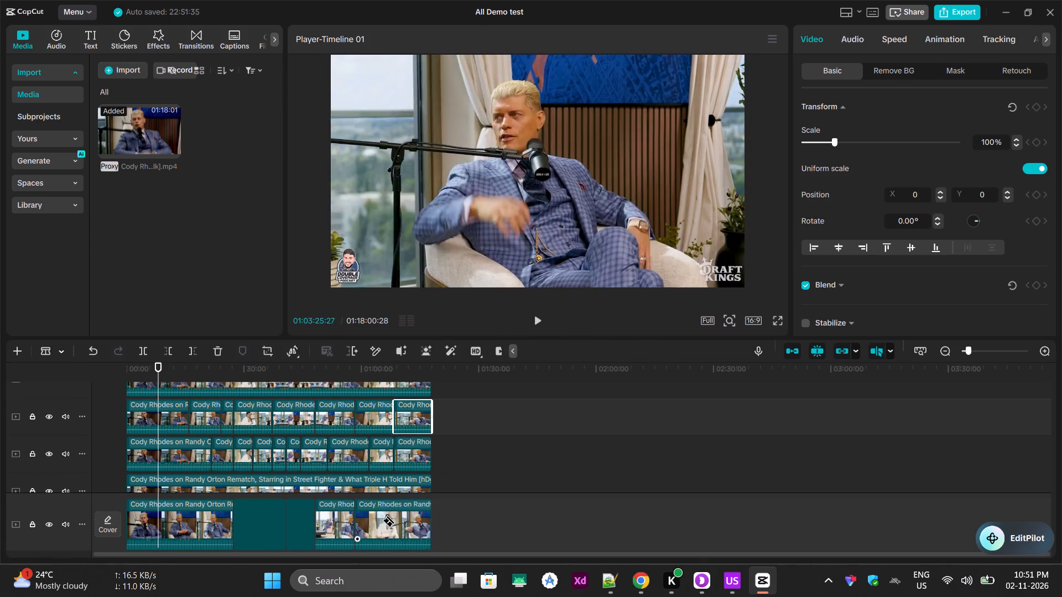
click(150, 517)
click(183, 517)
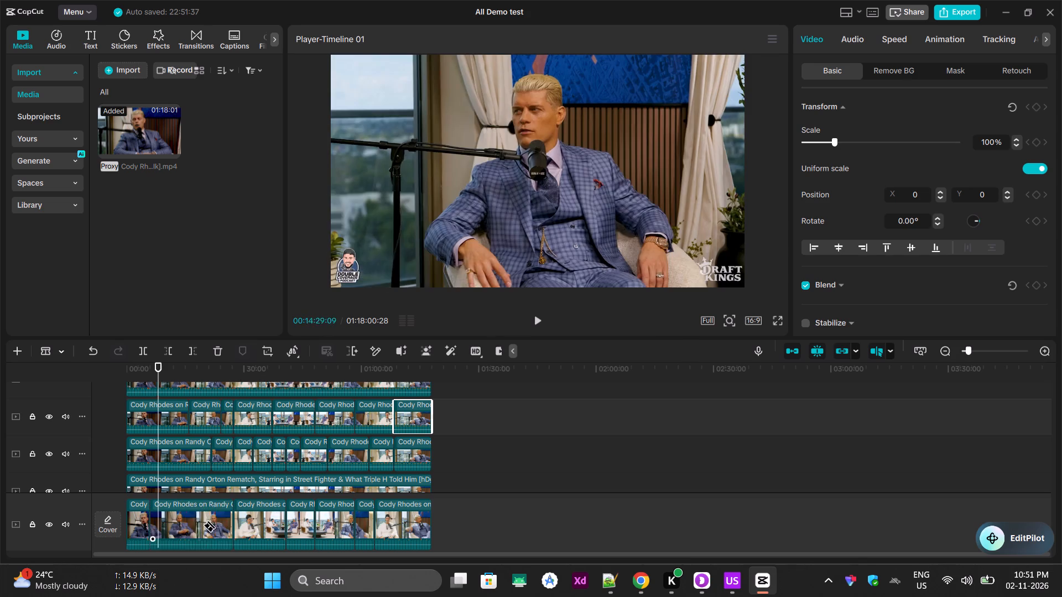
click(203, 525)
Cut the fourth track's clip at seven points between about 6 minutes and 1 hour, making eight segments.
scroll(258, 460, down, 4)
click(212, 433)
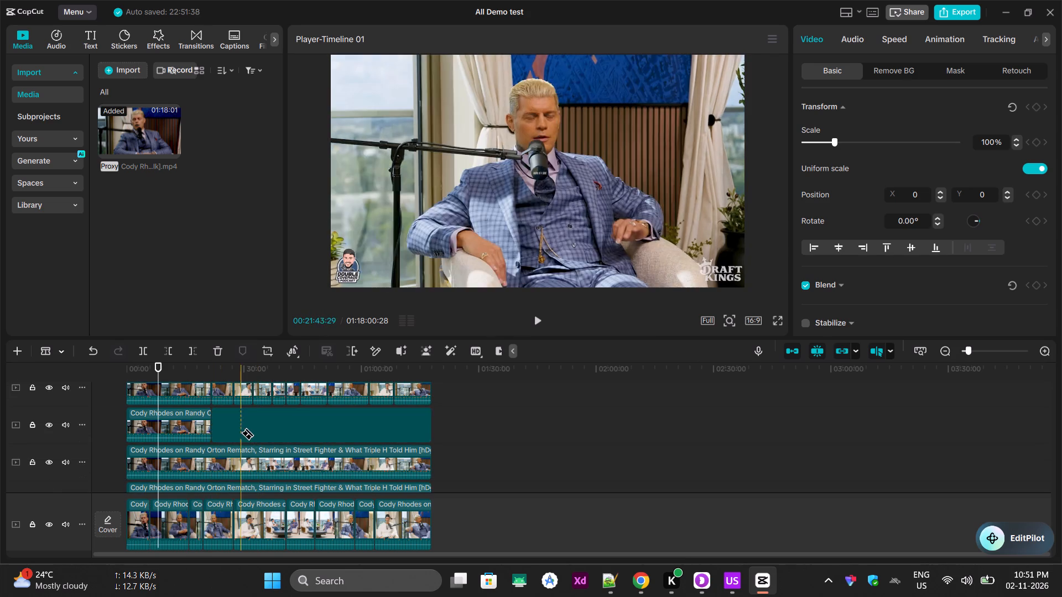
click(241, 433)
click(298, 432)
click(345, 430)
click(357, 430)
click(259, 420)
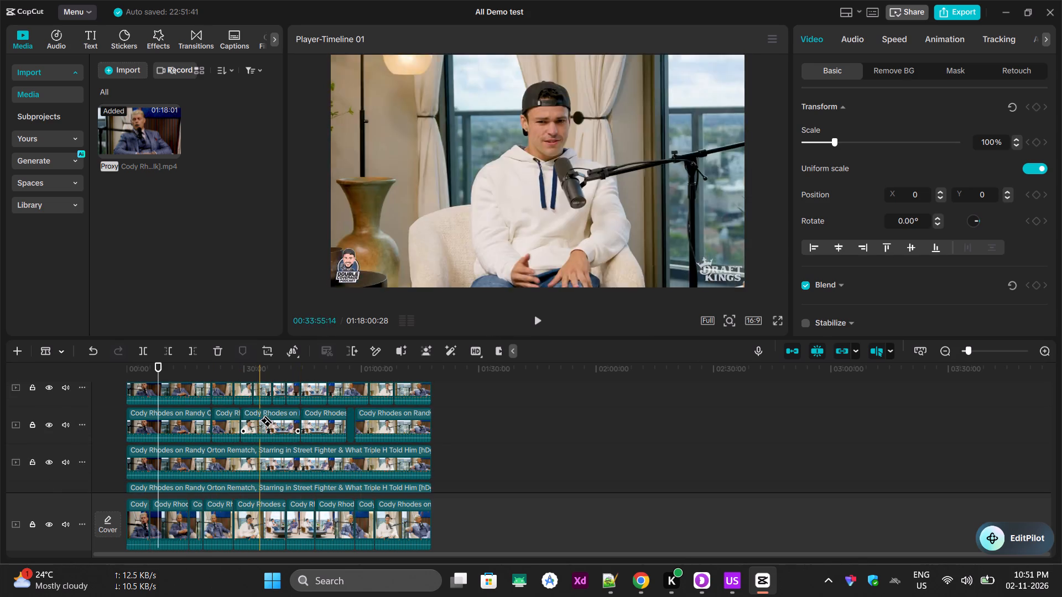
click(150, 426)
Cut the fifth track's clip at eight points from about 00:13:36 onward, making nine segments.
click(180, 467)
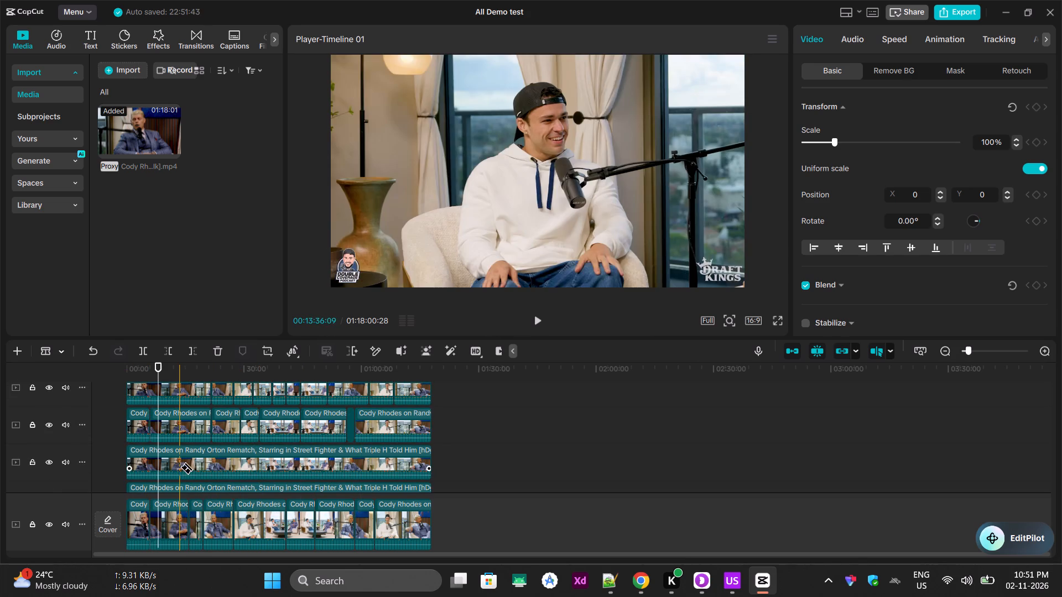
click(215, 465)
click(267, 469)
click(291, 468)
click(325, 468)
click(341, 468)
click(363, 467)
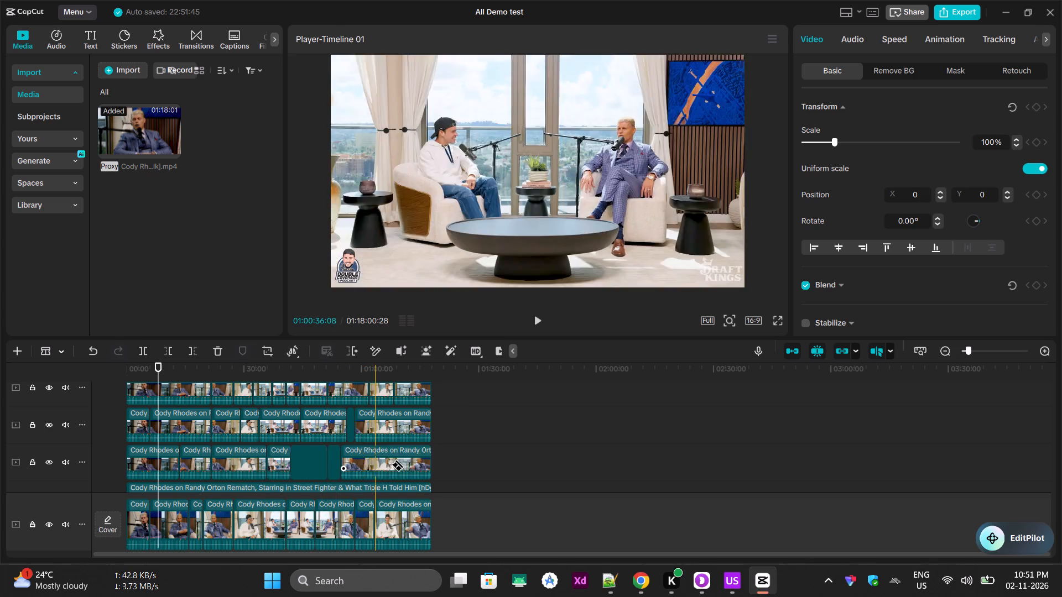
click(391, 464)
scroll(388, 498, down, 3)
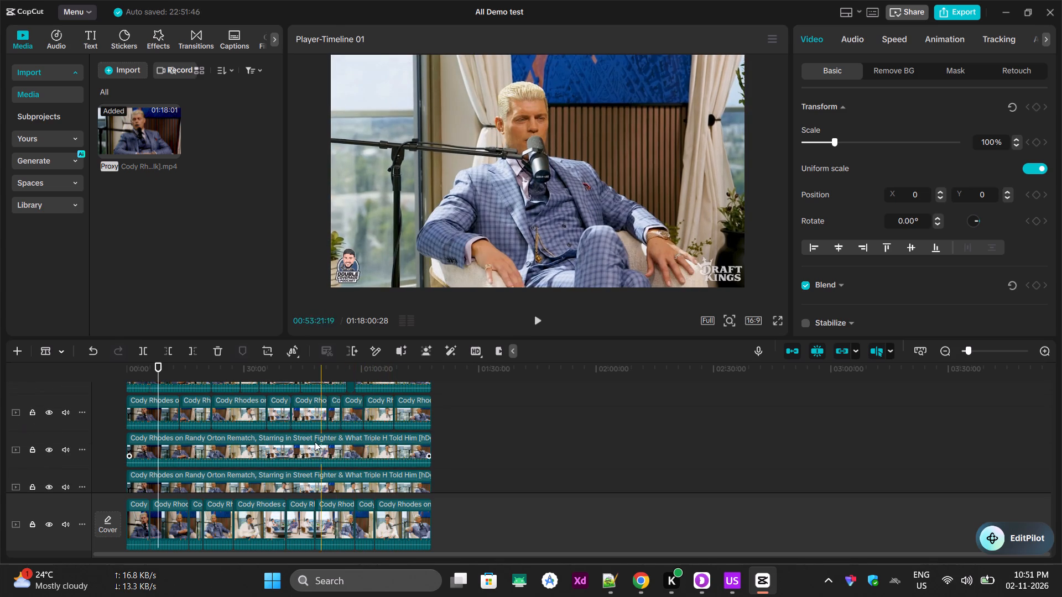
Cut the sixth track's clip at seven points between about 8 minutes and 1 hour 9 minutes, making eight segments.
click(315, 442)
click(353, 447)
click(395, 458)
click(242, 455)
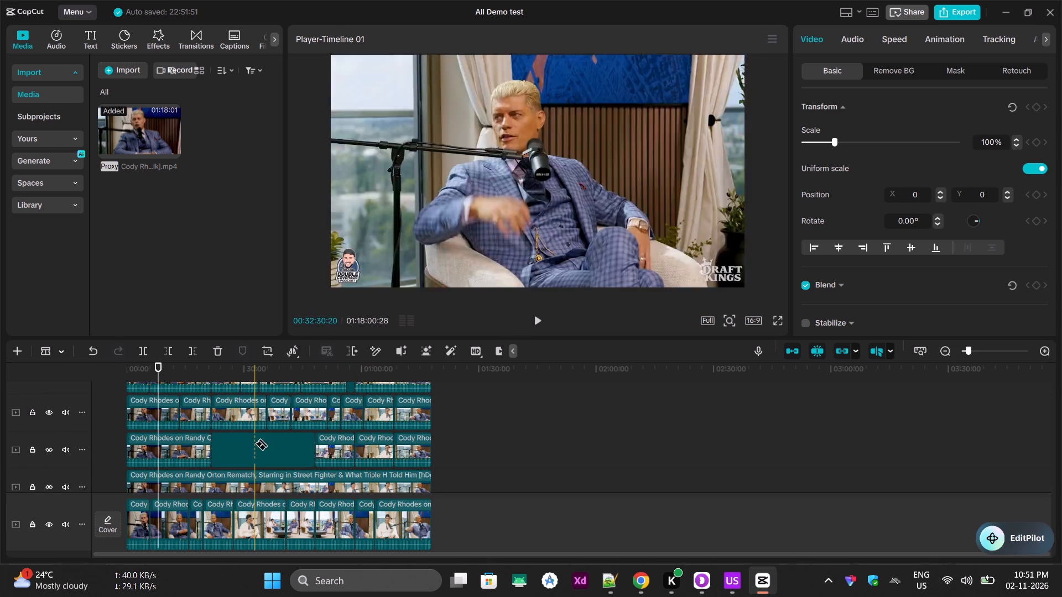
click(258, 452)
click(173, 458)
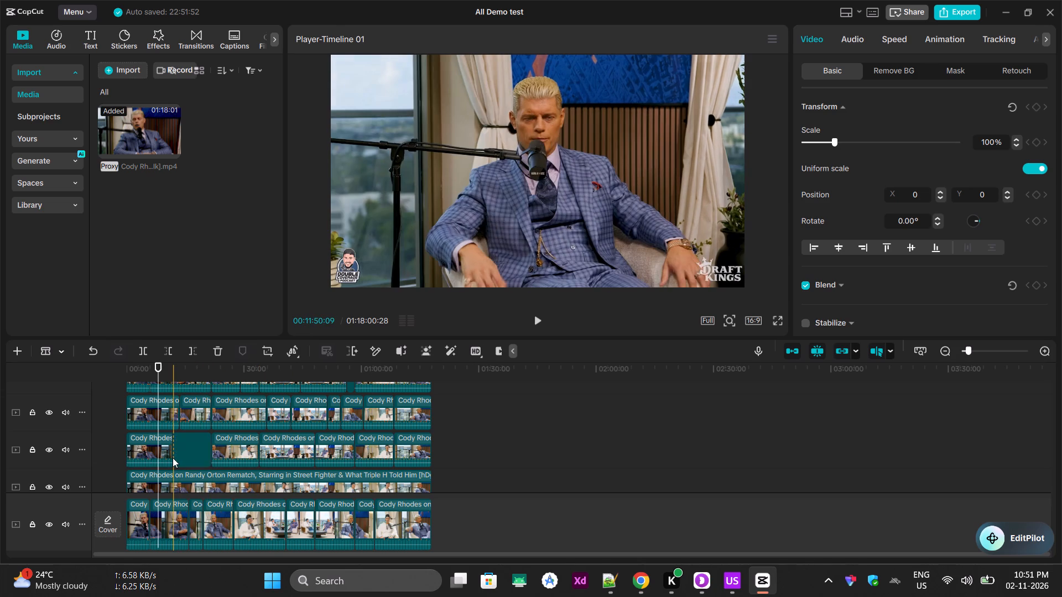
click(159, 451)
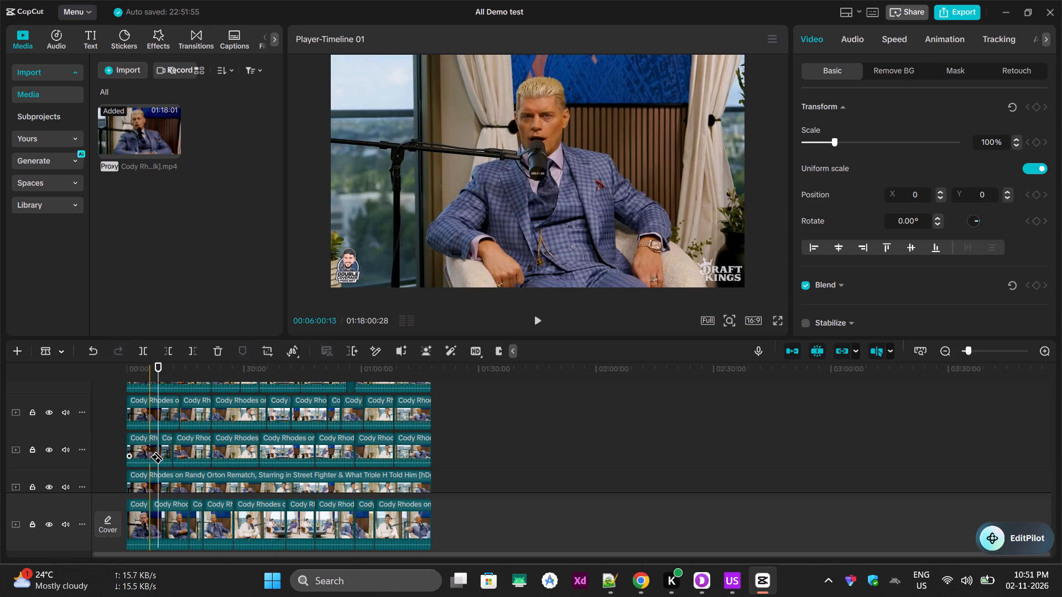
Cut the clip on the seventh track, just above the main track, at eight points from about 12 minutes to 01:12:47, making nine segments.
scroll(249, 449, down, 1)
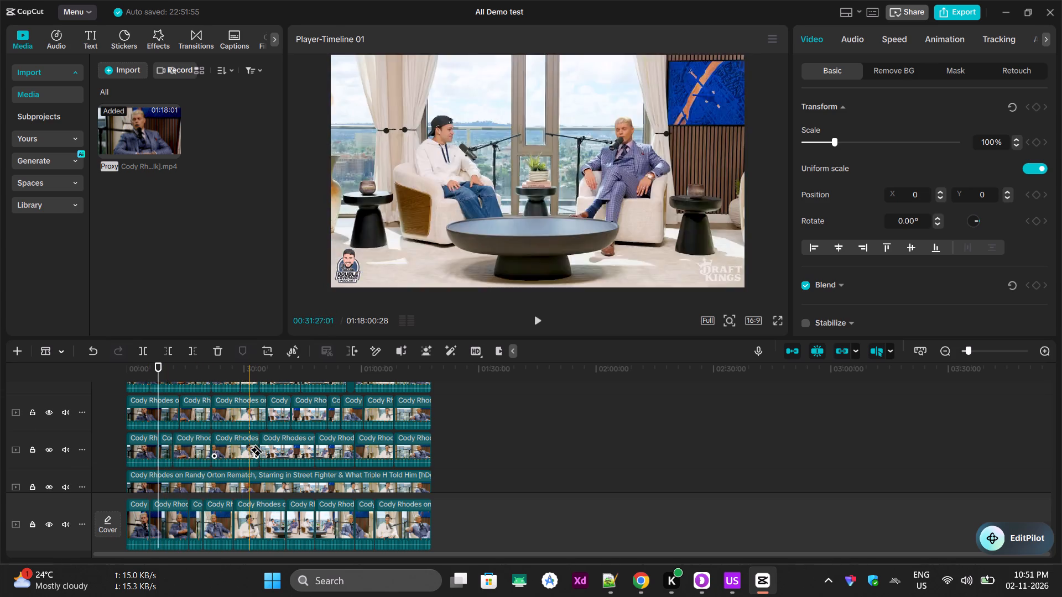
scroll(249, 449, down, 1)
click(249, 449)
click(292, 453)
click(313, 453)
click(363, 453)
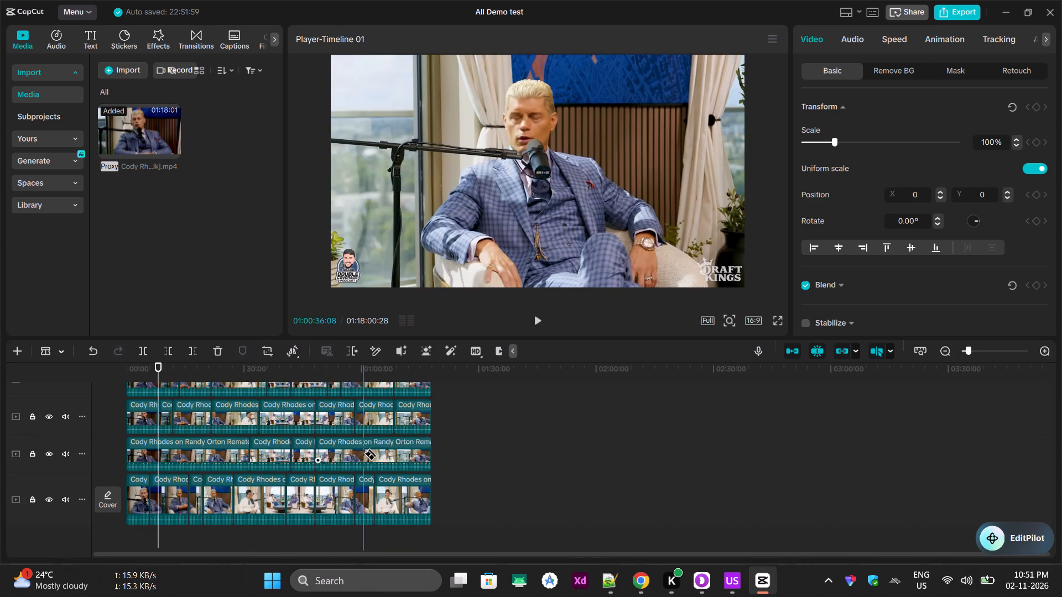
click(383, 454)
click(412, 455)
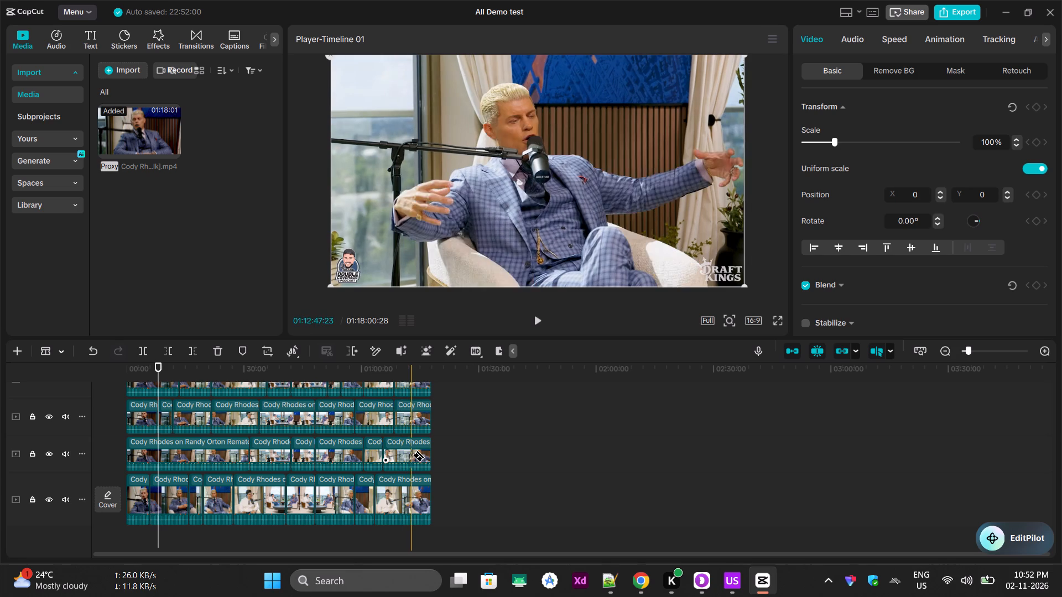
click(175, 448)
click(201, 450)
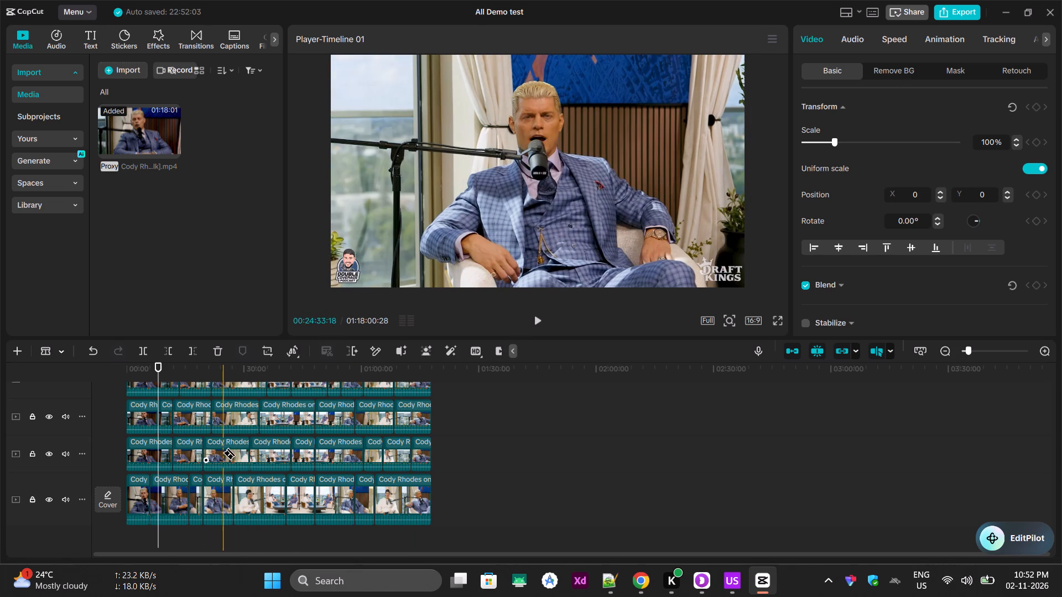
Cut the top track's long clip at six points between about 44 minutes and 01:12:37.
scroll(288, 423, down, 3)
scroll(306, 493, up, 11)
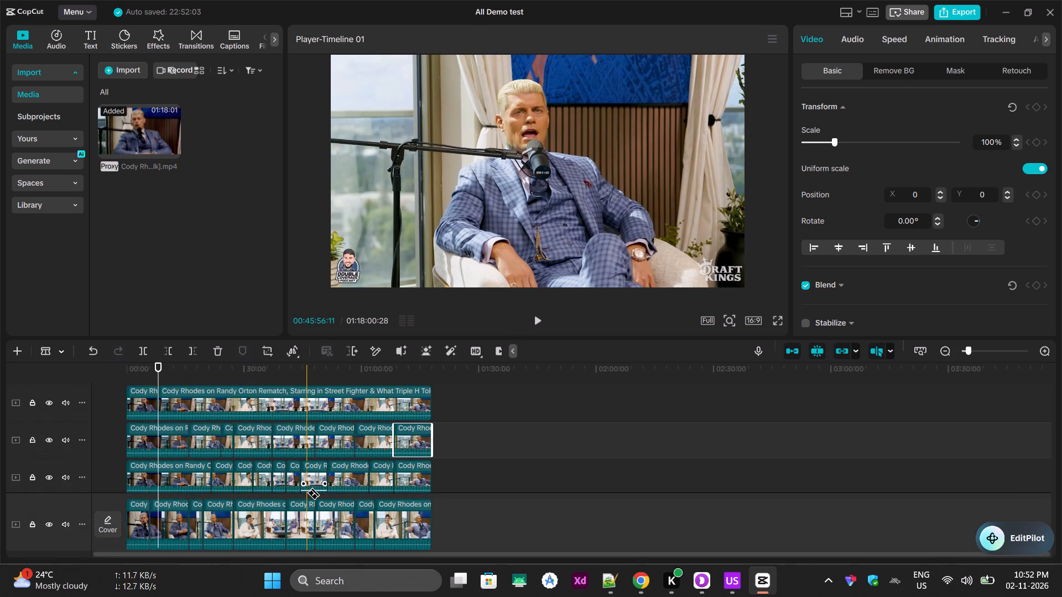
scroll(306, 493, up, 5)
click(297, 440)
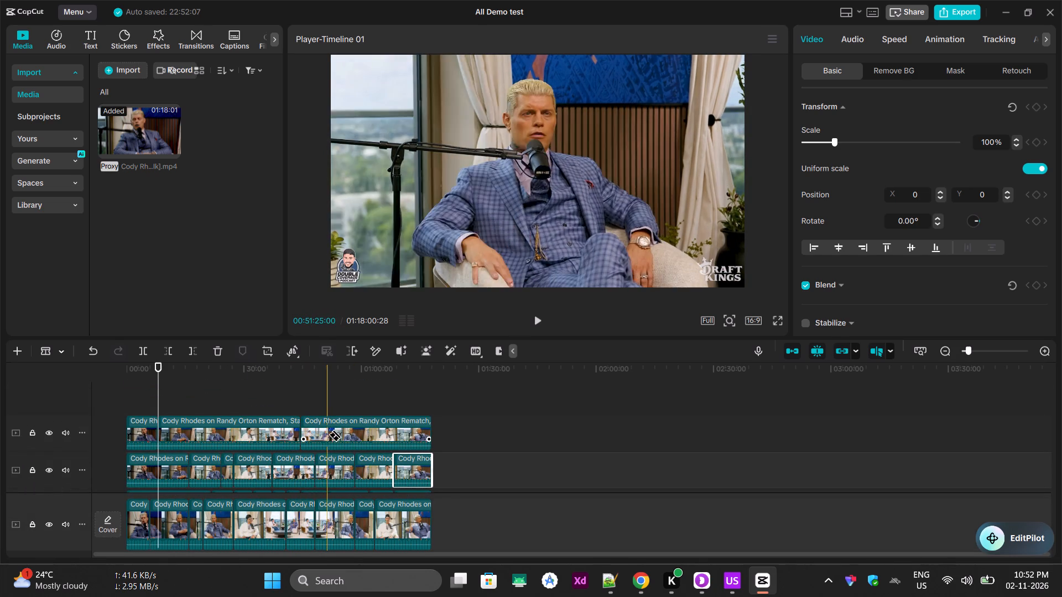
click(328, 434)
click(348, 434)
click(374, 433)
click(385, 436)
click(411, 436)
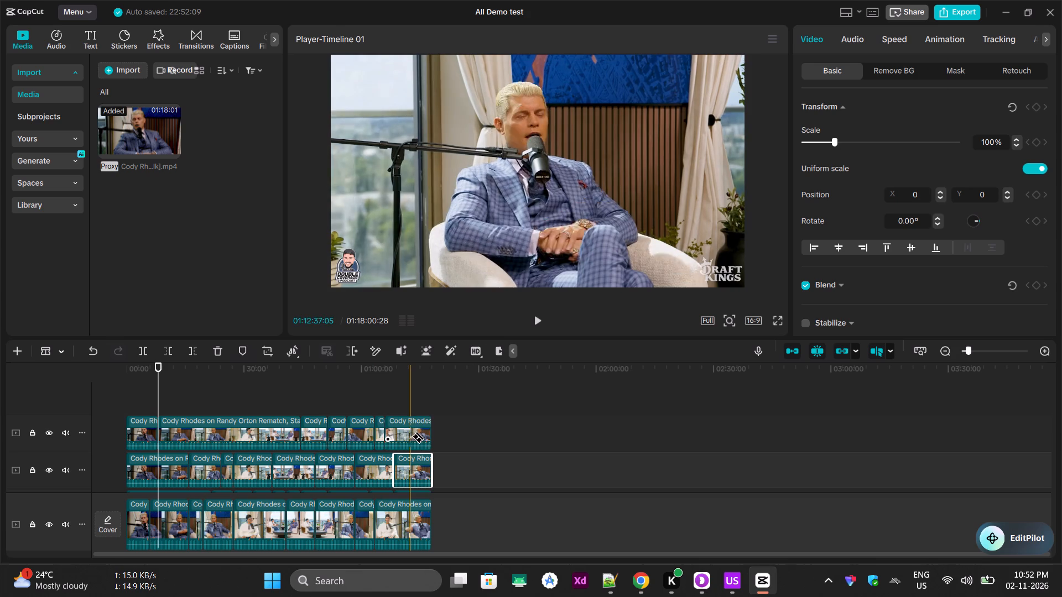
Make eight more cuts in the top track's segments before the 40-minute mark.
click(212, 431)
click(245, 432)
click(259, 432)
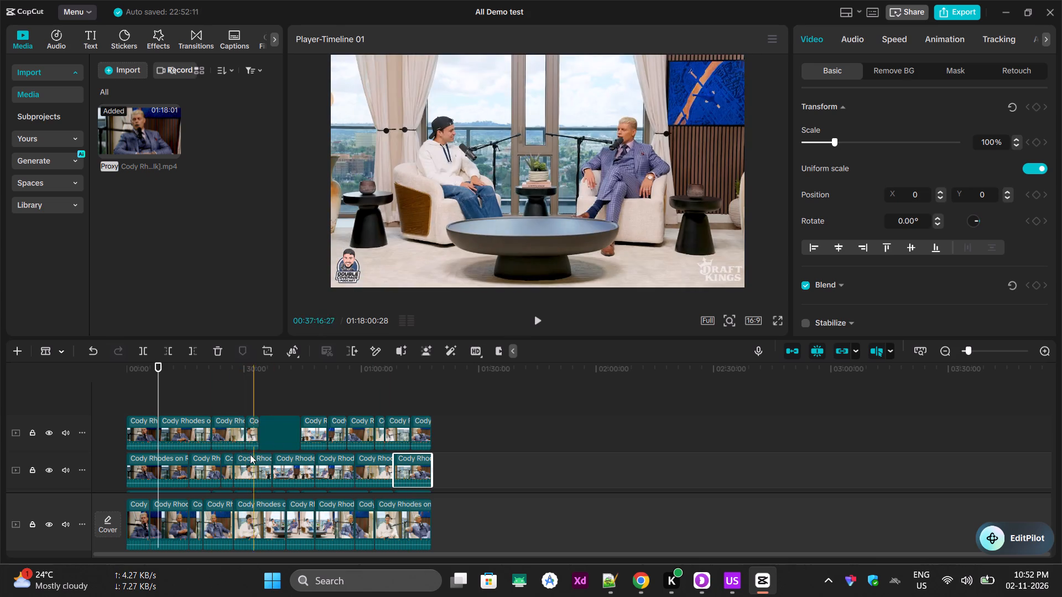
click(274, 435)
click(165, 432)
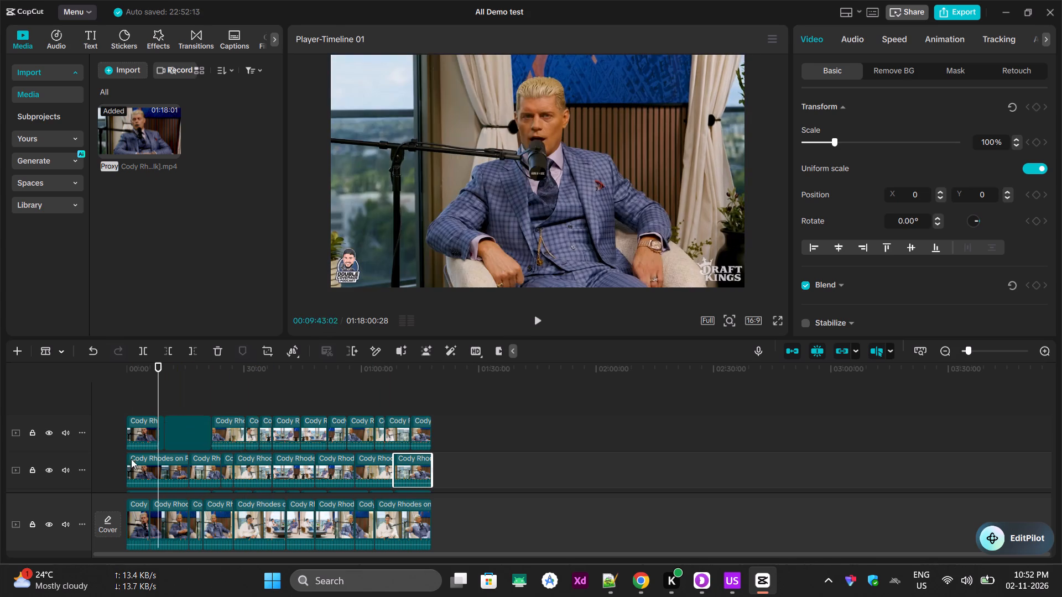
click(133, 433)
click(153, 426)
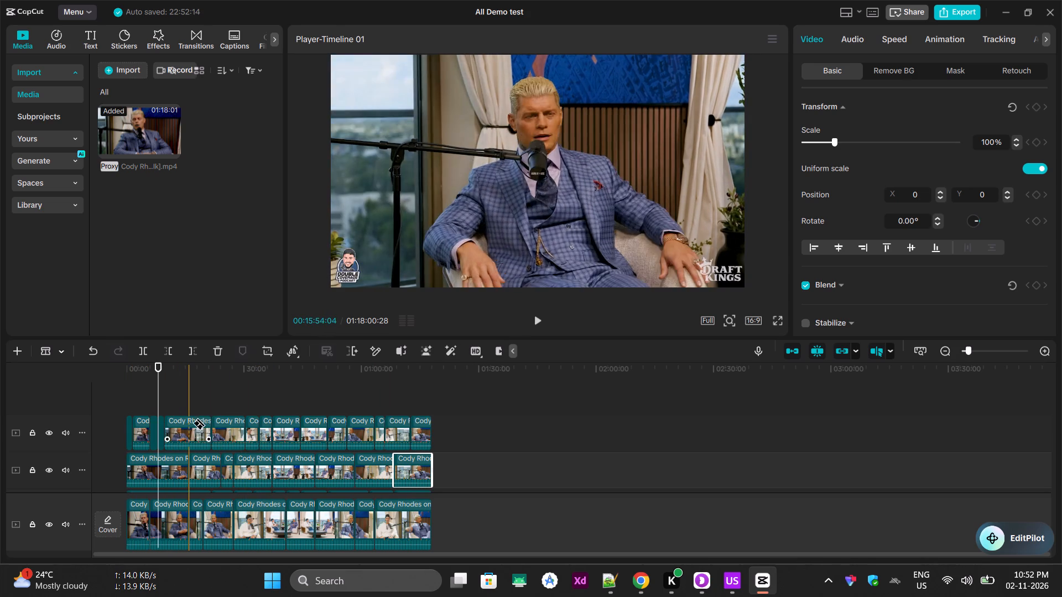
click(189, 422)
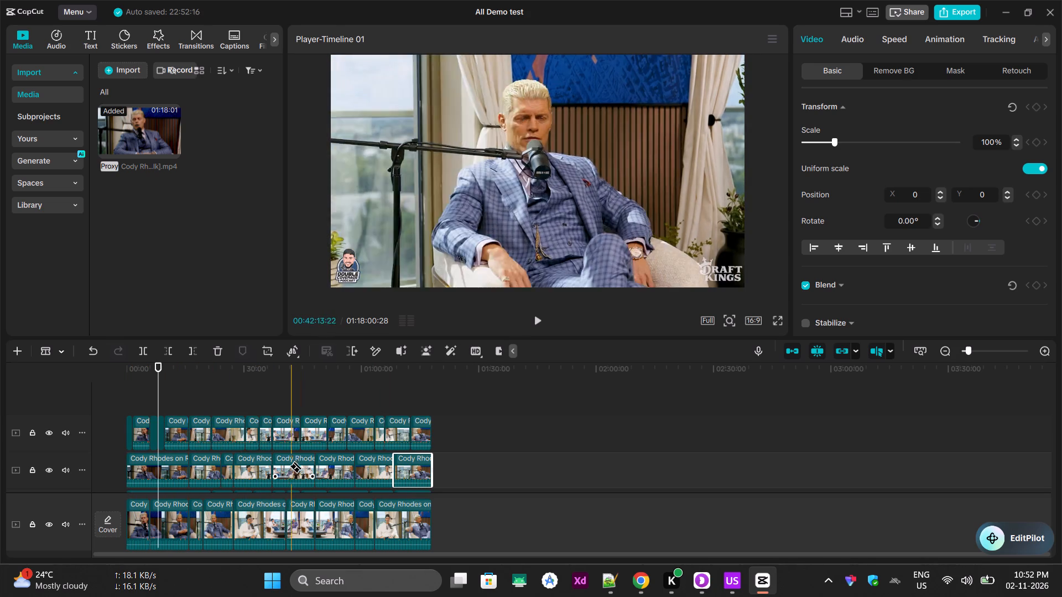
Switch from the Split tool back to Select and delete the top track's segment around 00:55:30.
ctrl+scroll(273, 468, up, 6)
scroll(273, 468, down, 10)
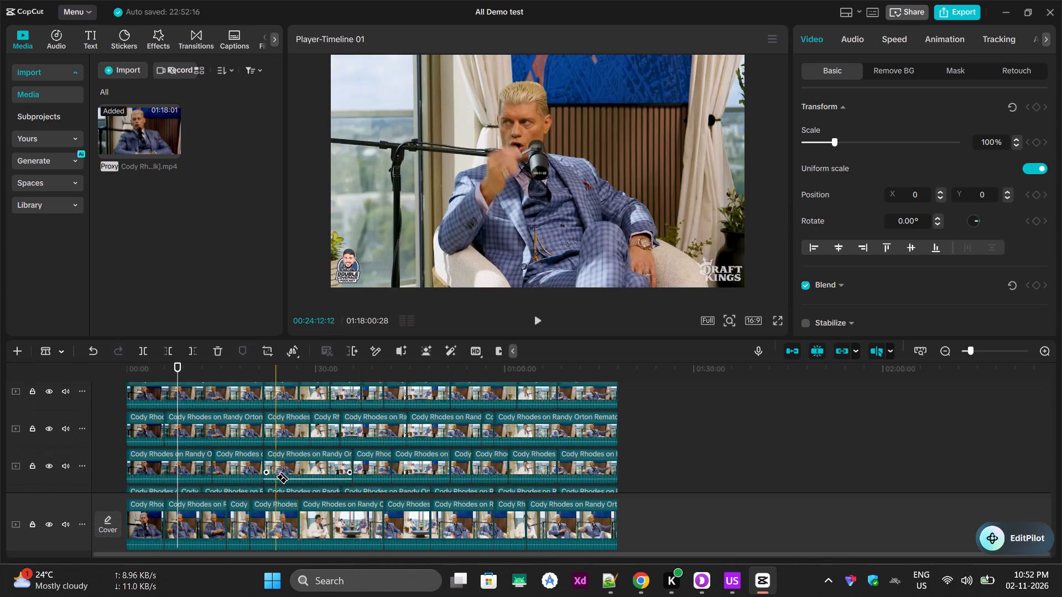
scroll(409, 470, up, 5)
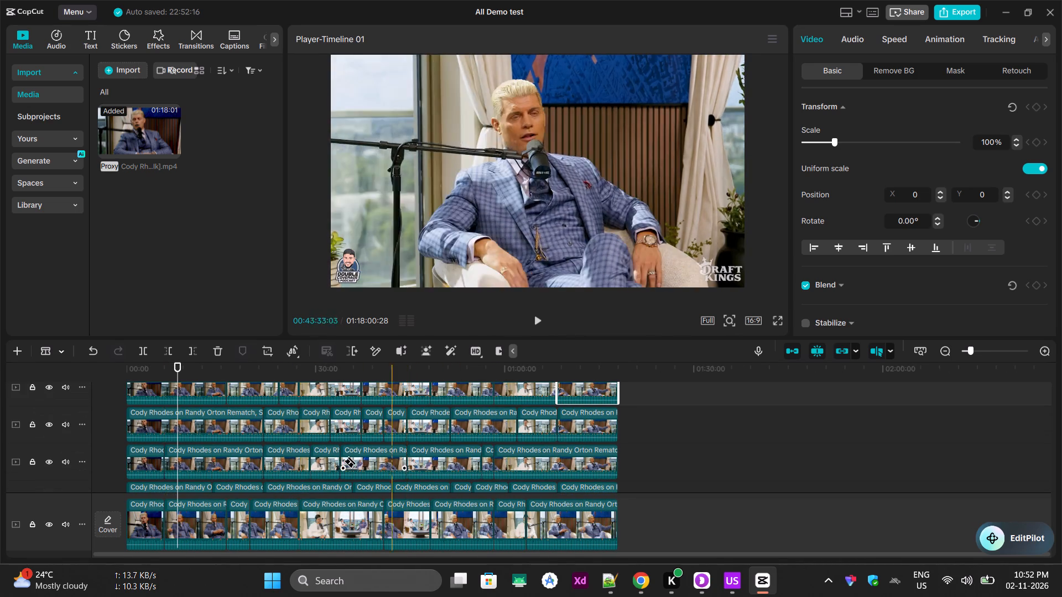
click(60, 353)
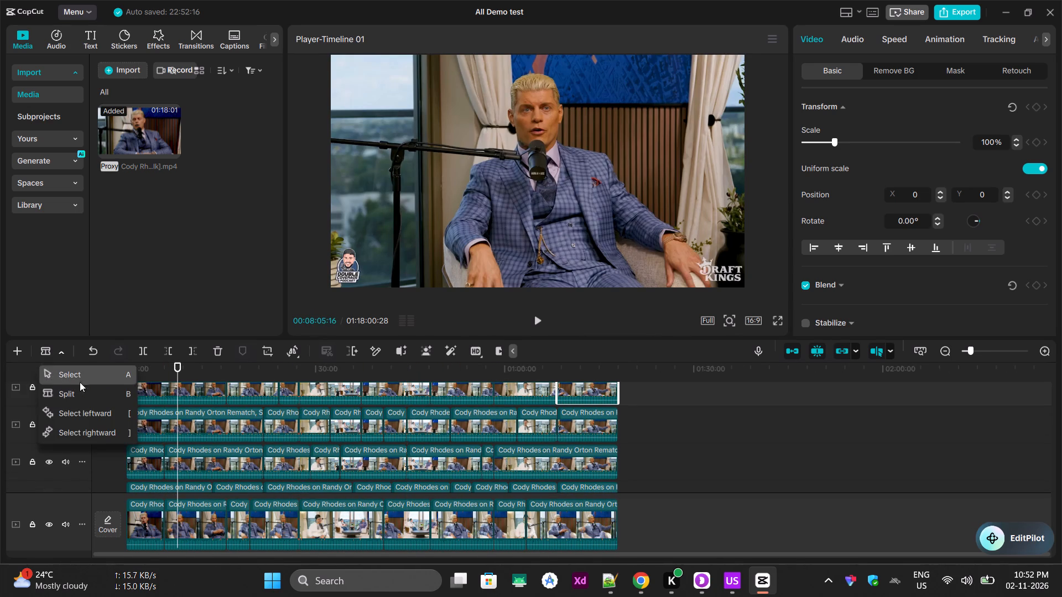
click(75, 378)
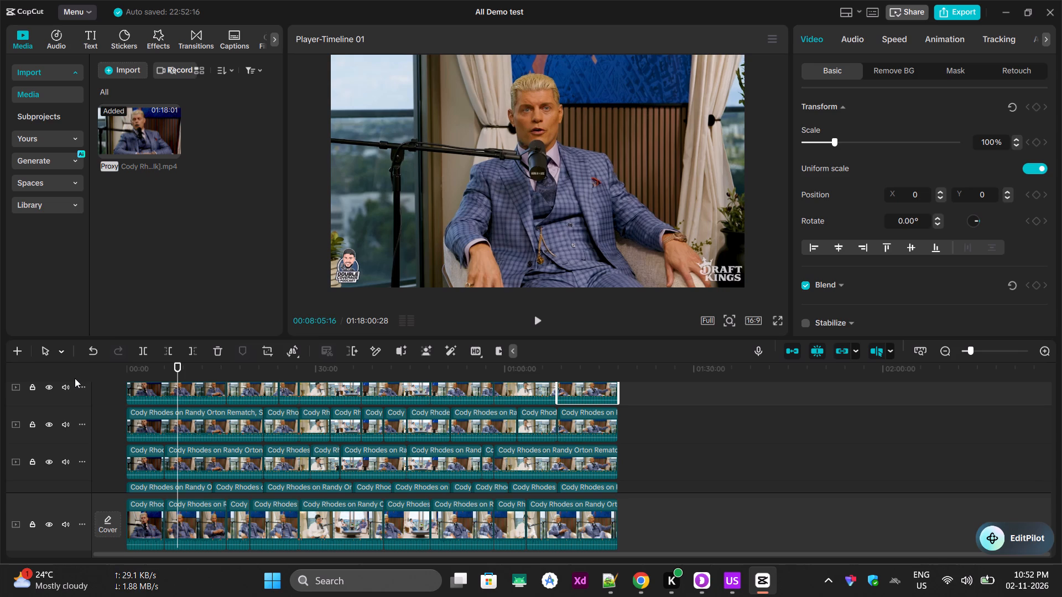
scroll(442, 427, up, 5)
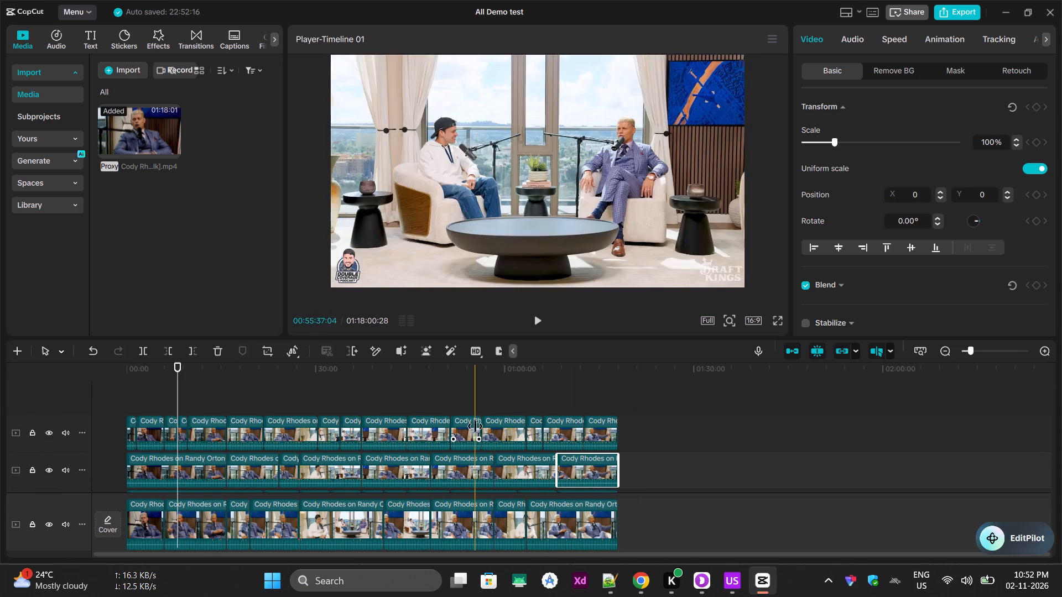
click(476, 440)
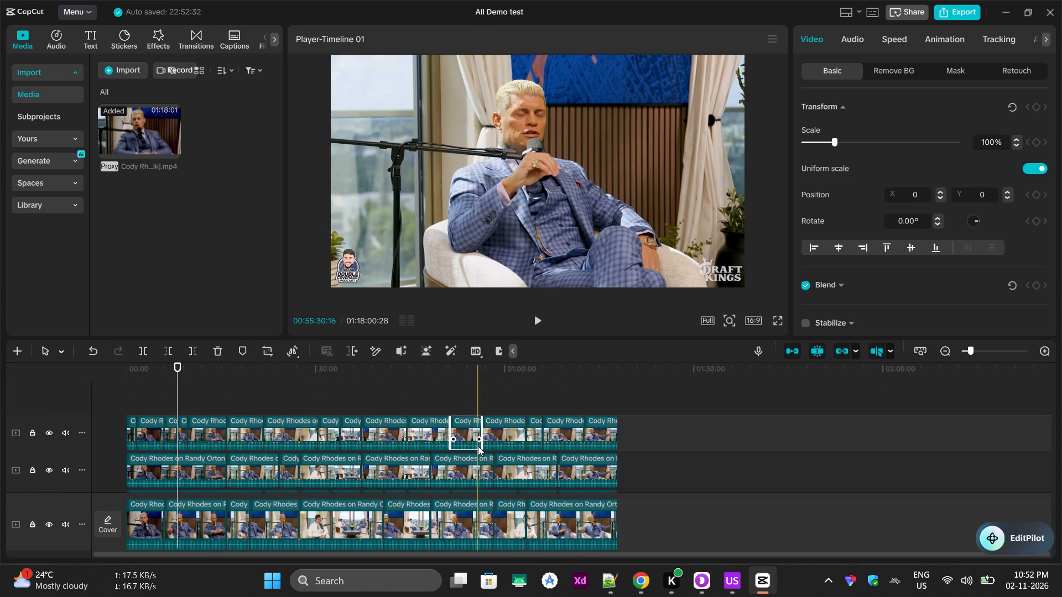
key(Delete)
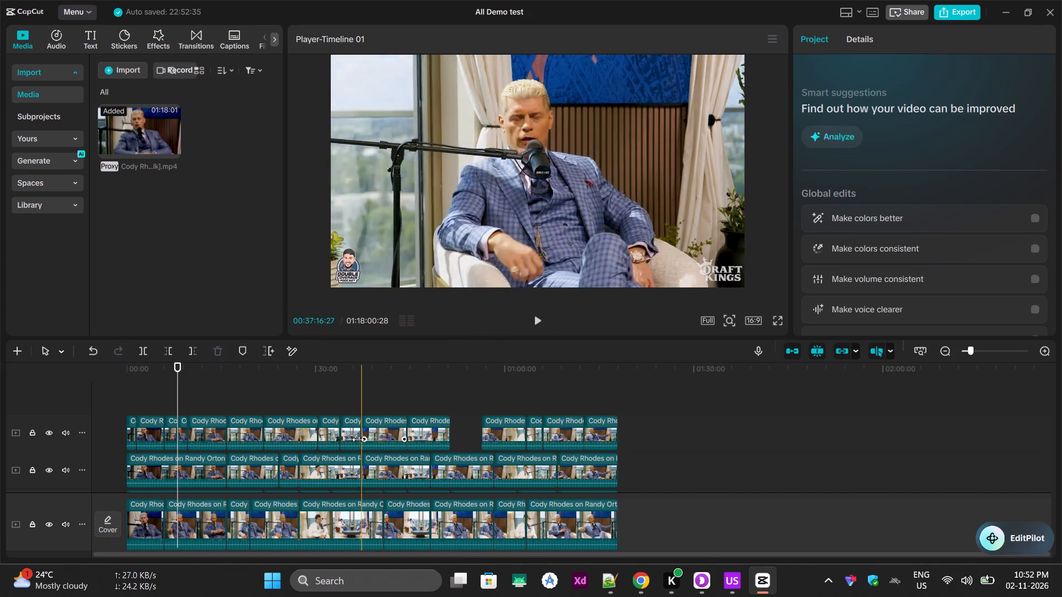
Delete the second track's segments around 00:21:43 and 01:04:50.
click(255, 469)
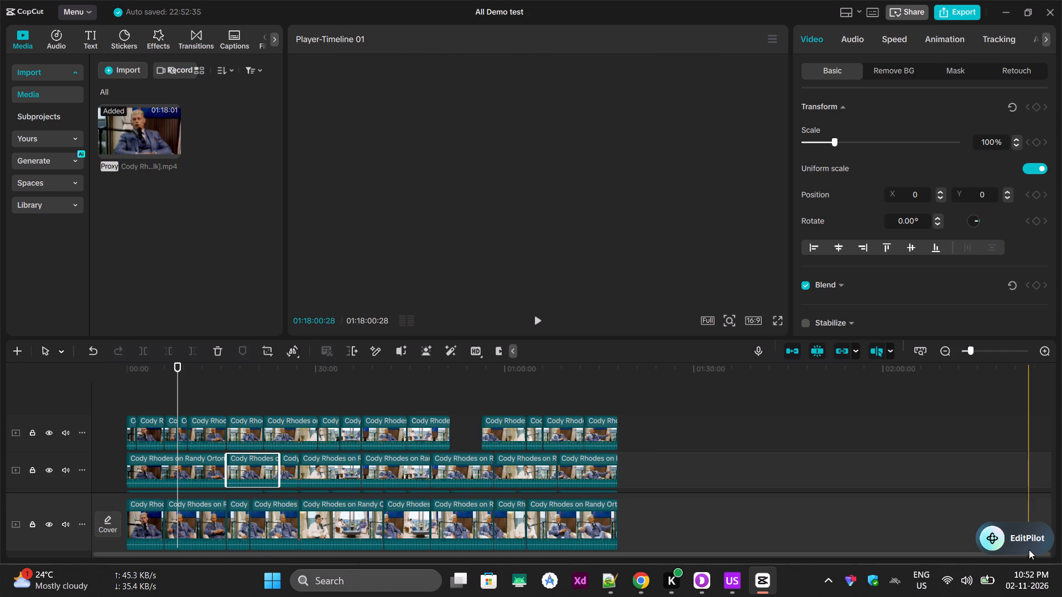
key(Delete)
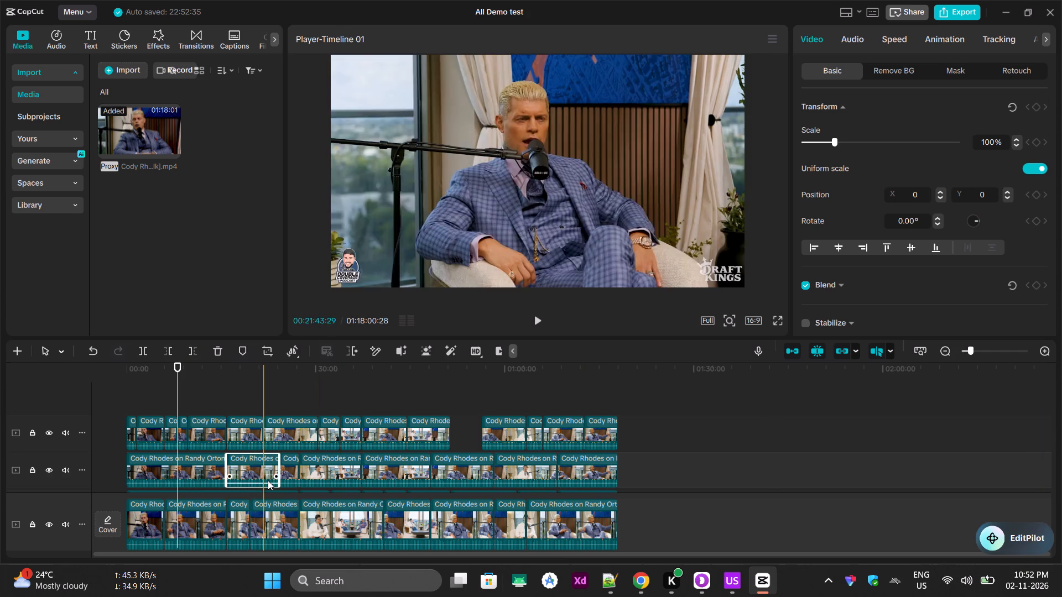
click(535, 469)
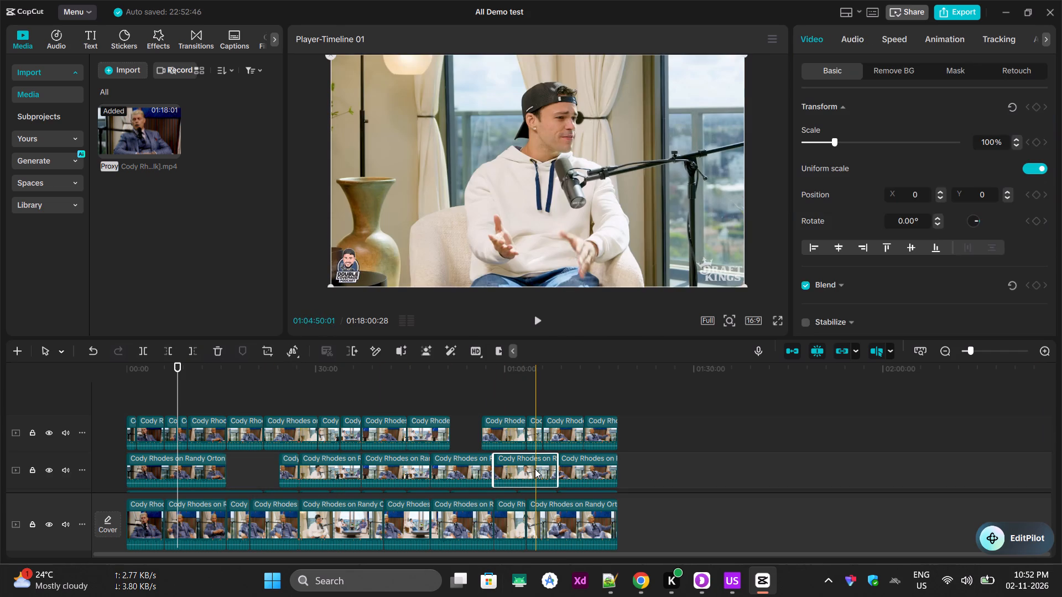
key(Delete)
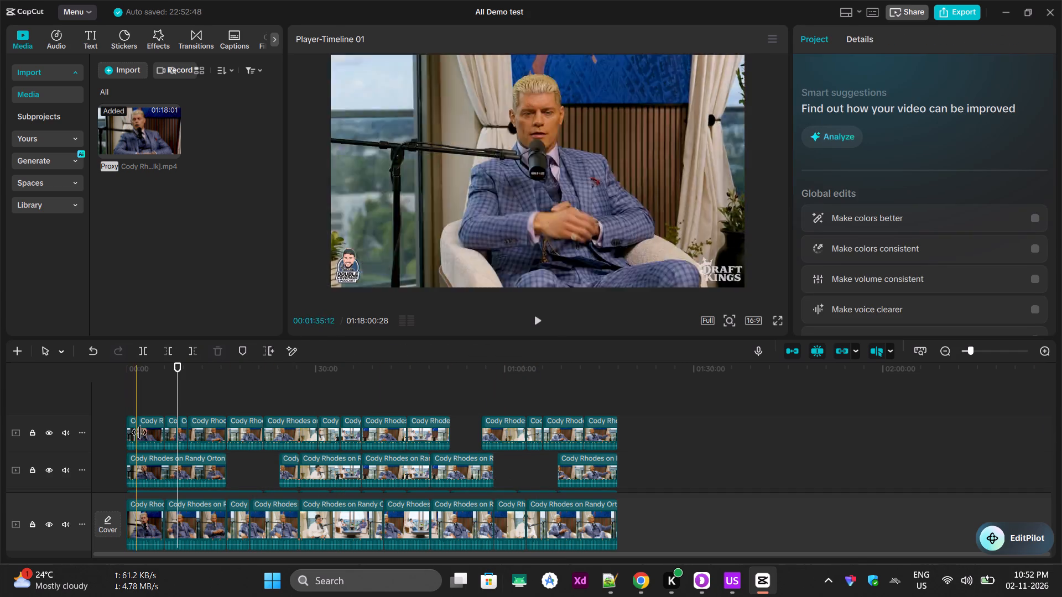
Delete the top track's first short segment at the start and its short segment around 1 hour 5 minutes.
click(133, 425)
key(Delete)
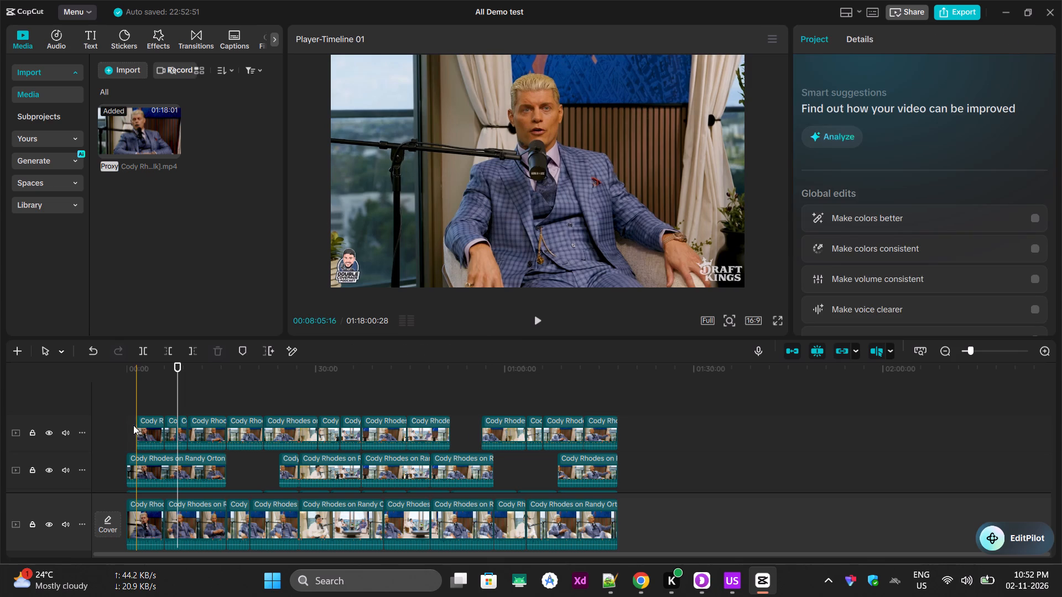
click(537, 427)
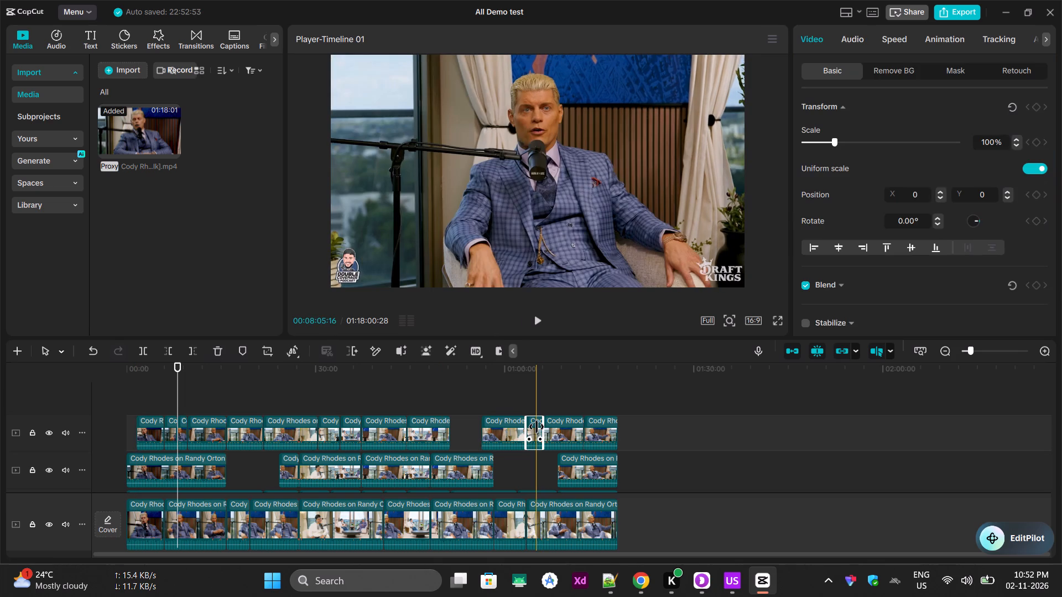
key(Delete)
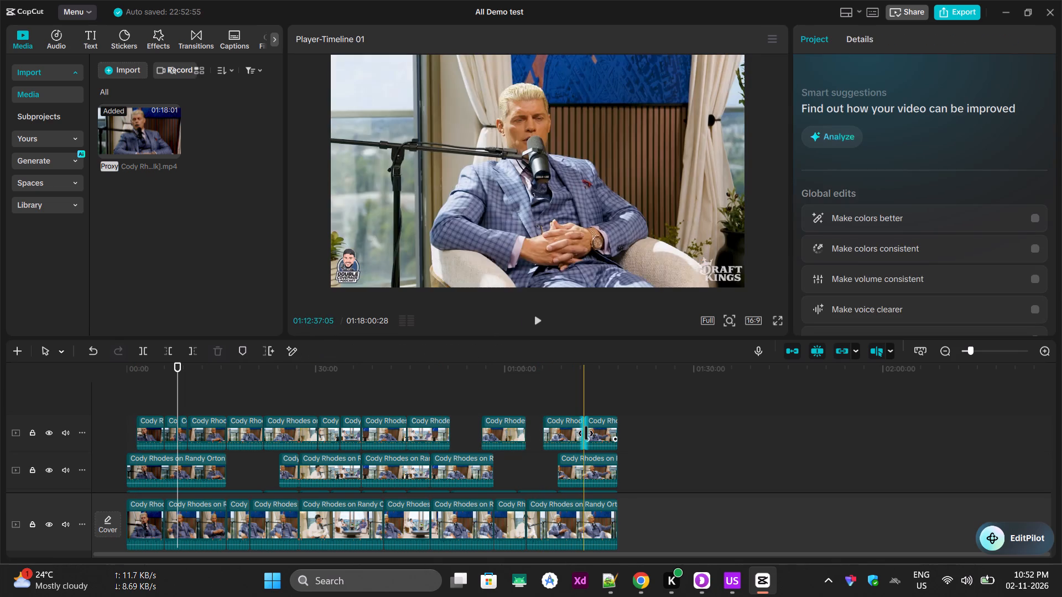
Delete the second track's segment around 00:40:48.
click(449, 474)
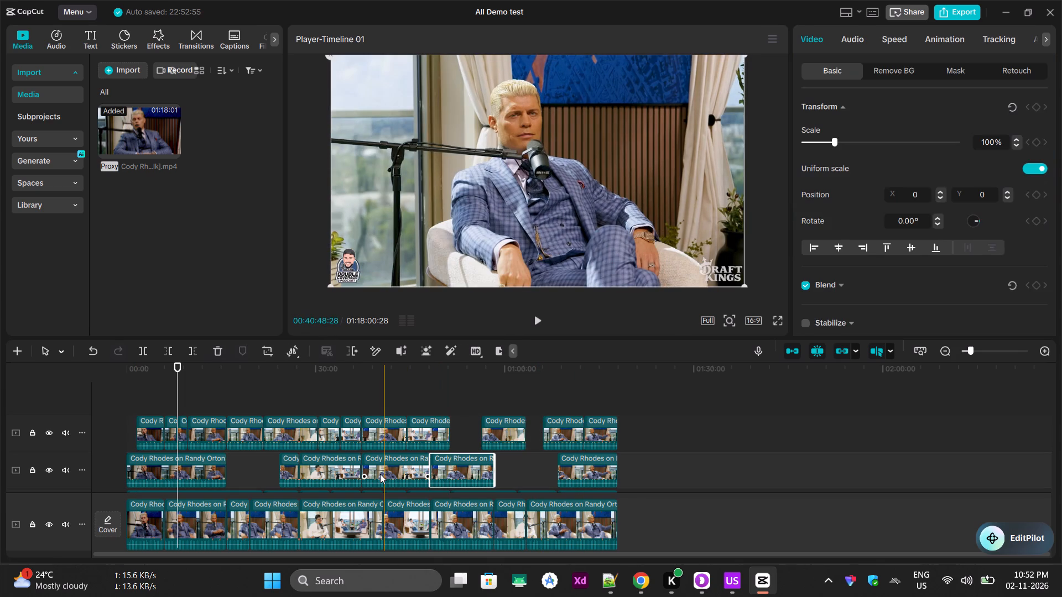
click(380, 474)
scroll(380, 474, down, 2)
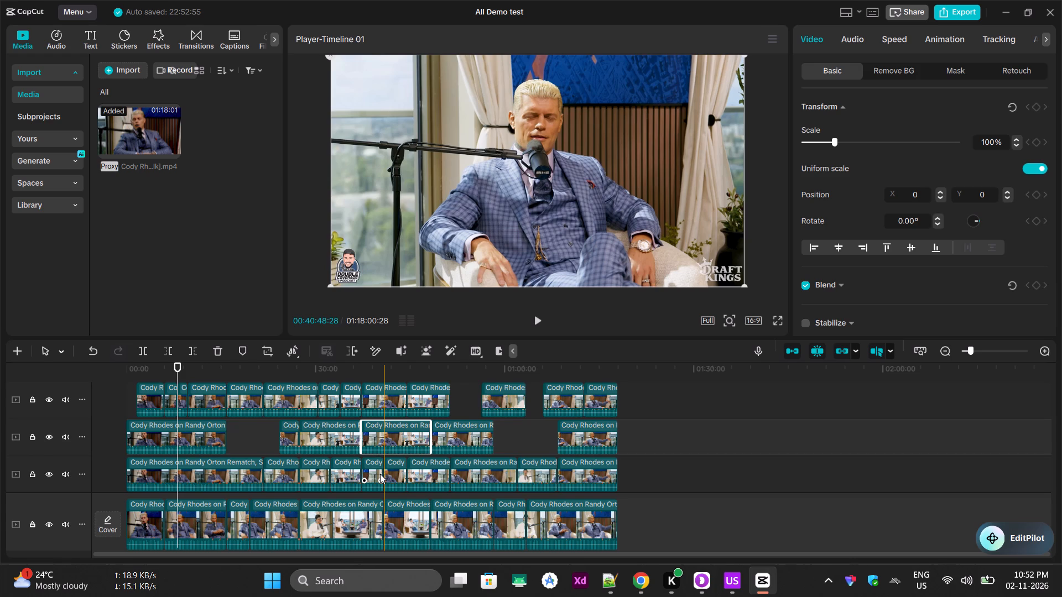
key(Delete)
Delete the top track's segments around 32 minutes, 00:18:06 and 9 minutes.
click(327, 400)
key(Delete)
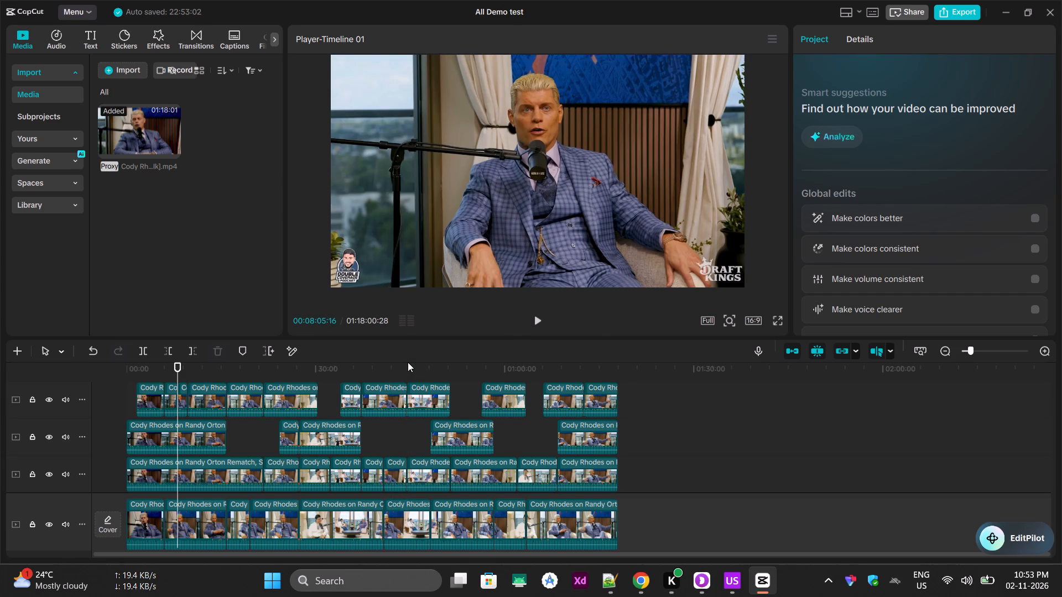
click(241, 397)
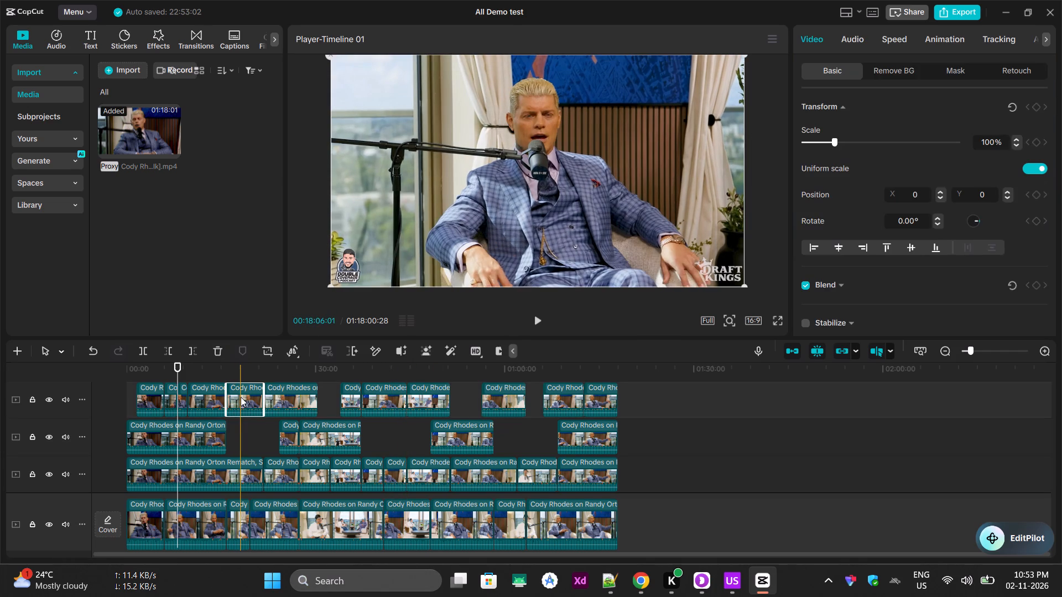
key(Delete)
key(Delete)
click(185, 393)
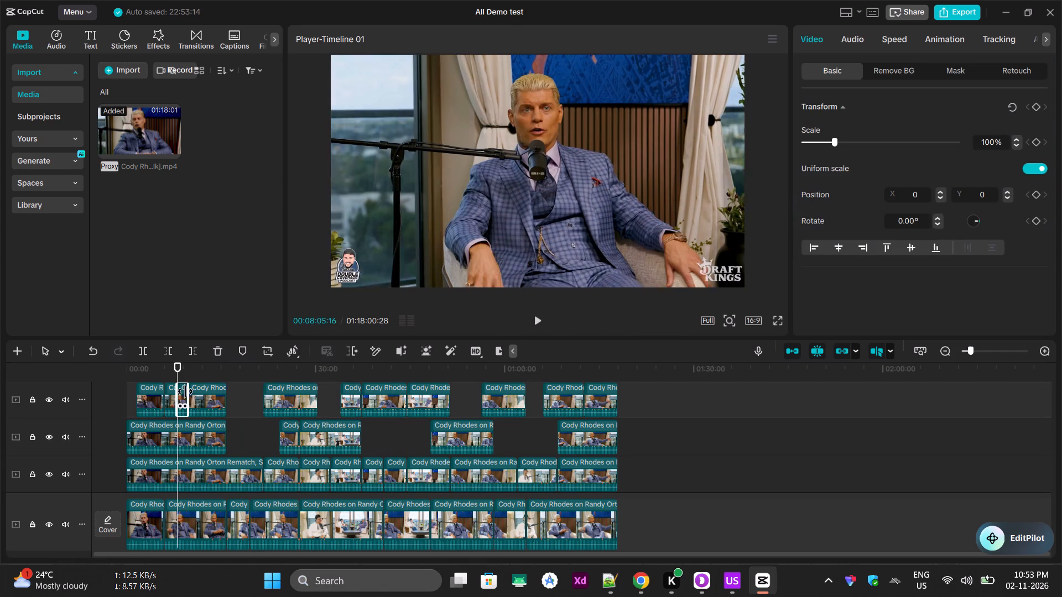
key(Delete)
Delete the third track's segment around 01:07:08, just before its last segment.
click(496, 472)
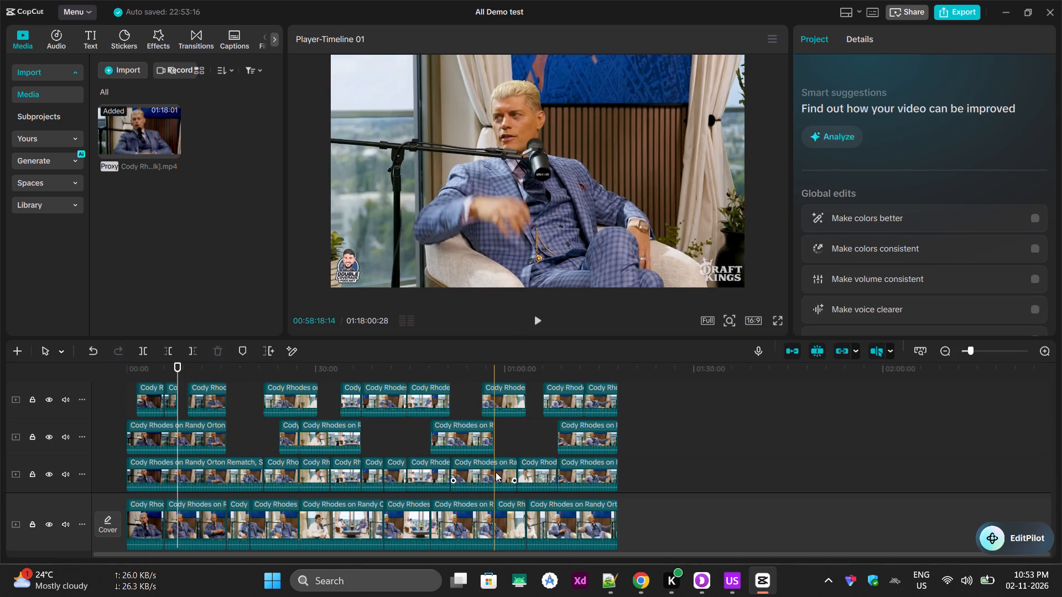
click(560, 475)
click(550, 480)
key(Delete)
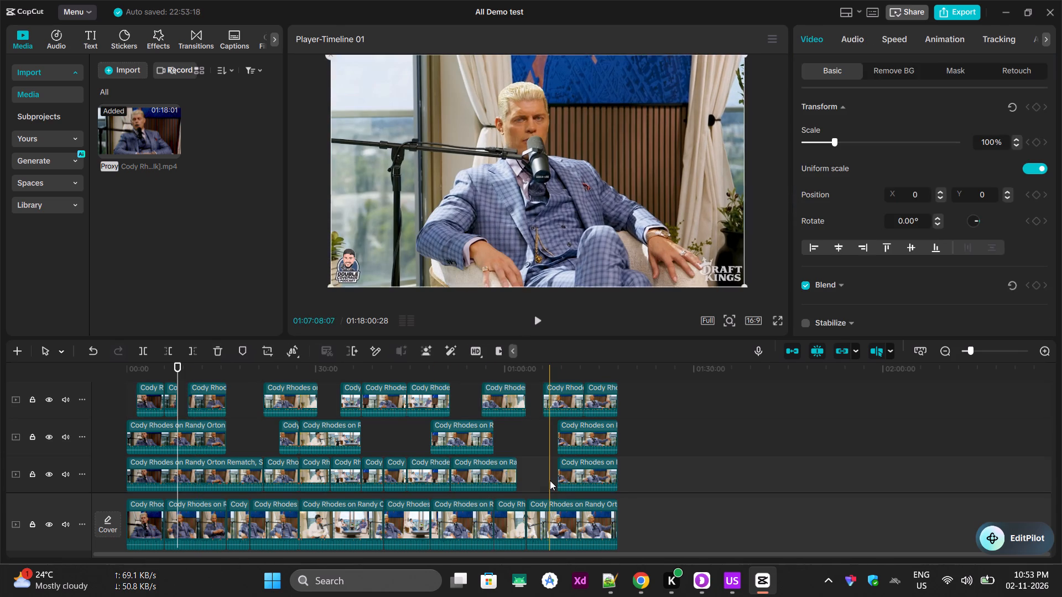
Delete the third track's segments around 00:42:03 and 23 minutes.
click(392, 472)
key(Delete)
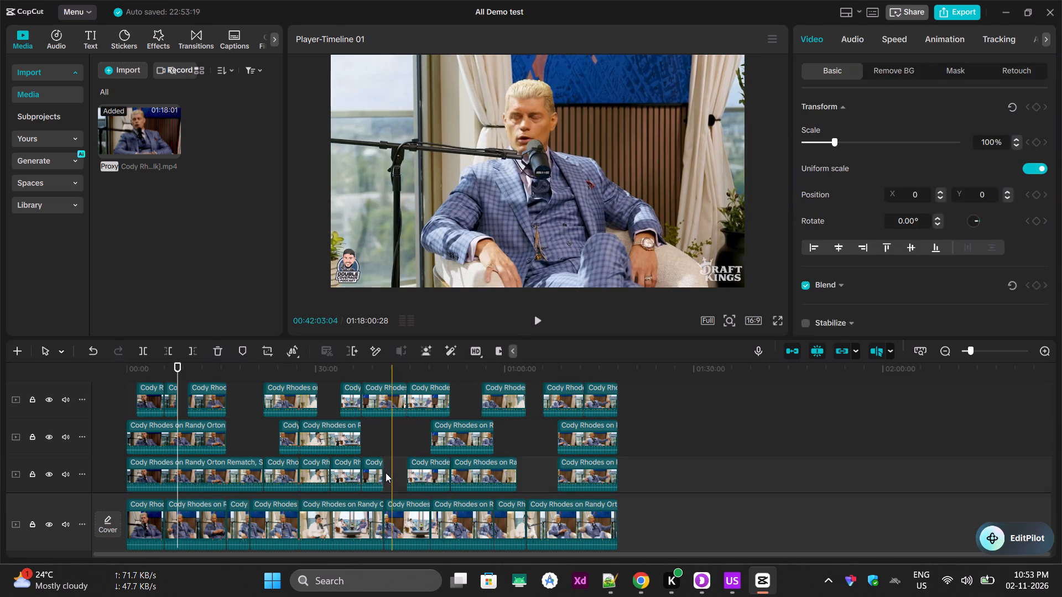
click(274, 473)
key(Delete)
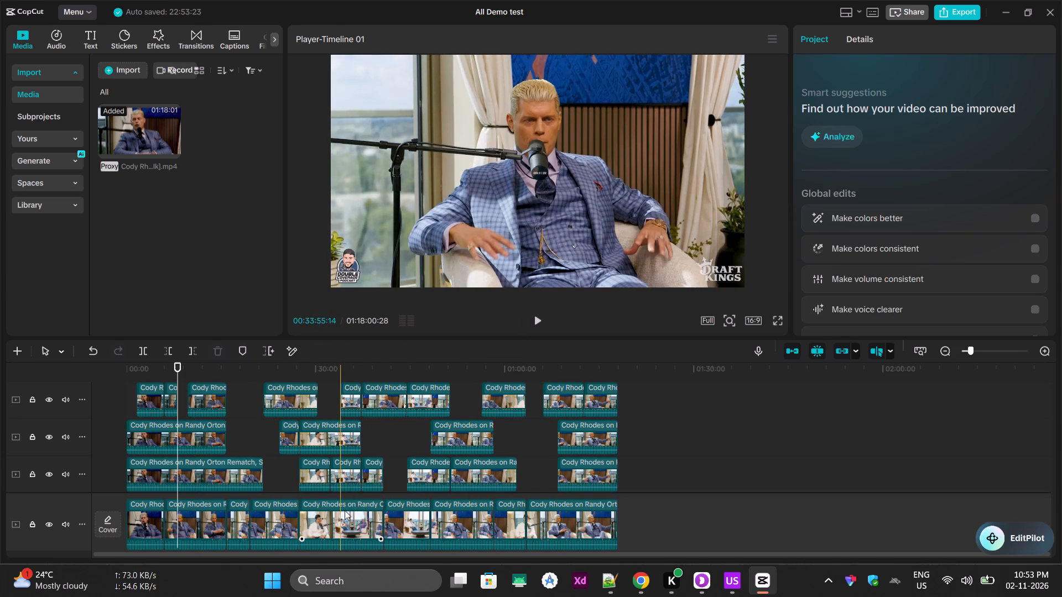
Delete the top track's last segment, around 01:14:29.
click(596, 402)
key(Delete)
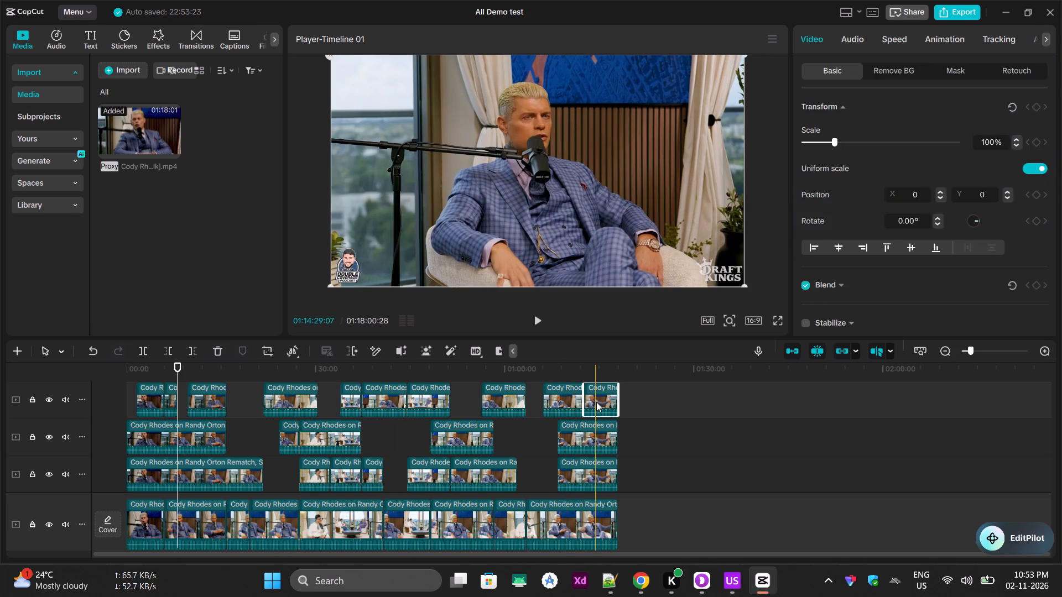
Split the second track's first segment at 00:08:05 and split its opening part again at 00:03:53.
click(164, 443)
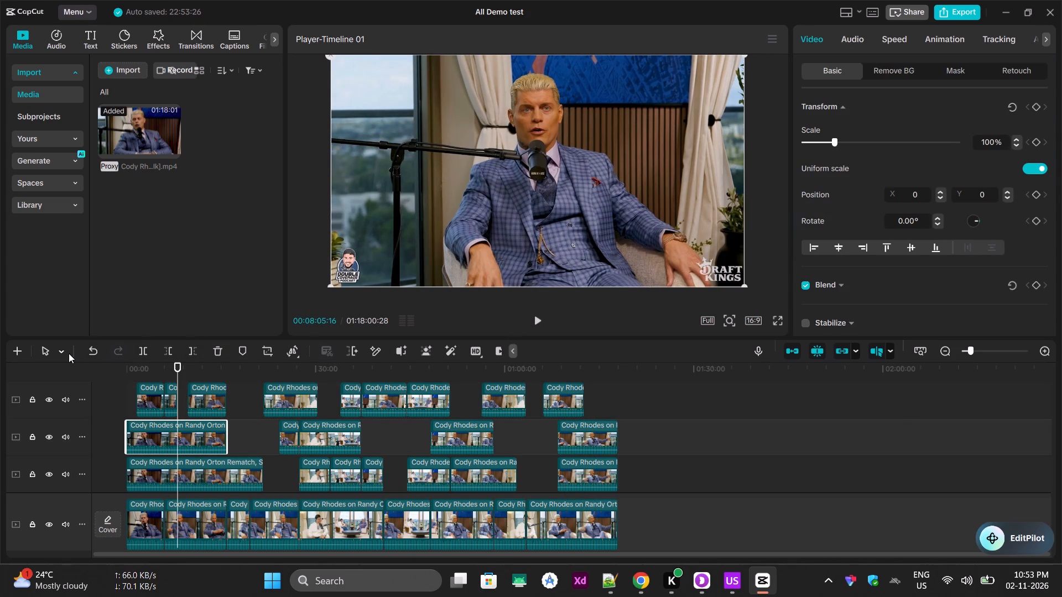
click(137, 353)
click(152, 434)
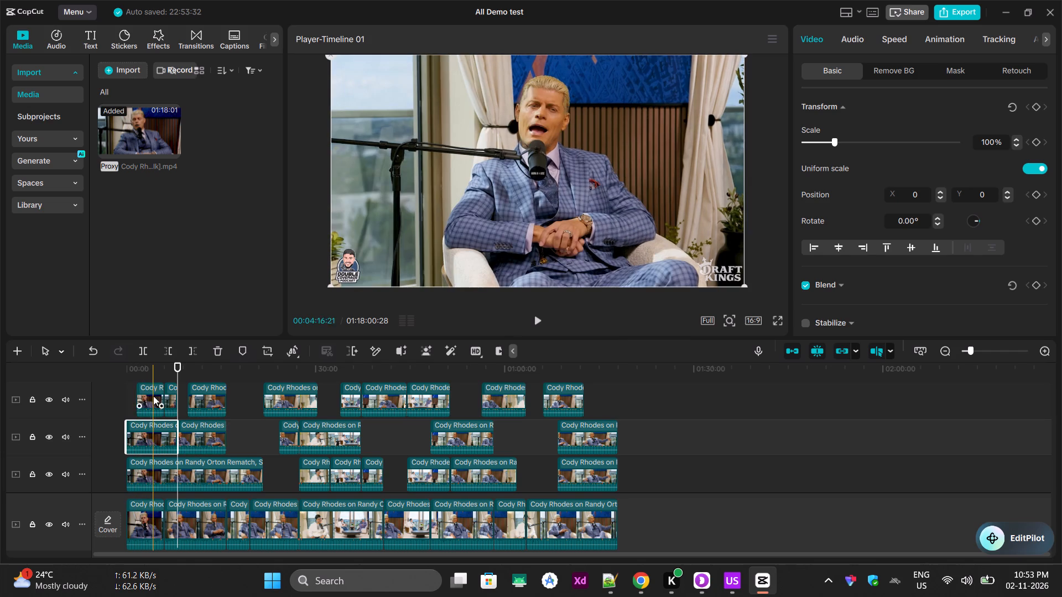
click(151, 367)
click(146, 445)
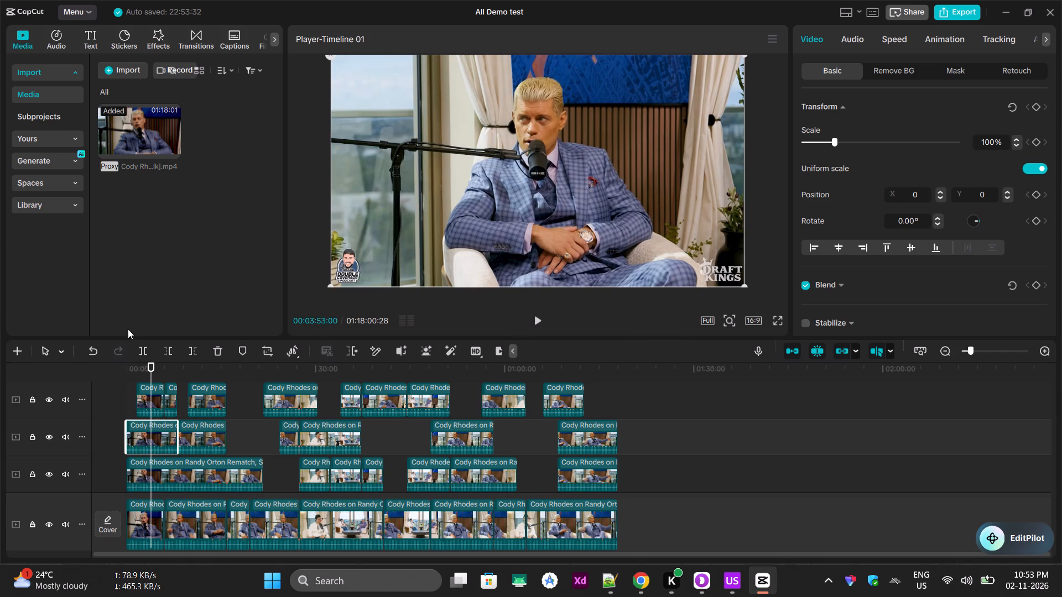
click(145, 352)
Split the third track's first segment at 00:12:13 and split its opening part again at 00:06:41.
click(221, 467)
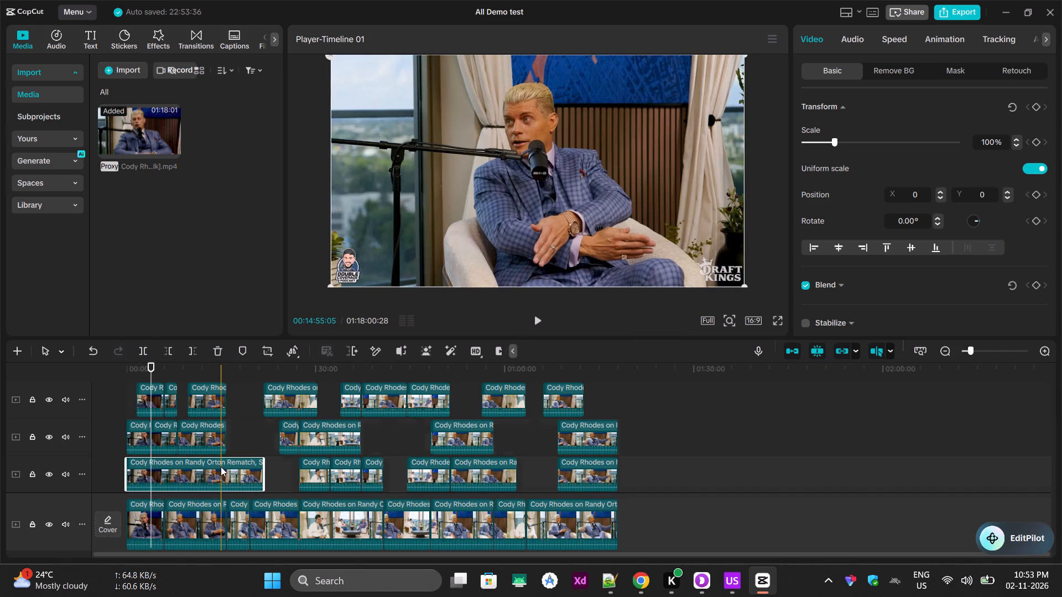
click(204, 365)
click(219, 469)
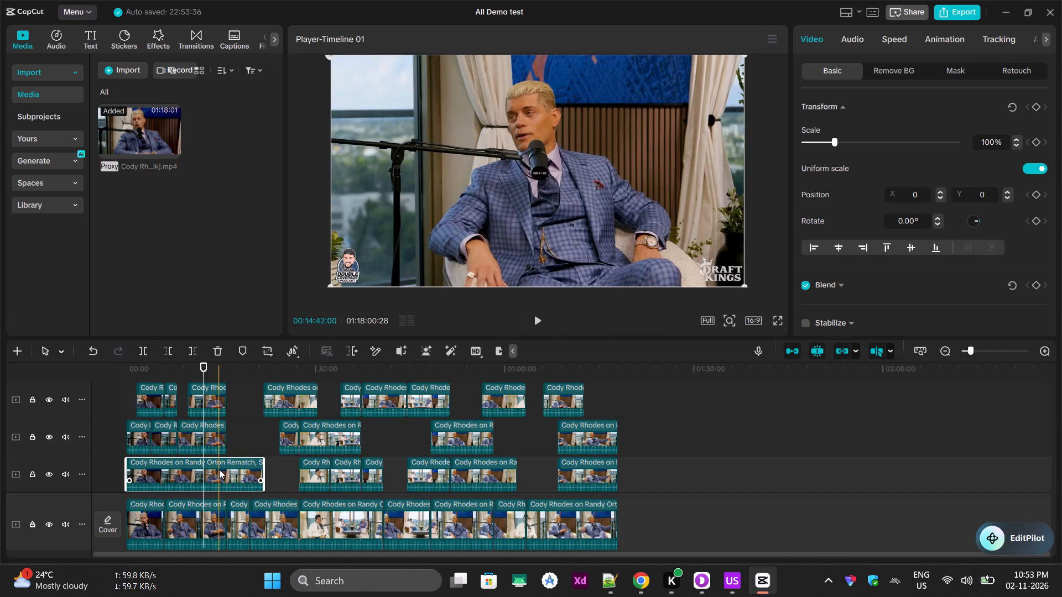
click(142, 349)
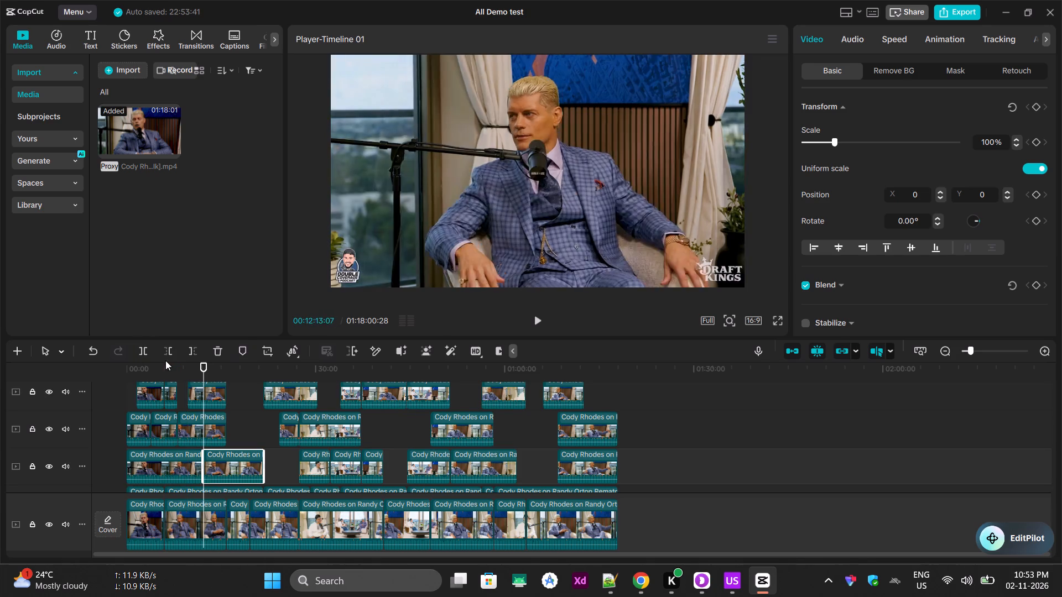
click(169, 369)
click(163, 472)
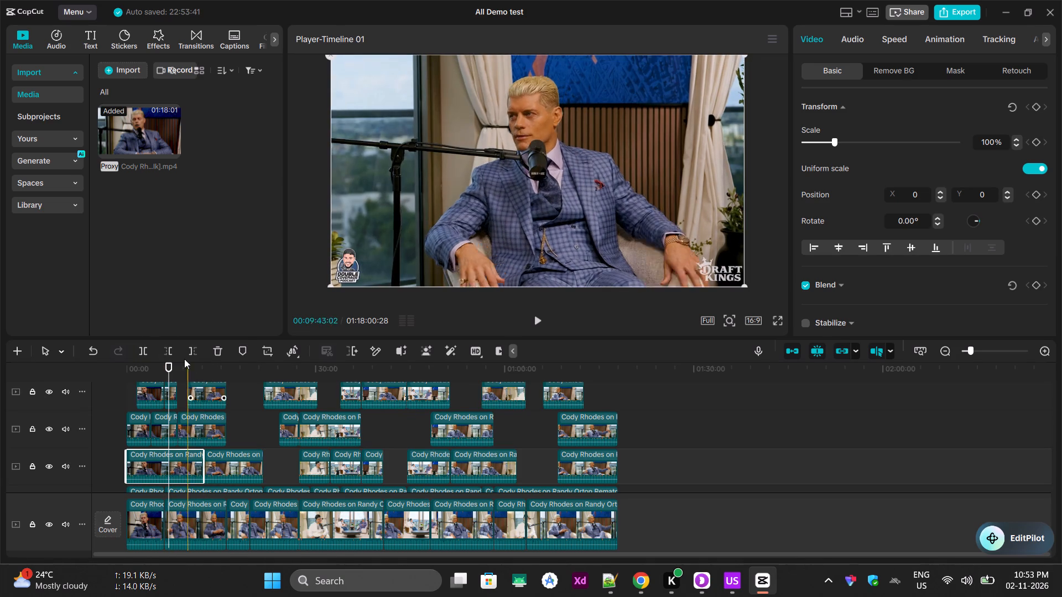
click(144, 348)
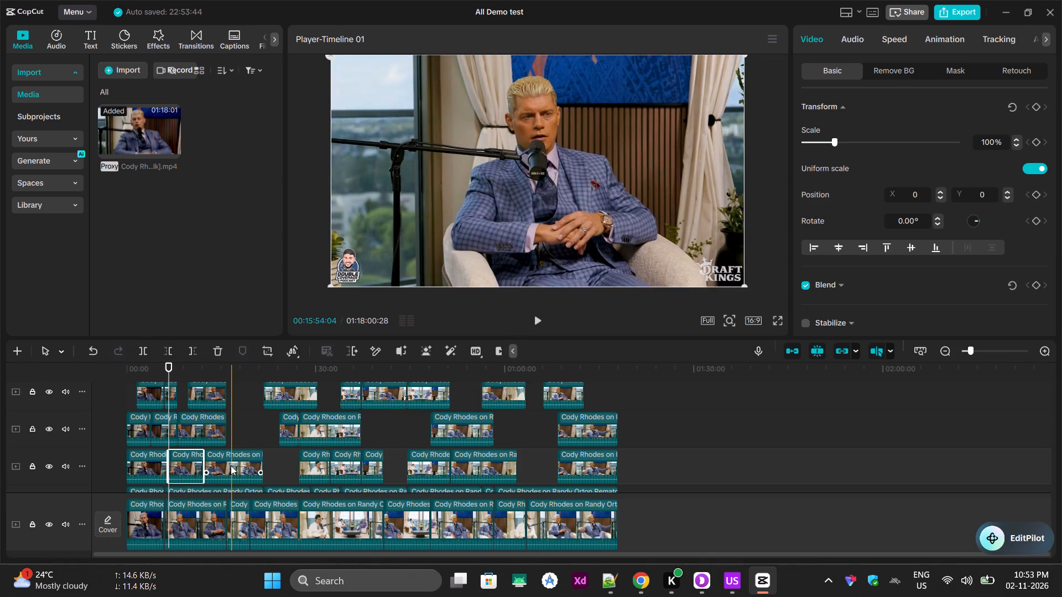
Delete the third track's segments around 00:16:33 and 00:31:02.
click(231, 465)
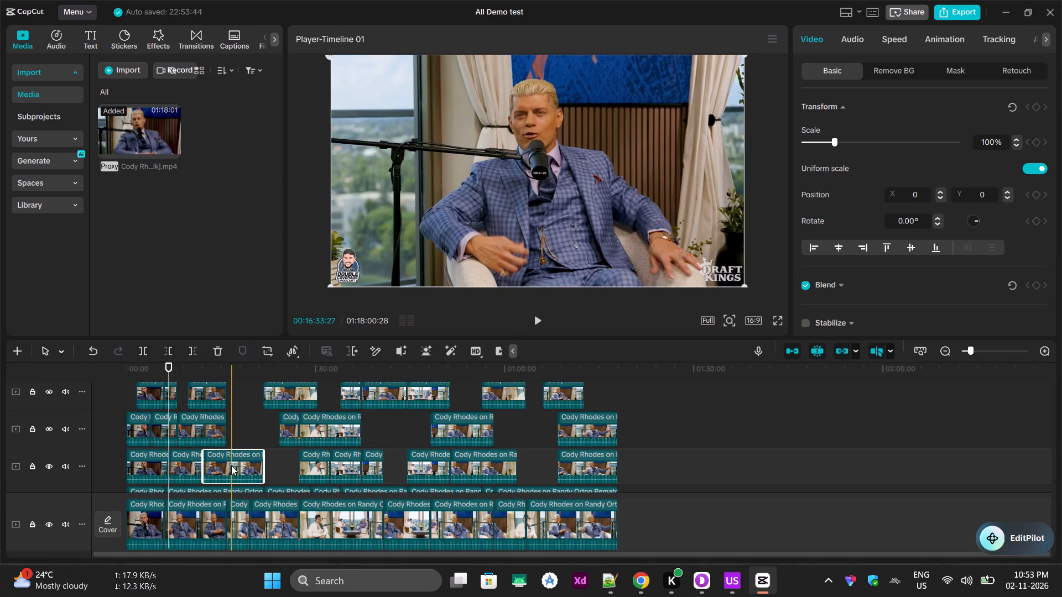
key(Delete)
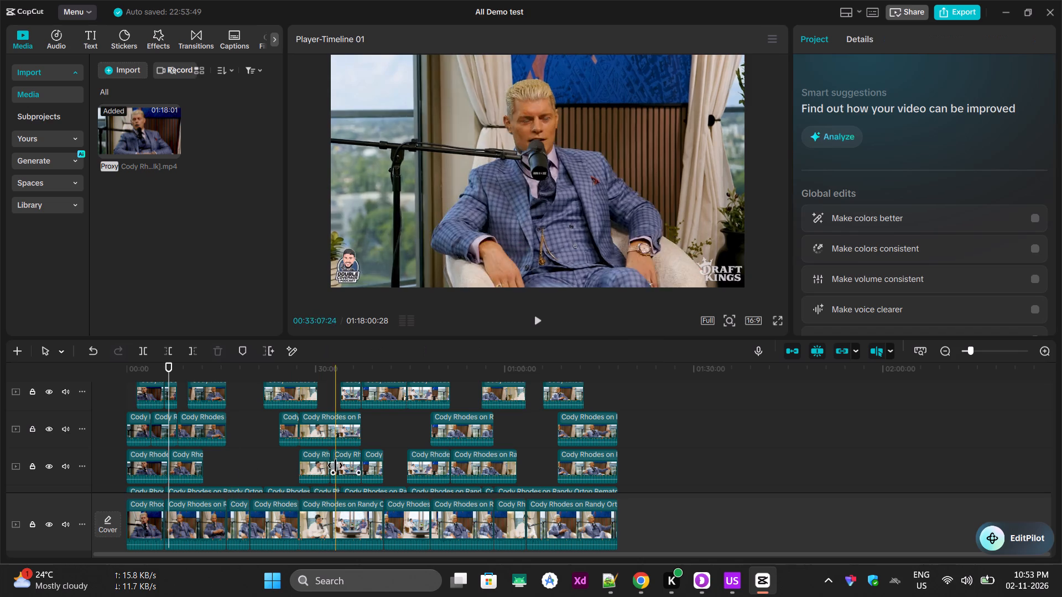
click(323, 463)
key(Delete)
Delete the fourth track's short segment around 32 minutes.
scroll(322, 492, down, 3)
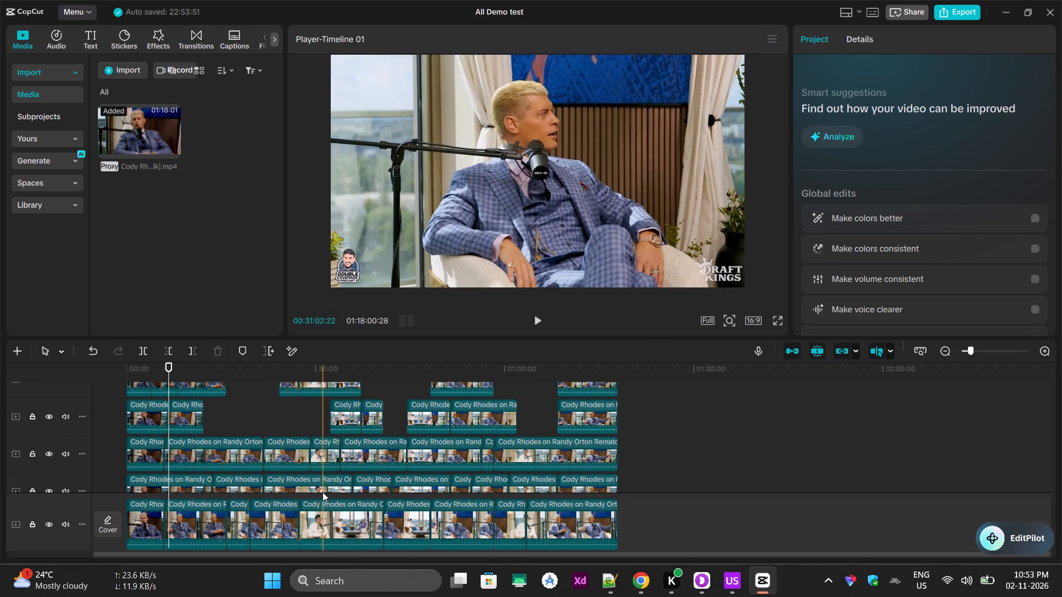
click(329, 454)
key(Delete)
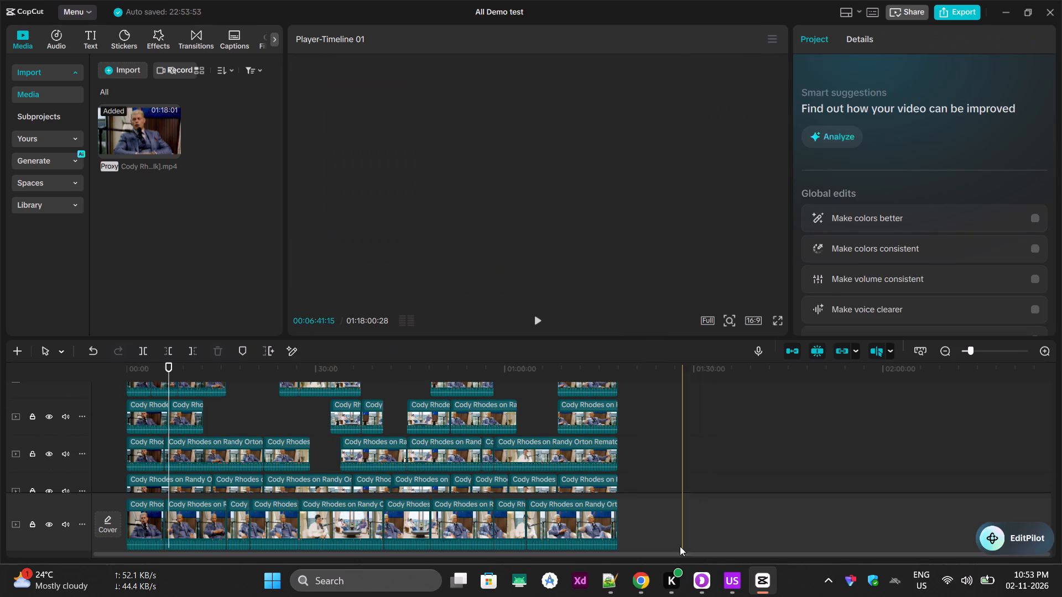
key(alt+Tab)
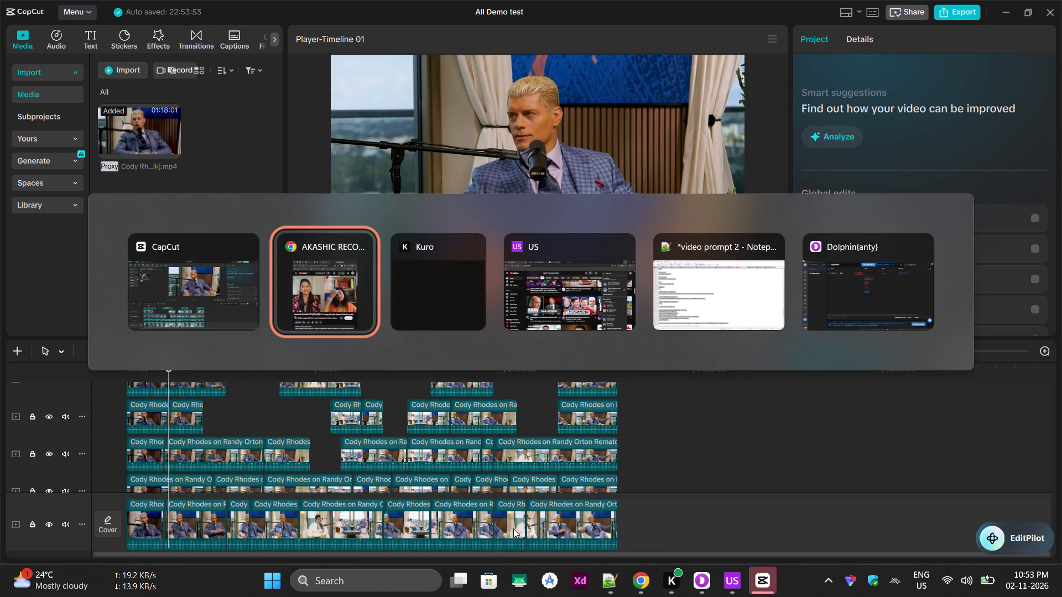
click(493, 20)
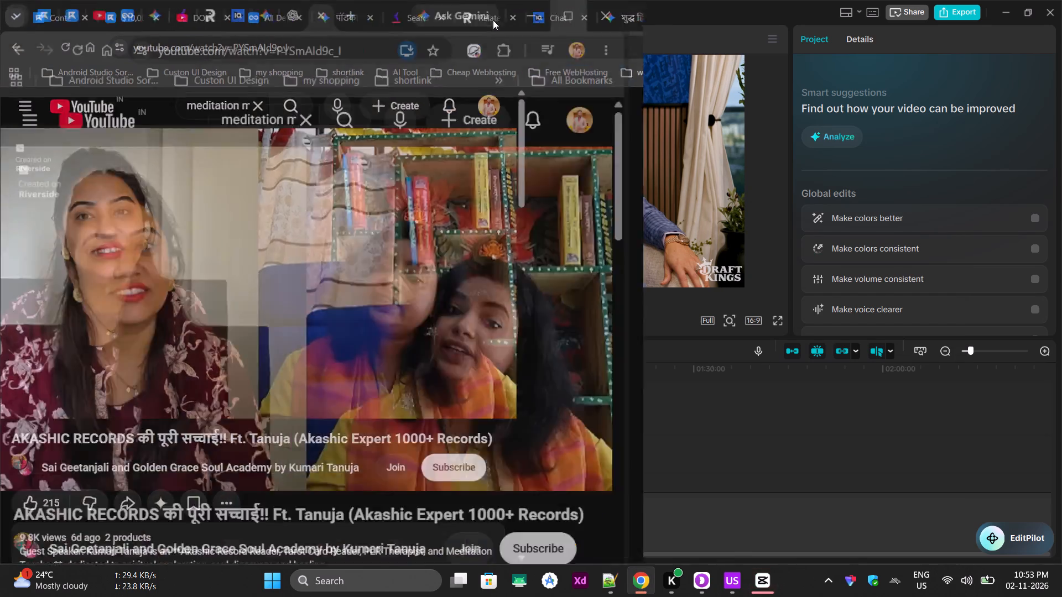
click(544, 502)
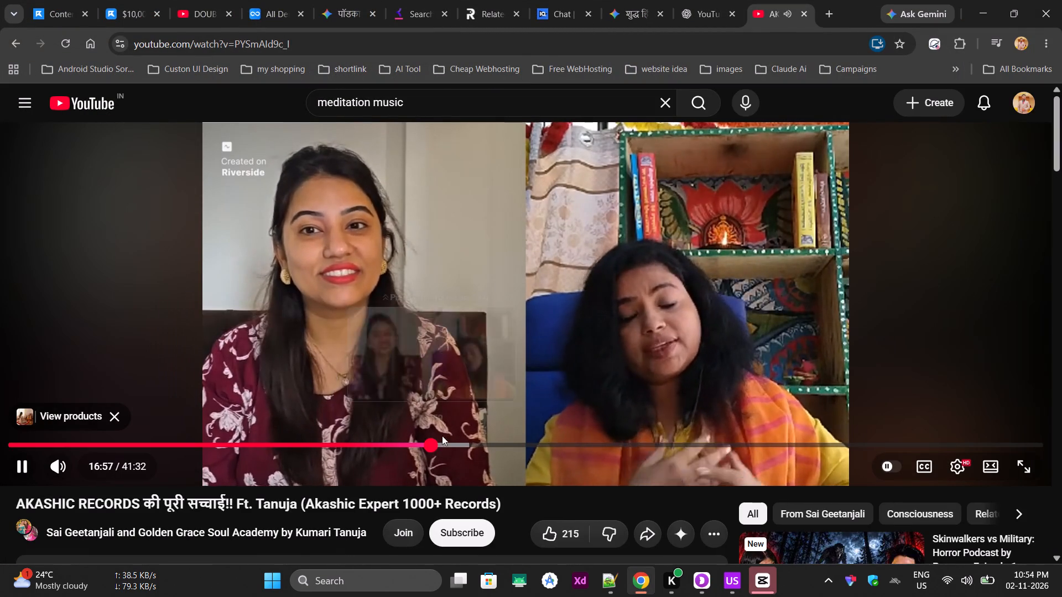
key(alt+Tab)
Split the fourth track's segment that spans 00:50:44 at that time.
click(459, 454)
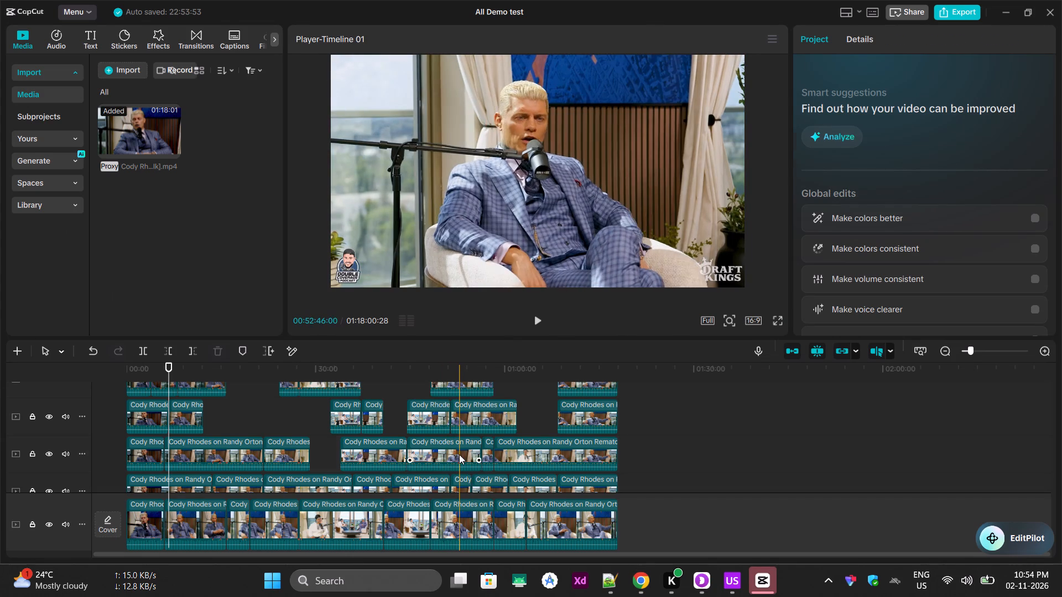
click(446, 370)
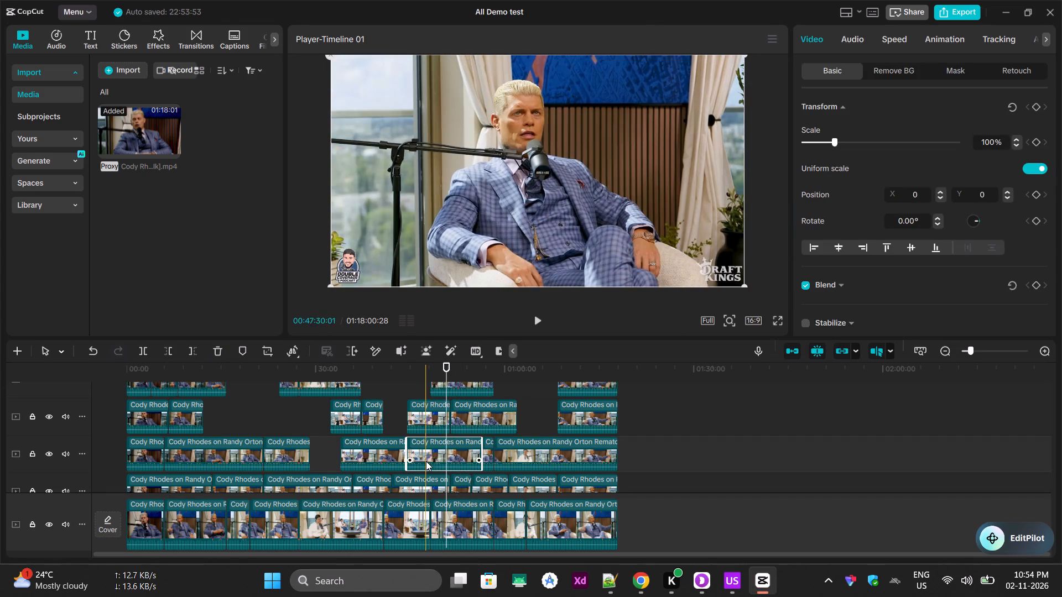
click(431, 458)
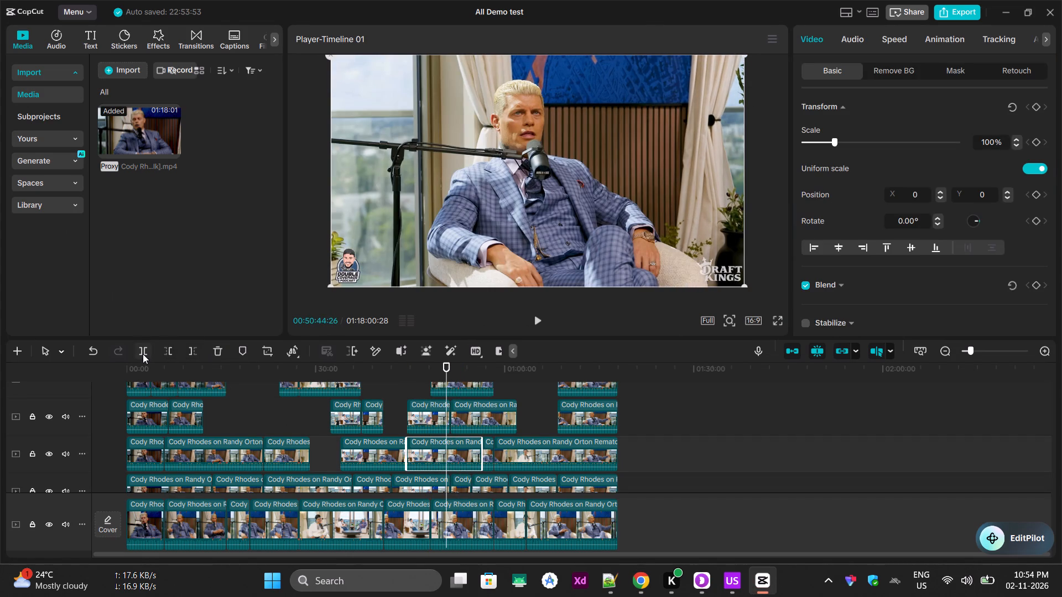
click(143, 354)
Delete the fourth track's segments around 00:46:17 and 00:40:48.
click(418, 457)
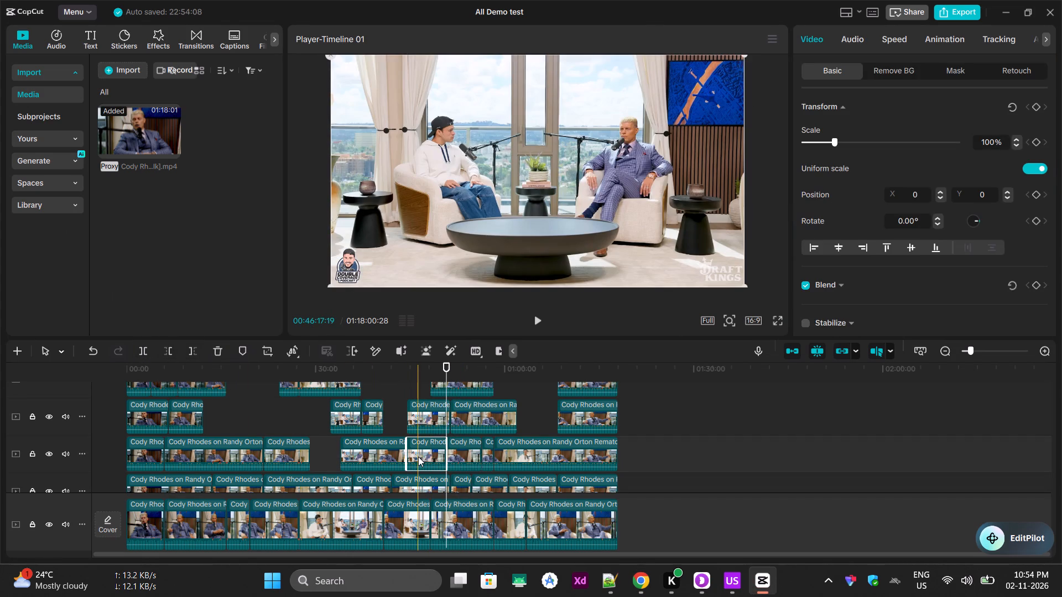
key(Delete)
click(383, 454)
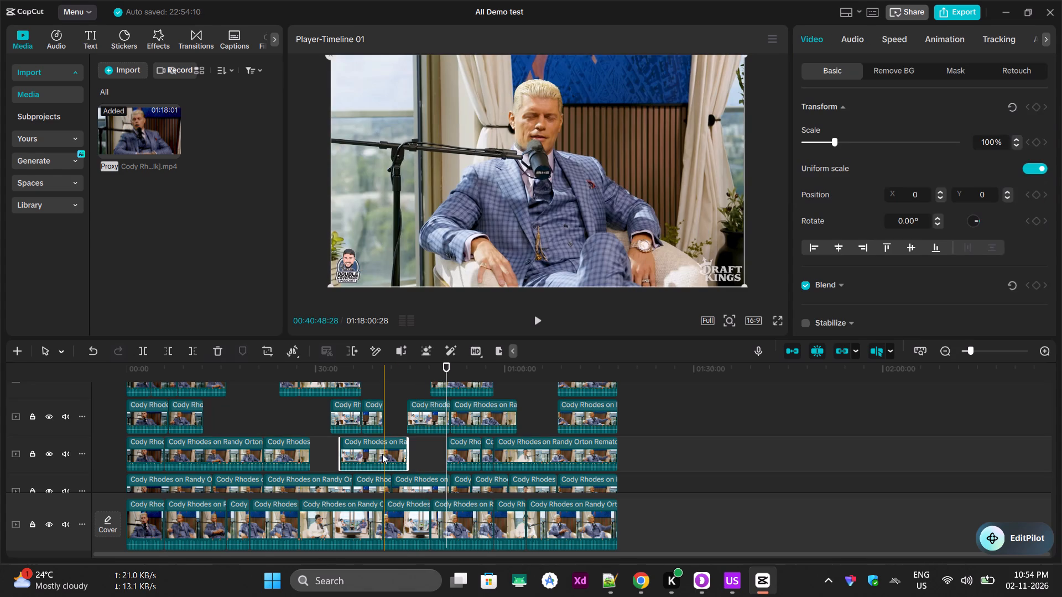
key(Delete)
Delete the segment around 00:33:55 on the track directly above the main track, and the main track's last segment.
scroll(382, 454, down, 7)
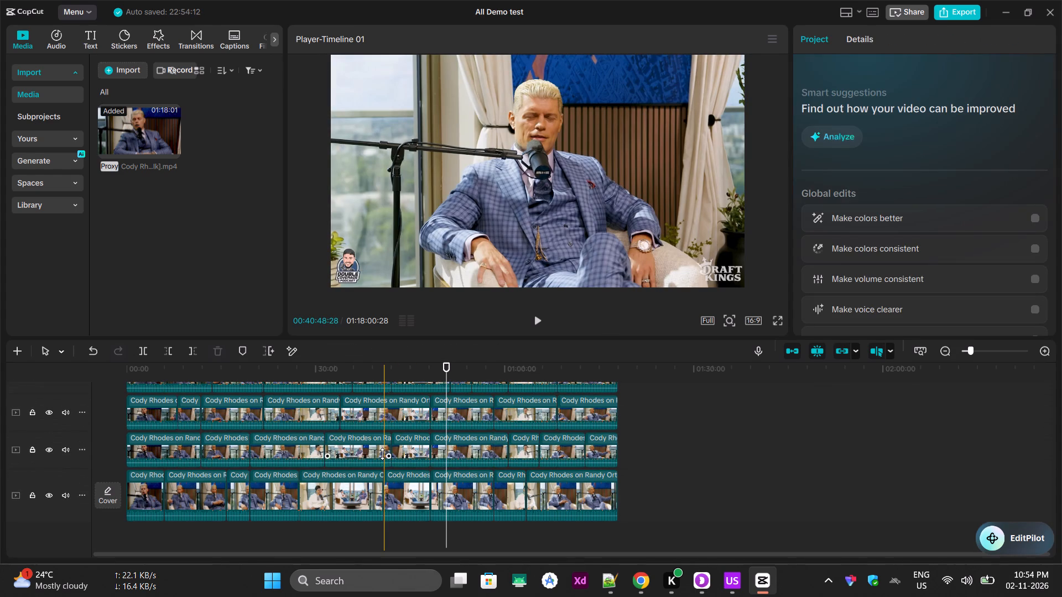
click(342, 438)
key(Delete)
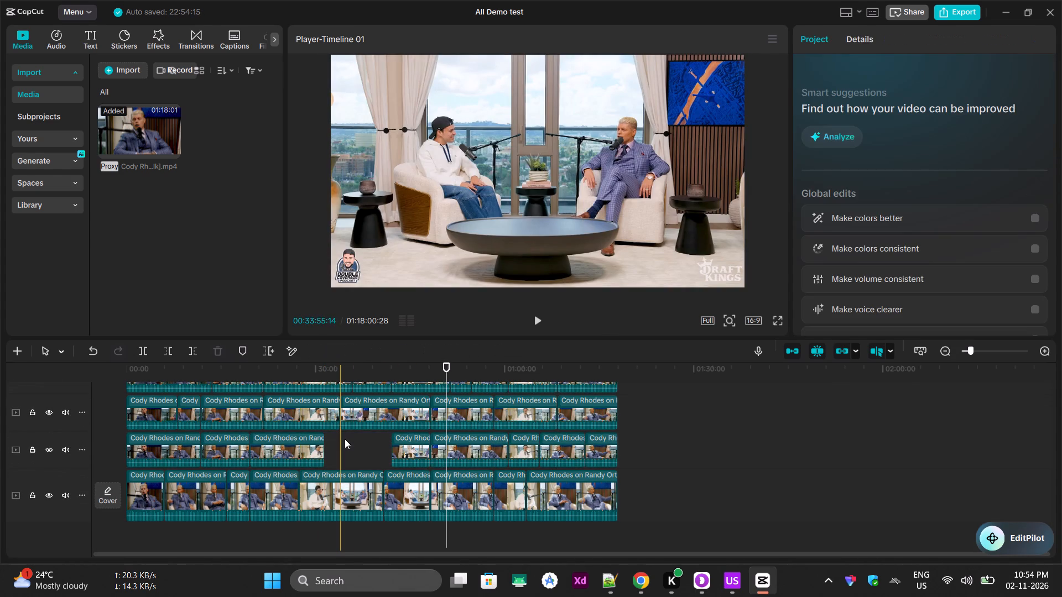
click(592, 490)
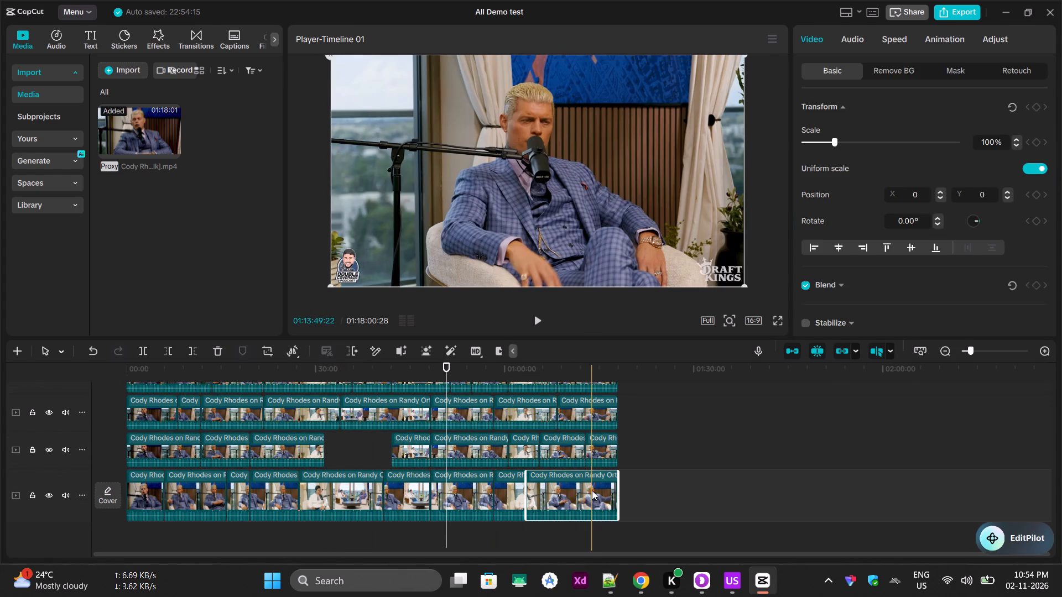
key(Delete)
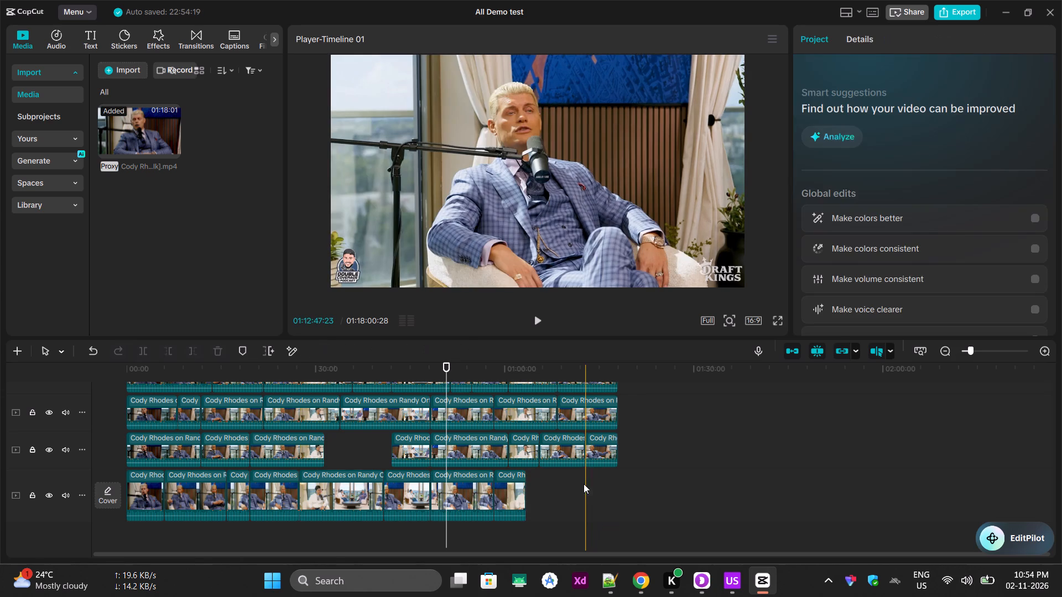
Delete the segment around 00:13:36 on the track directly above the main track, and the main track's second segment around 00:08:05.
click(209, 451)
key(Delete)
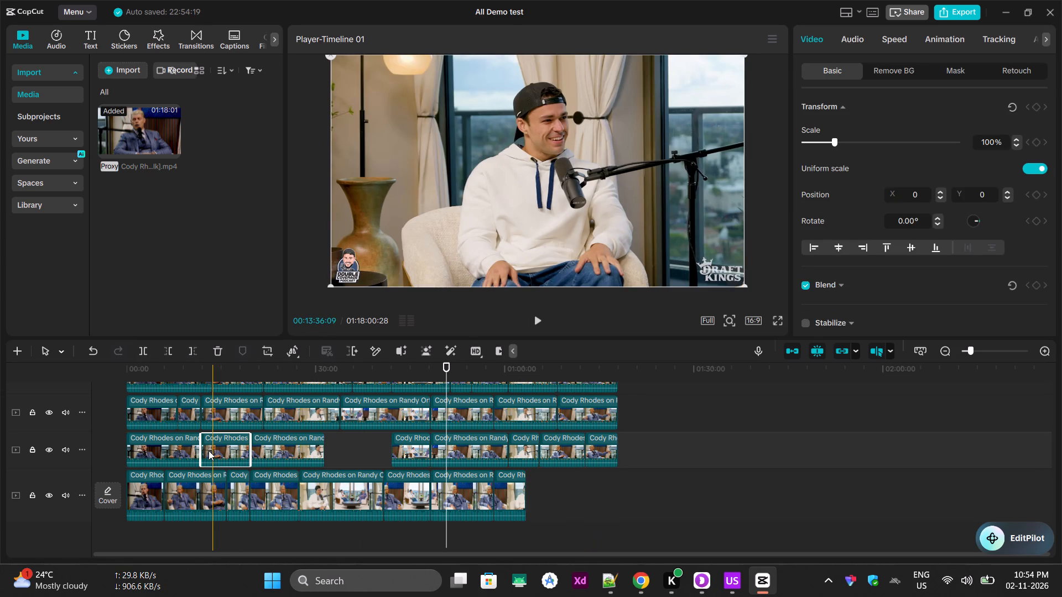
scroll(209, 451, down, 4)
click(179, 491)
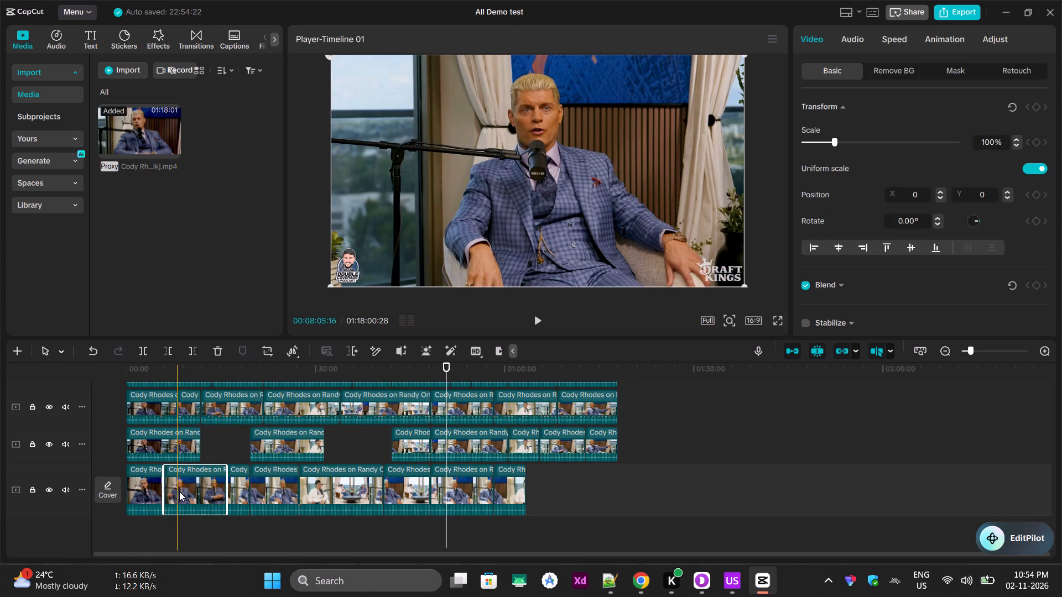
key(Delete)
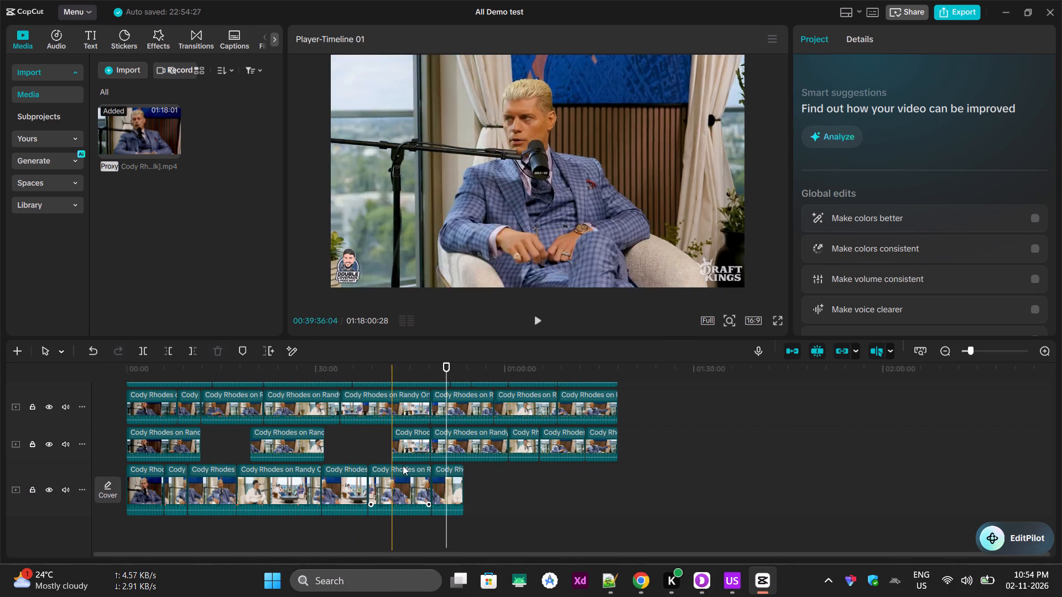
Delete the fifth track's segment around 00:59:07.
scroll(426, 468, up, 5)
click(499, 452)
key(Delete)
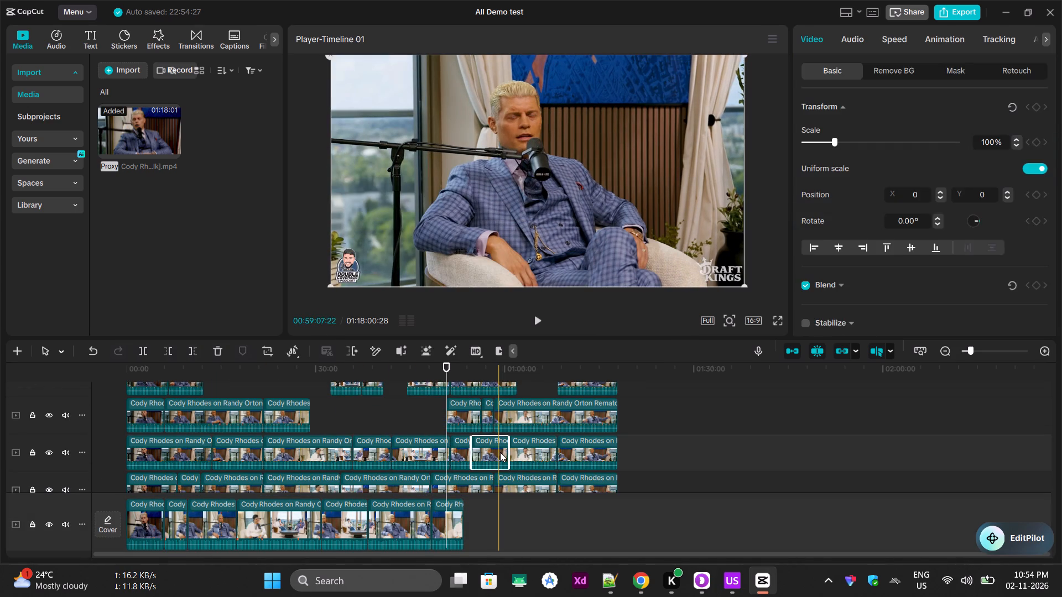
Split the fourth track's last segment into four pieces, cutting at 01:05:33, about 01:10 and 01:02:01.
click(584, 410)
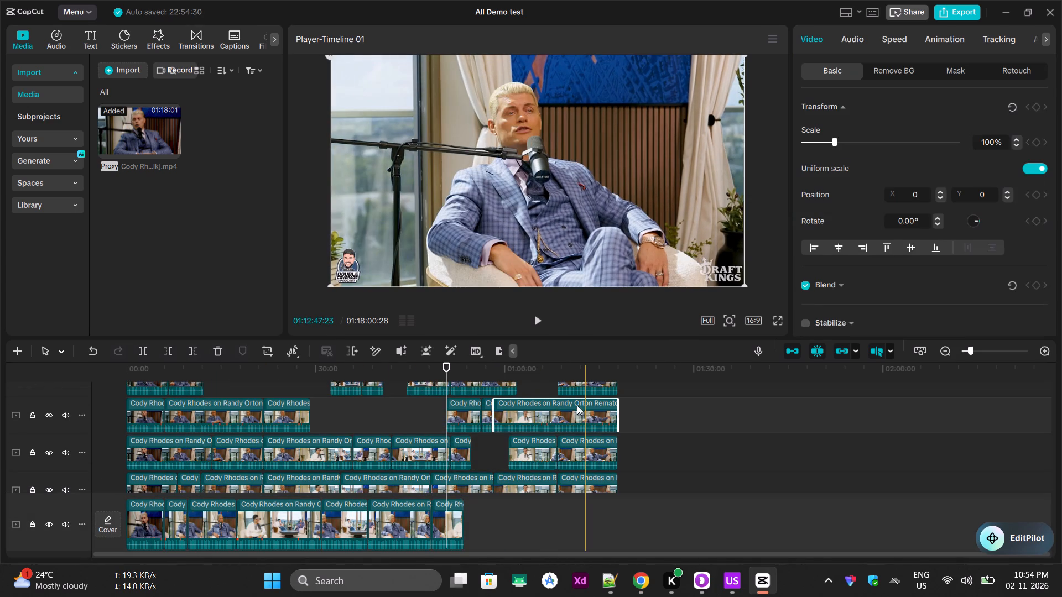
click(540, 373)
click(542, 422)
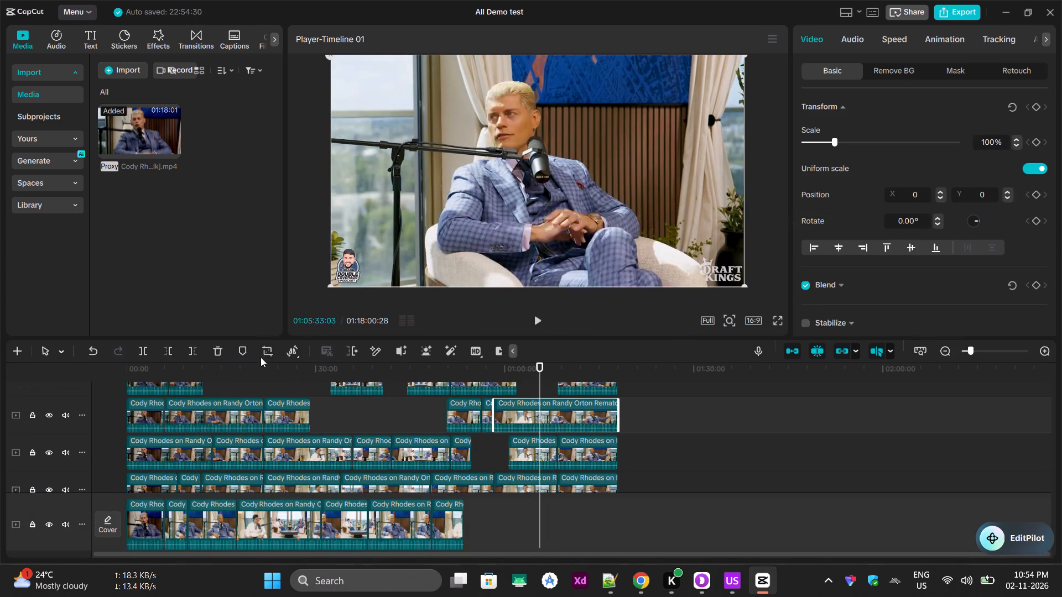
click(144, 354)
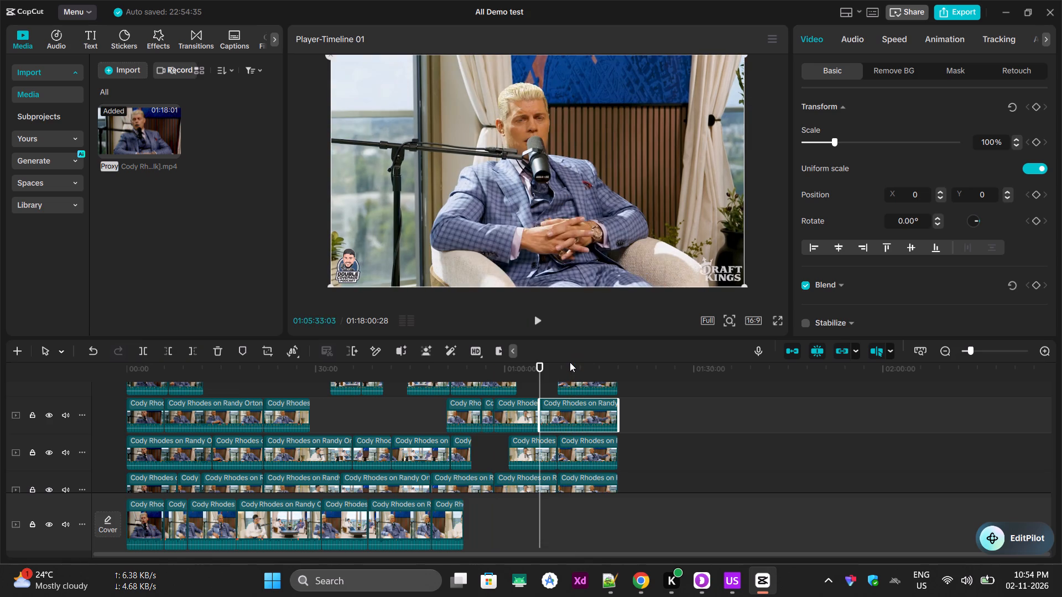
click(570, 362)
click(571, 415)
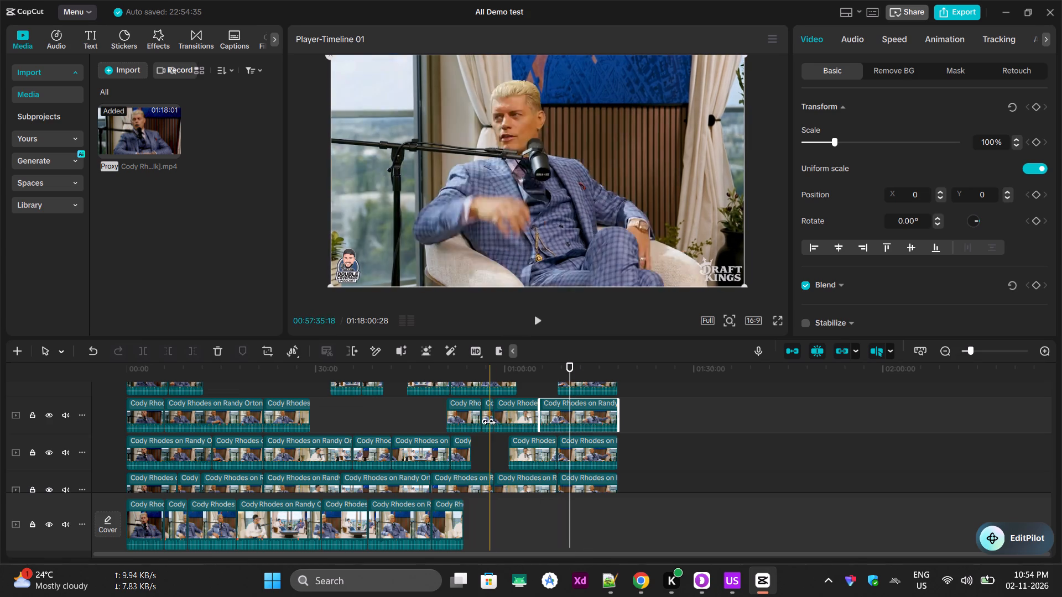
click(141, 349)
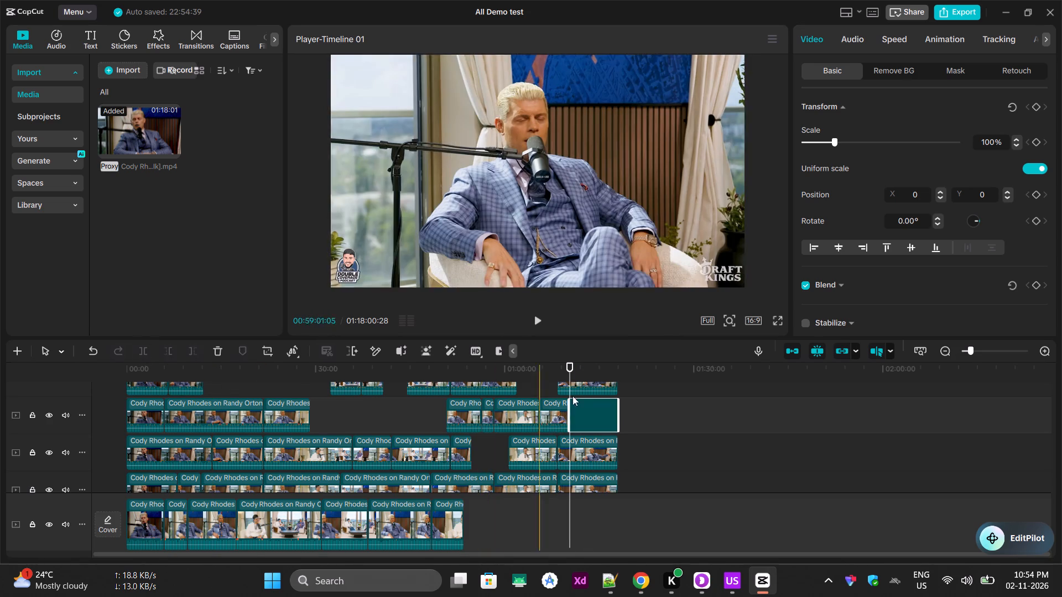
click(510, 376)
click(518, 373)
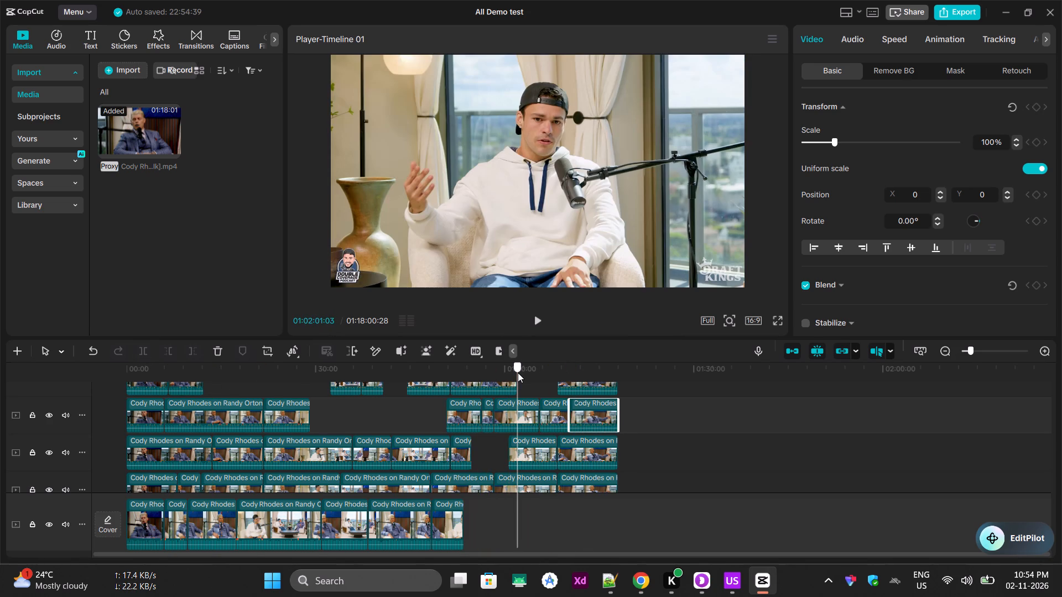
click(514, 416)
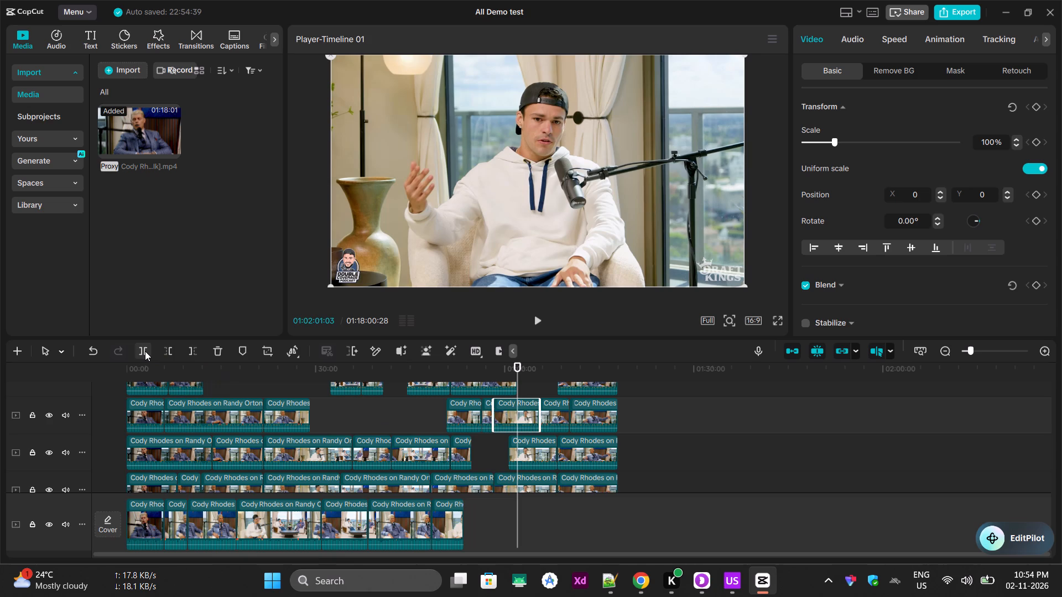
click(145, 351)
Delete the fourth track's last segment around 01:15:28 and the second track's segment around 00:10:51.
click(602, 420)
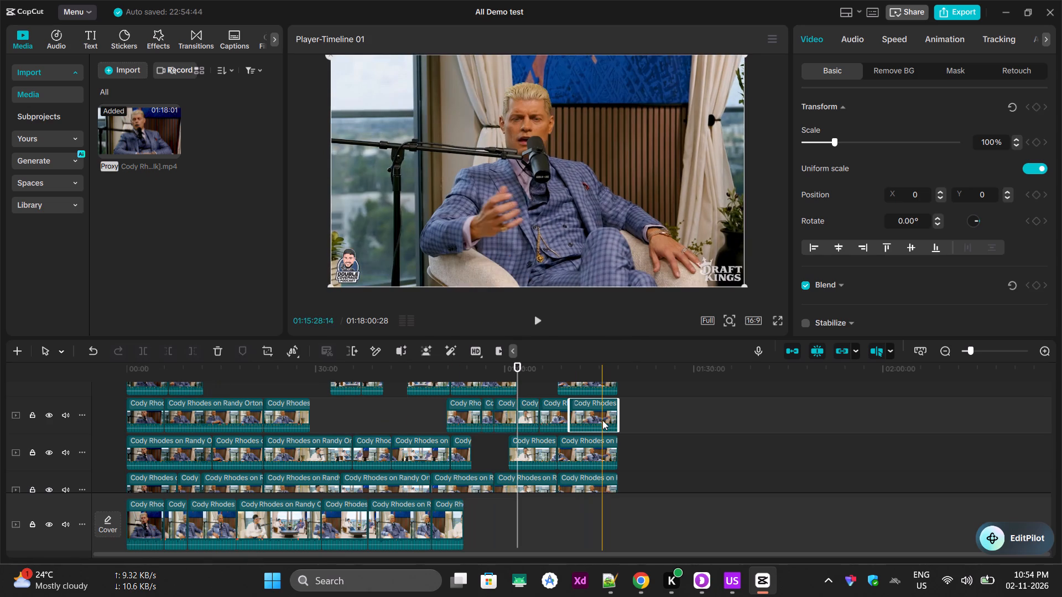
key(Delete)
scroll(579, 432, up, 5)
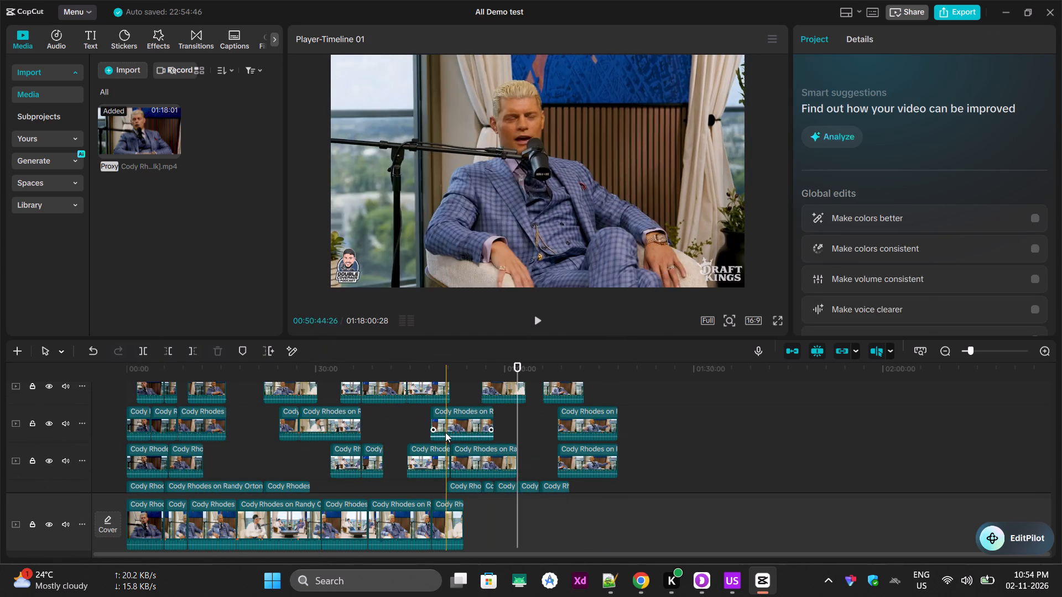
scroll(362, 433, up, 2)
click(195, 455)
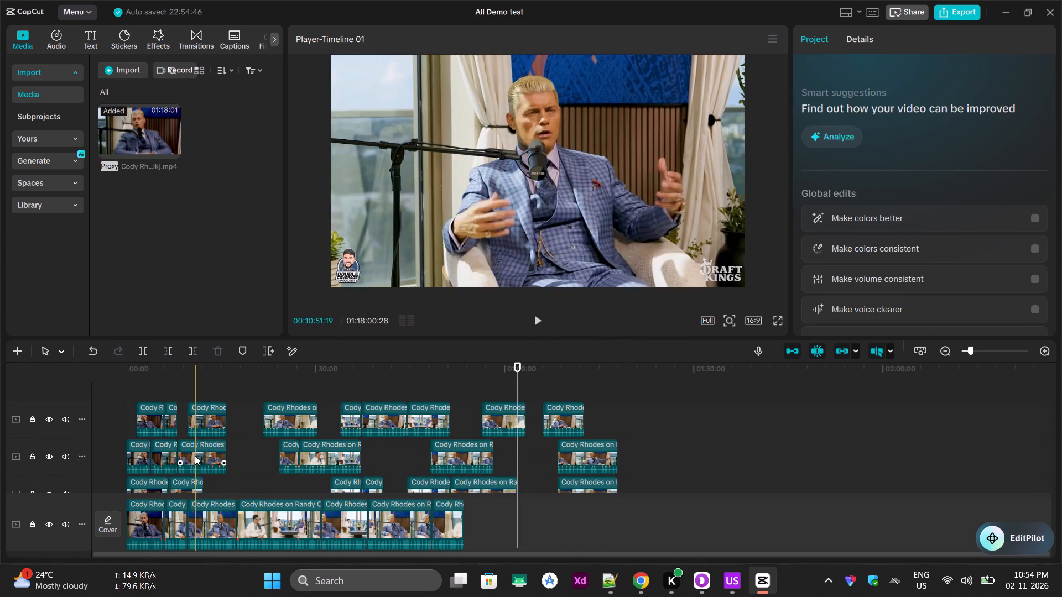
key(Delete)
key(backslash)
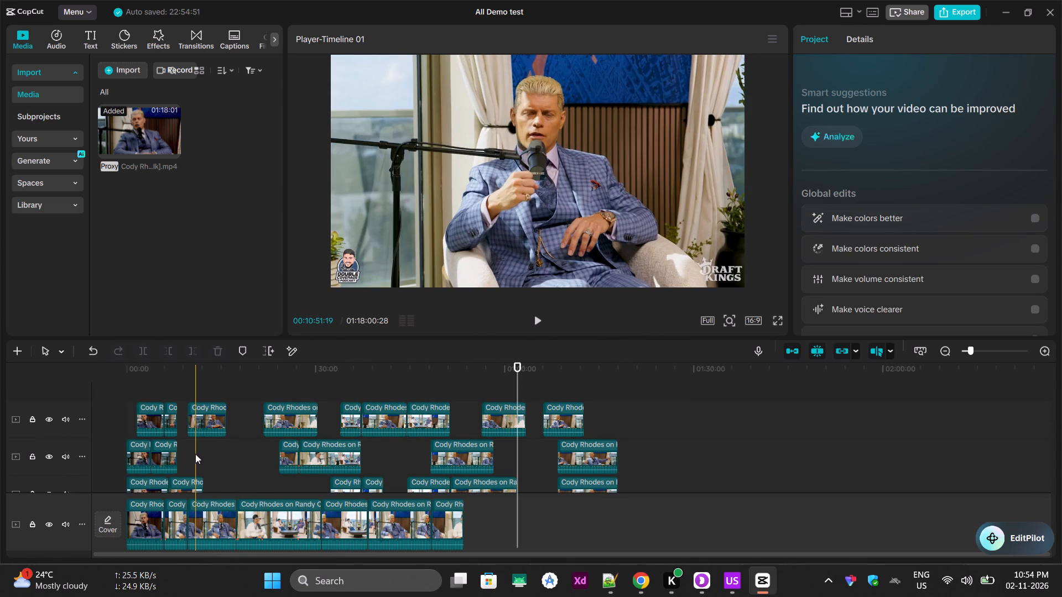
Delete the fourth track's segment around 00:15:54 and the fifth track's segment around 00:26:52.
scroll(290, 459, down, 3)
click(224, 471)
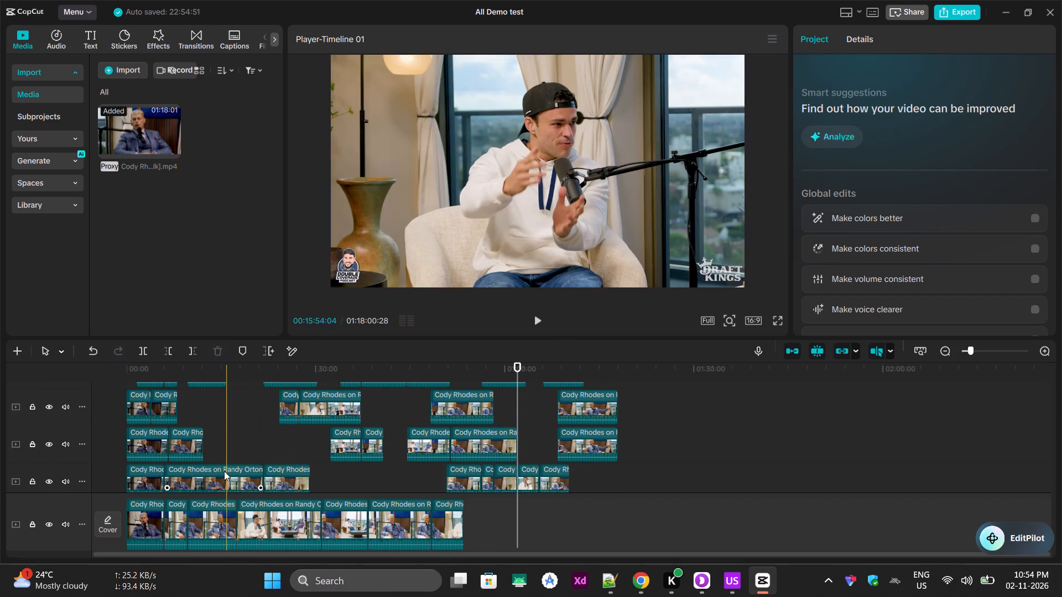
key(Delete)
scroll(357, 435, down, 2)
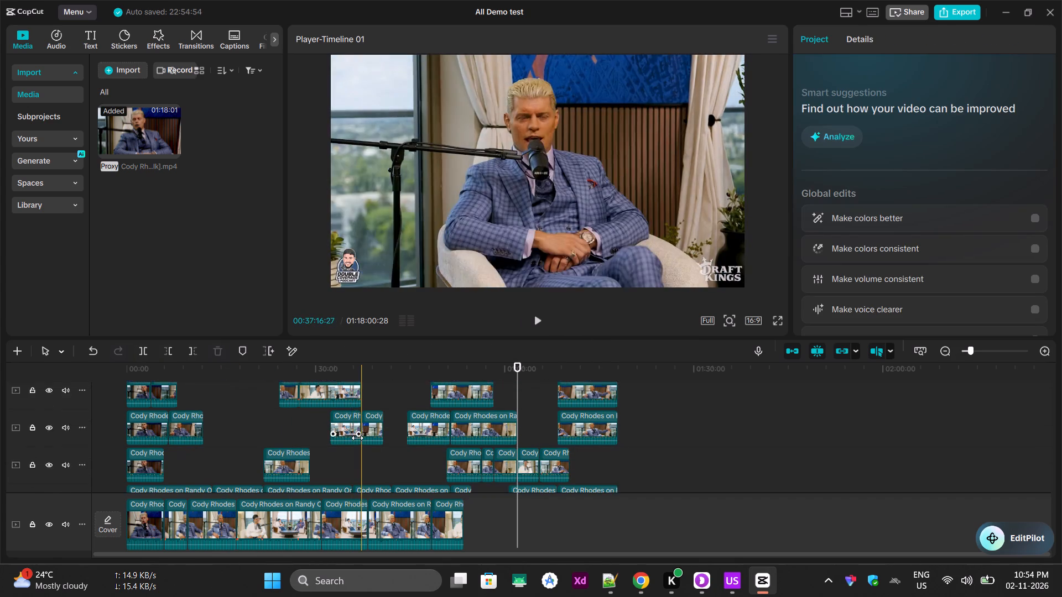
scroll(357, 438, down, 1)
click(296, 468)
key(Delete)
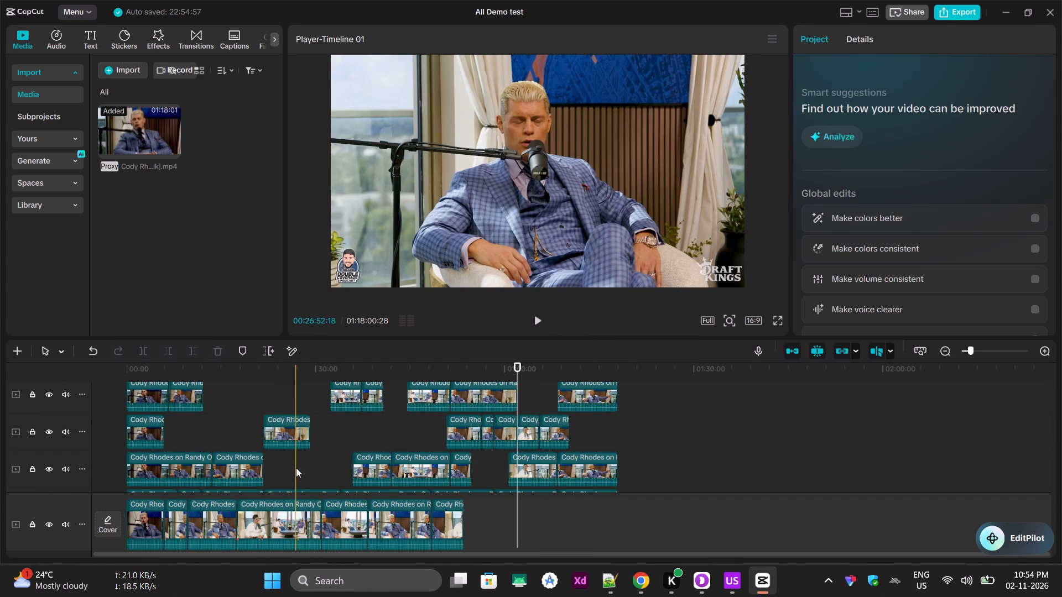
Delete the fourth track's two adjacent segments around 01:00:36 and 00:58:18.
click(197, 470)
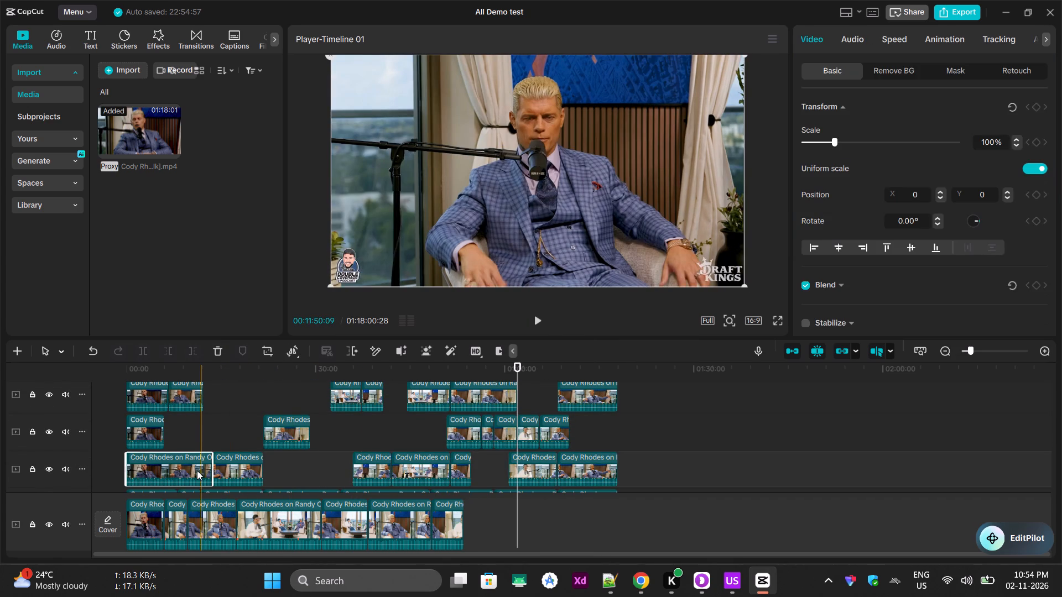
click(511, 423)
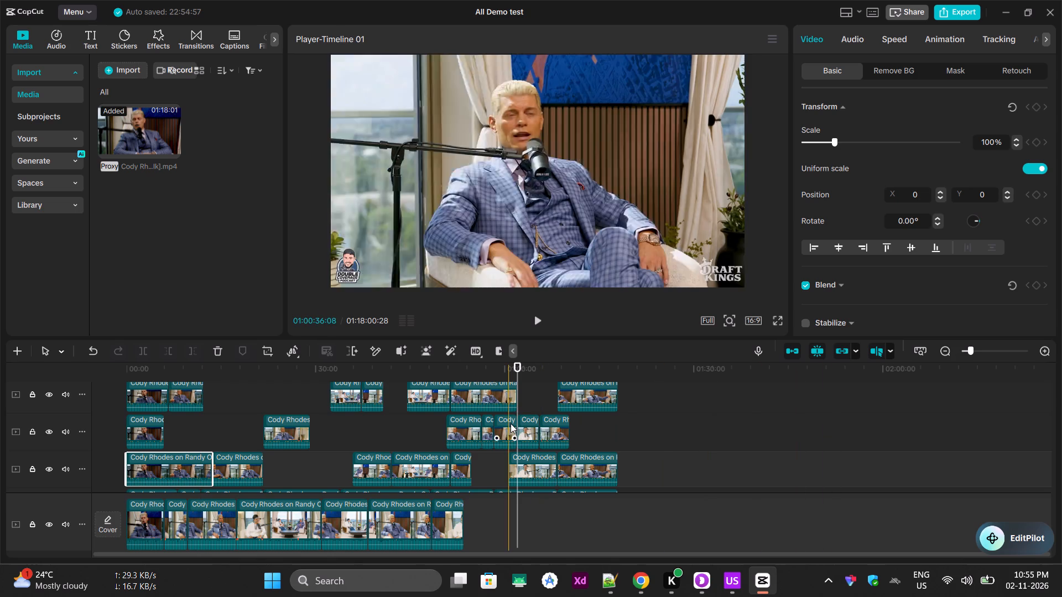
key(Delete)
click(496, 429)
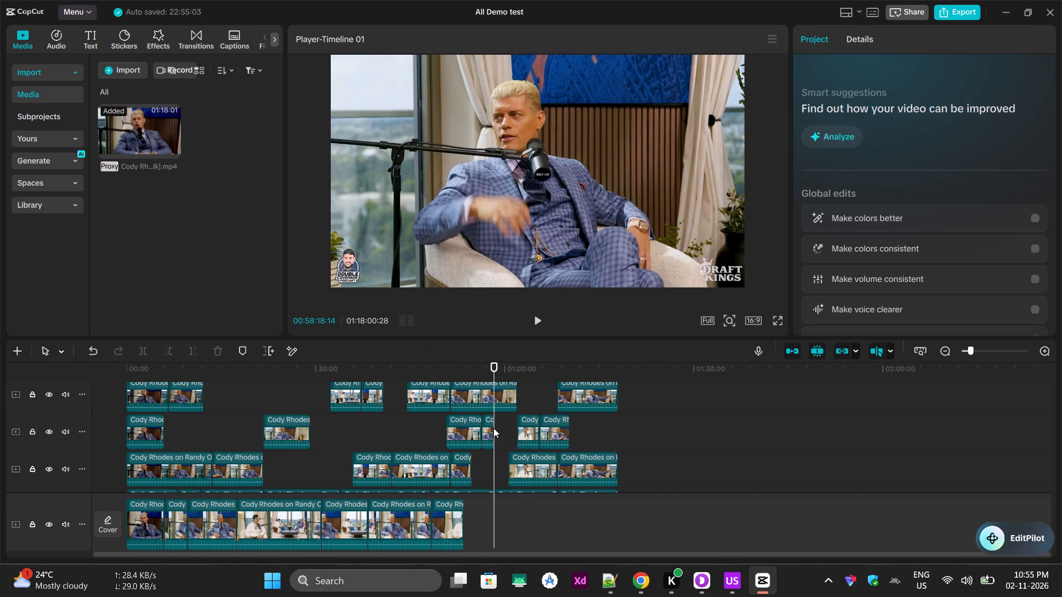
click(491, 426)
key(Delete)
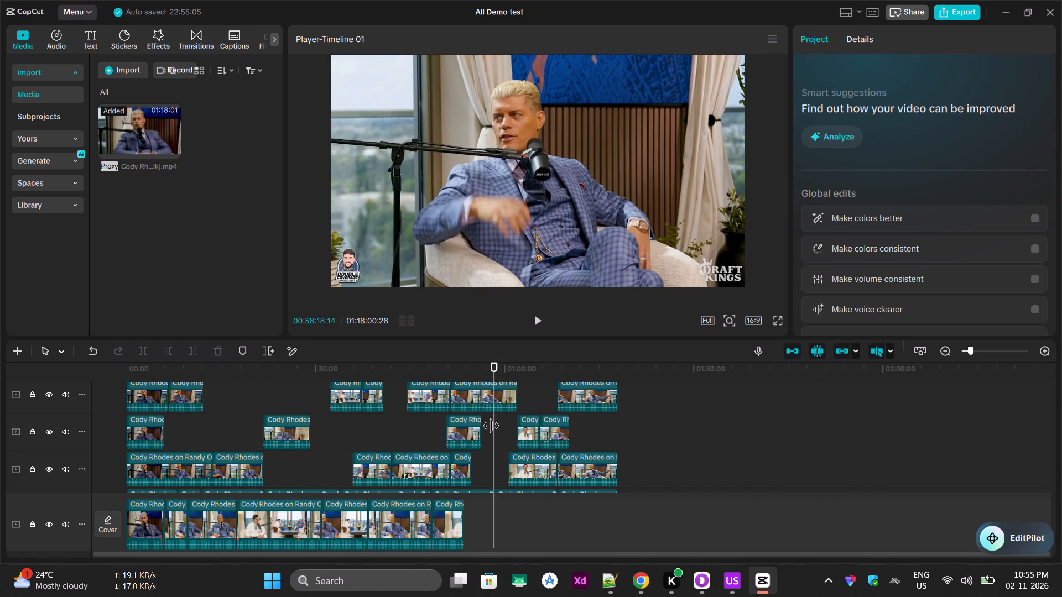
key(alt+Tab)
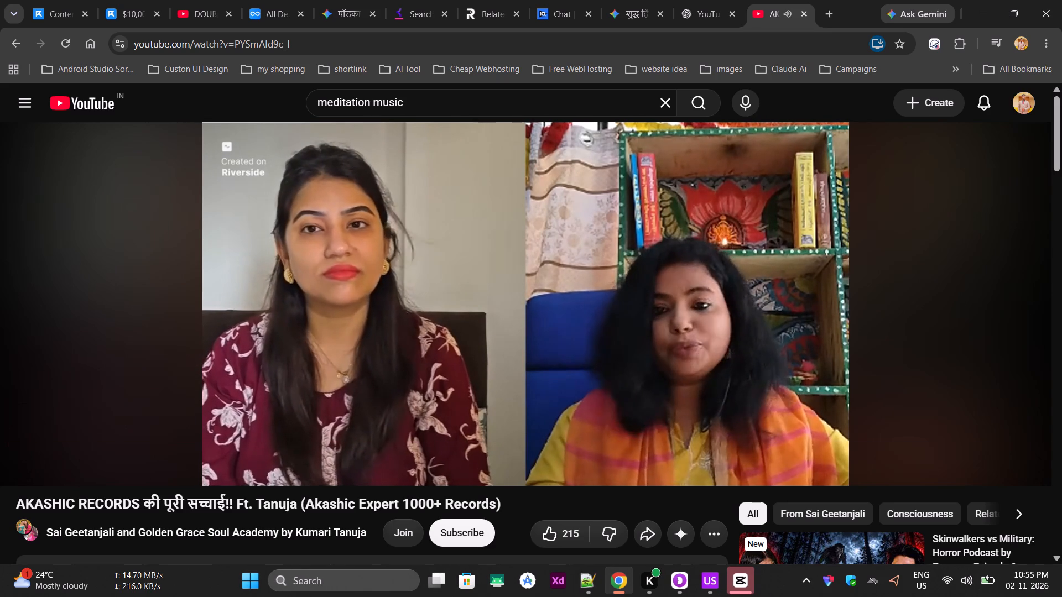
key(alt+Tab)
Delete the fifth track's segment around 01:04:17 and the sixth track's segment around 01:02:01.
click(403, 469)
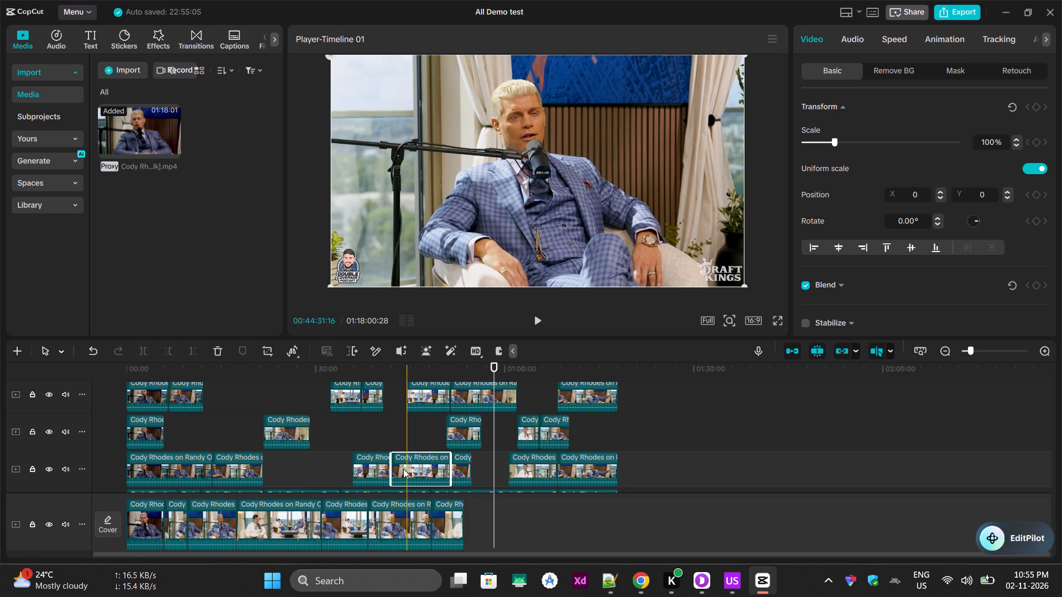
click(532, 478)
key(Delete)
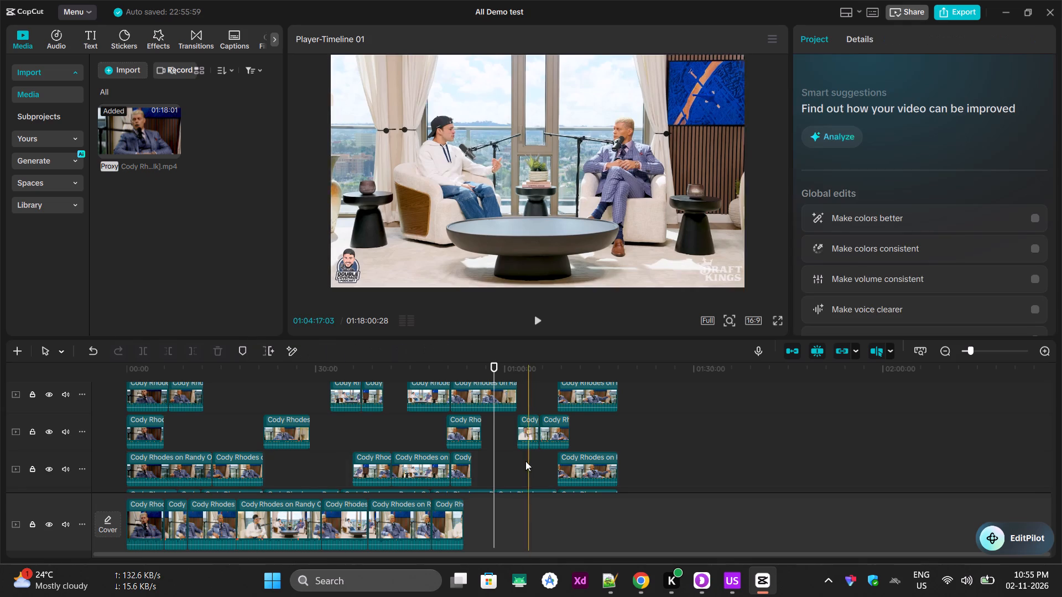
scroll(523, 453, down, 3)
click(523, 451)
key(Delete)
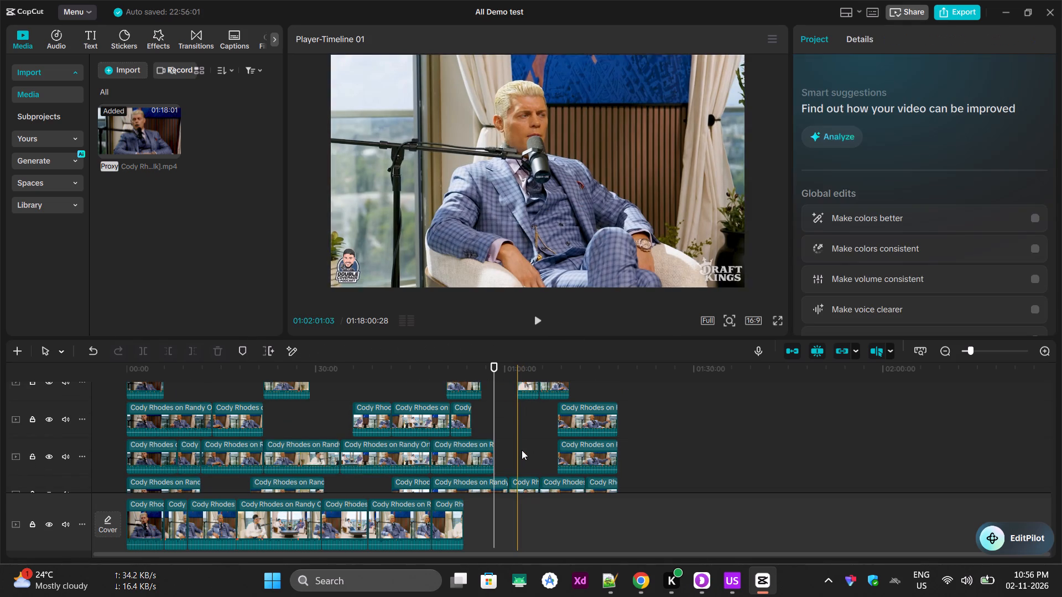
Delete the sixth track's segments around 00:09:43 and 00:29:09.
click(188, 449)
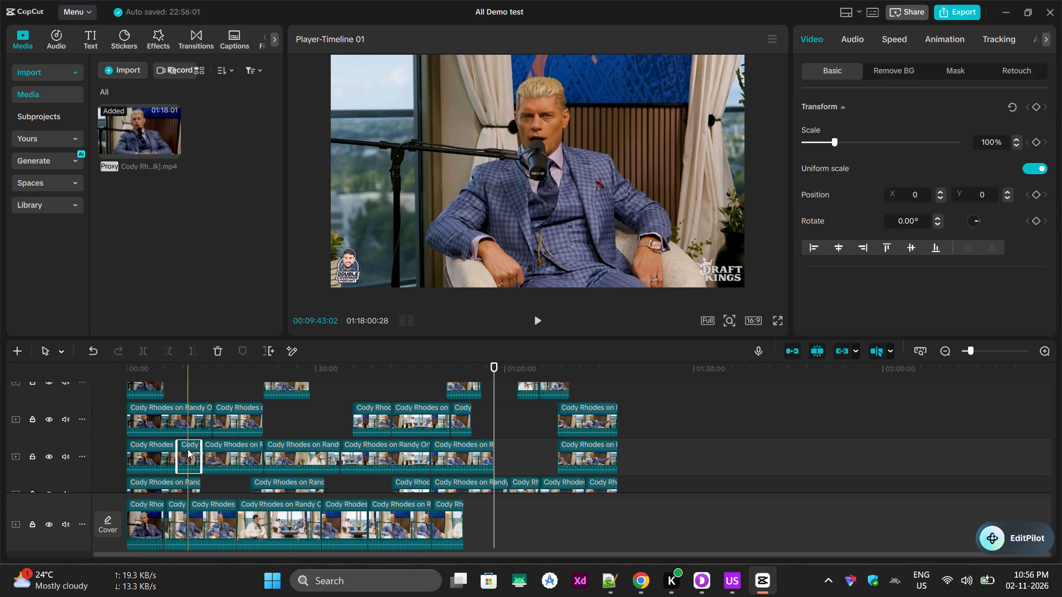
key(Delete)
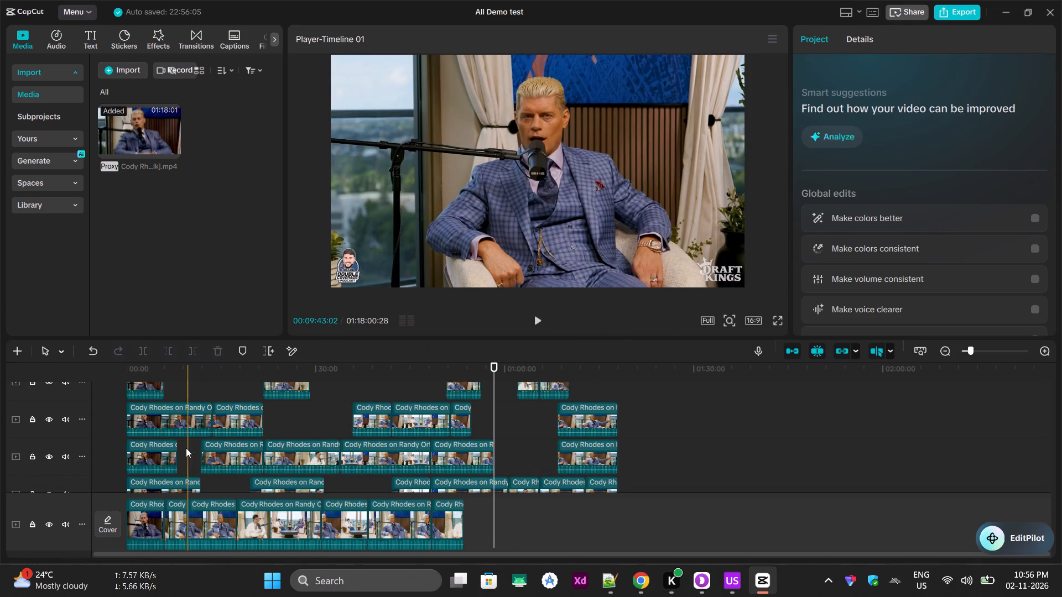
click(311, 455)
key(Delete)
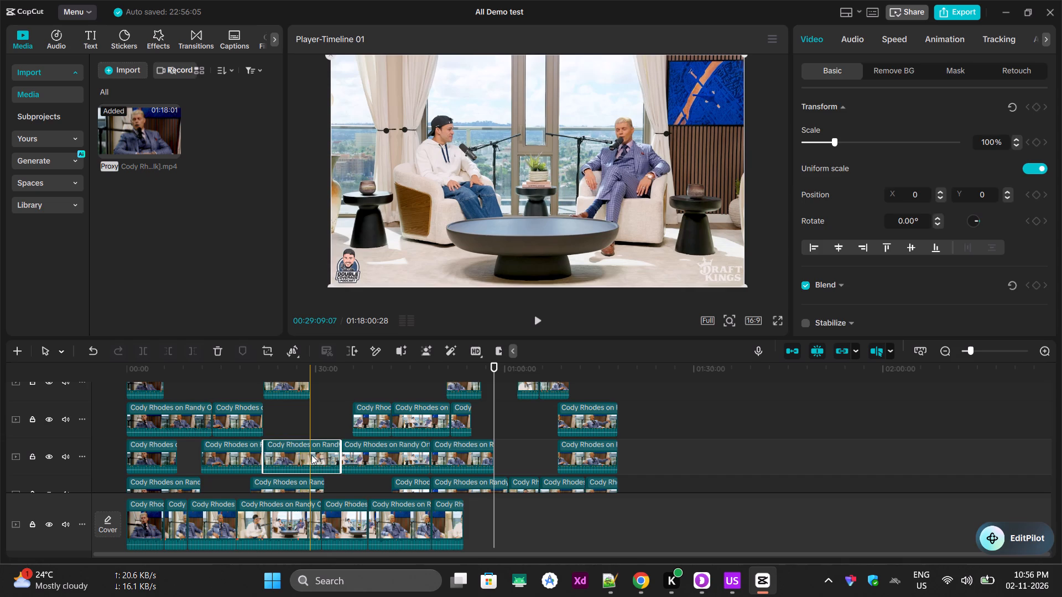
Delete the segment ending around 00:48:14 on the track directly above the main track.
scroll(311, 455, down, 3)
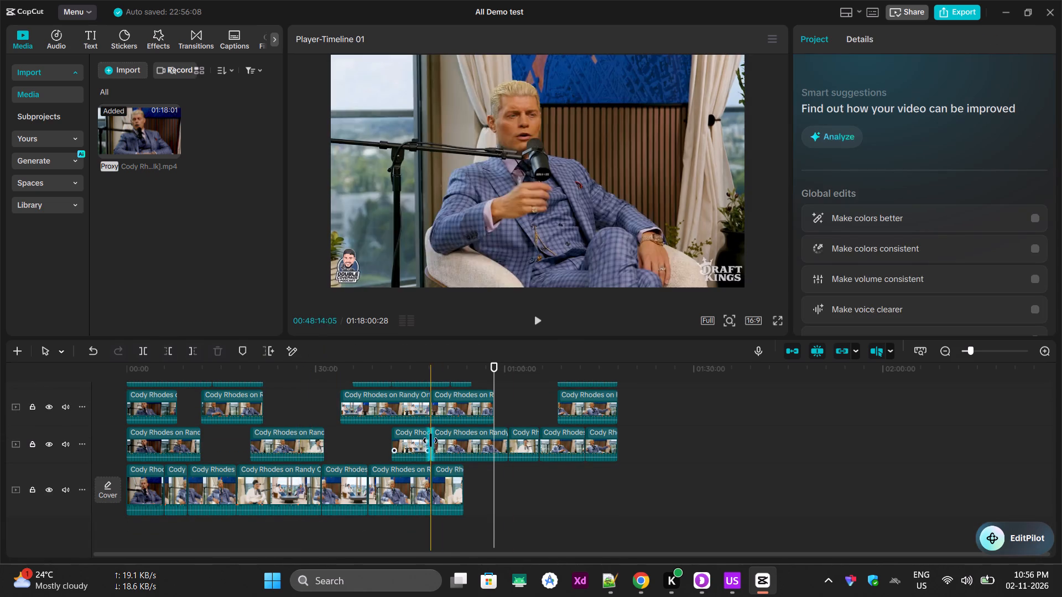
click(424, 439)
key(Delete)
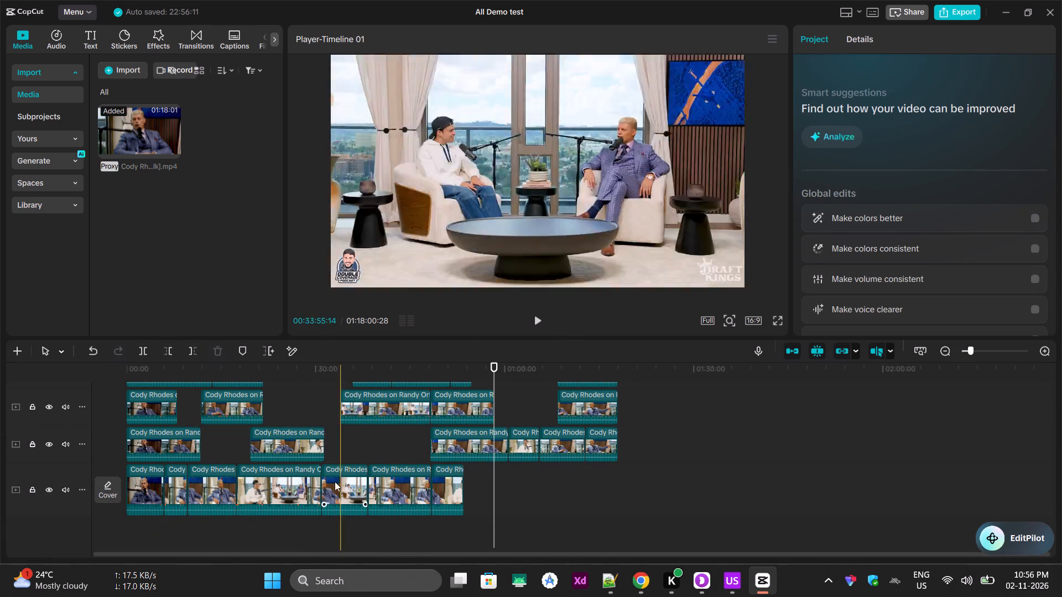
Split the main track's longest segment at 00:23:58.
click(242, 479)
click(262, 478)
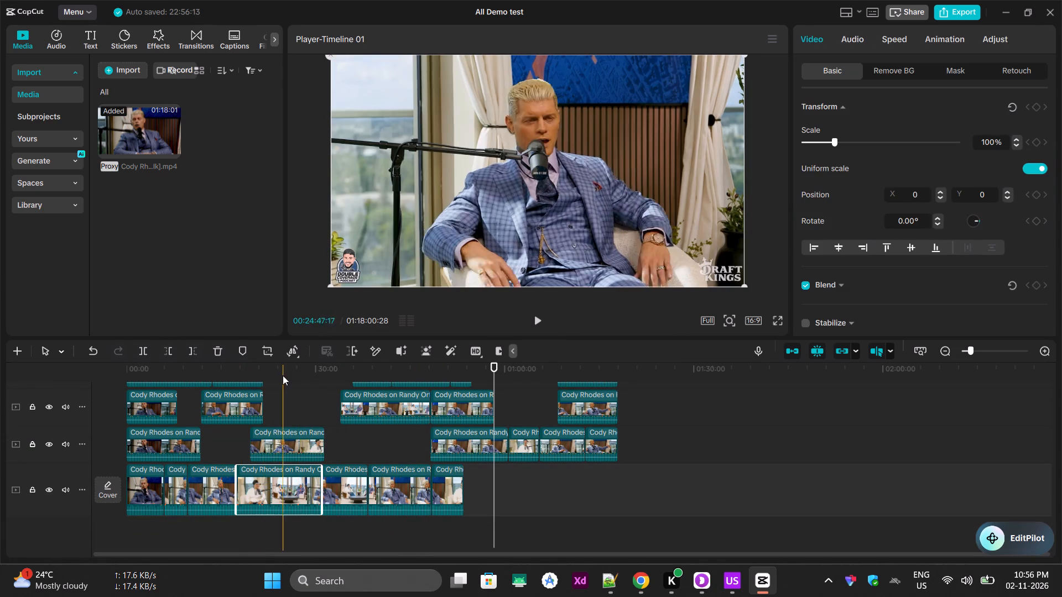
click(278, 364)
click(280, 499)
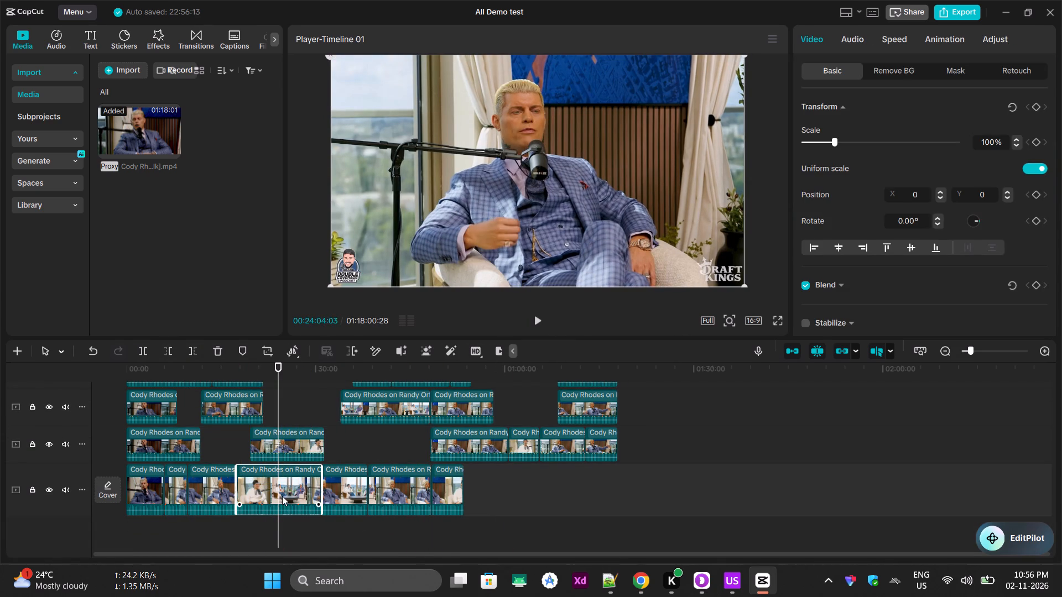
click(275, 363)
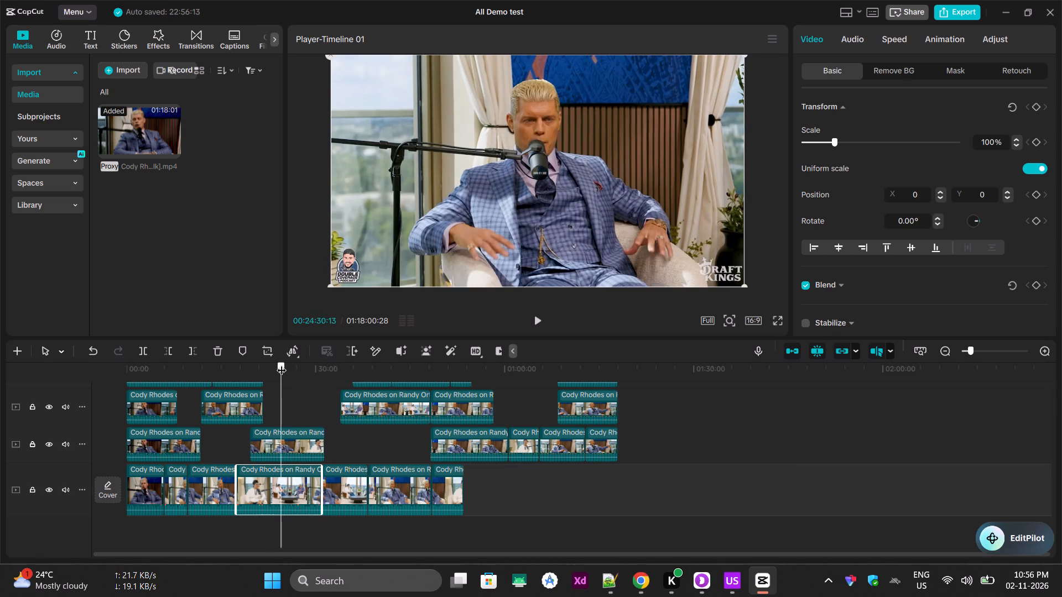
click(281, 473)
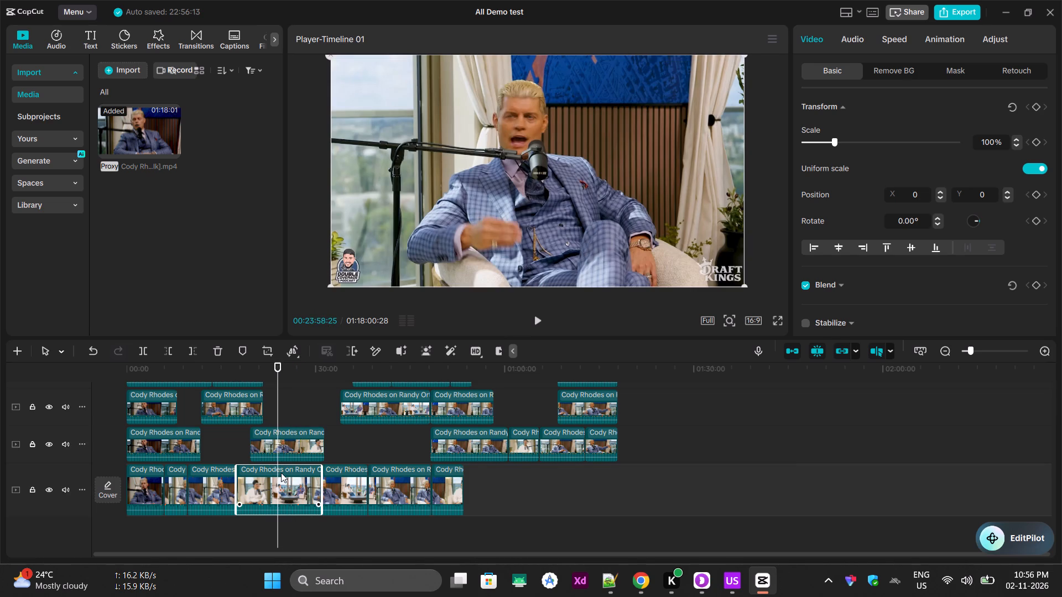
click(143, 357)
Split the main track's third segment at 00:13:36.
click(220, 370)
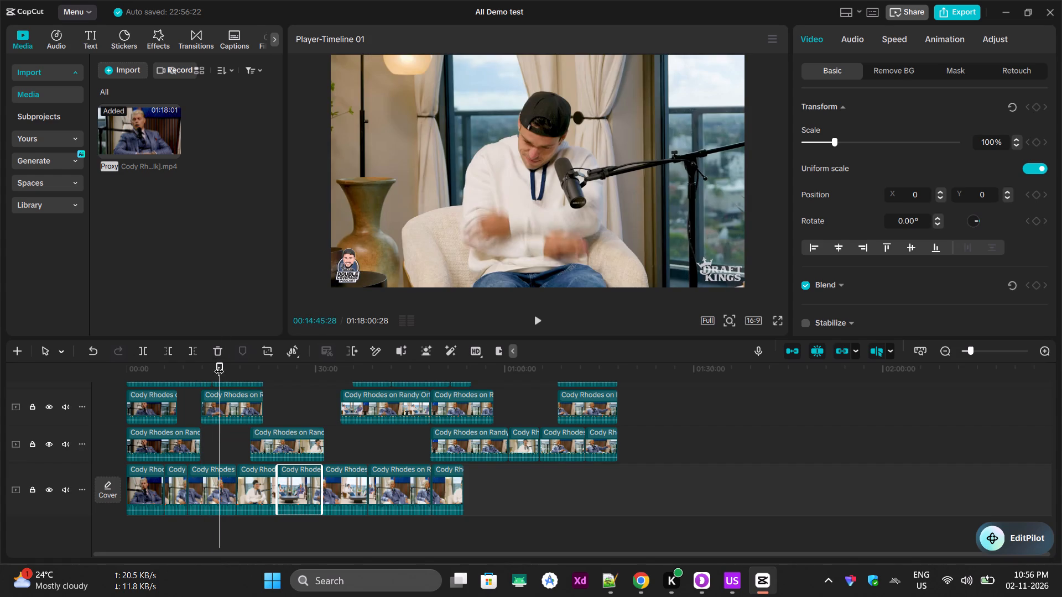
drag(219, 364, 211, 366)
click(214, 489)
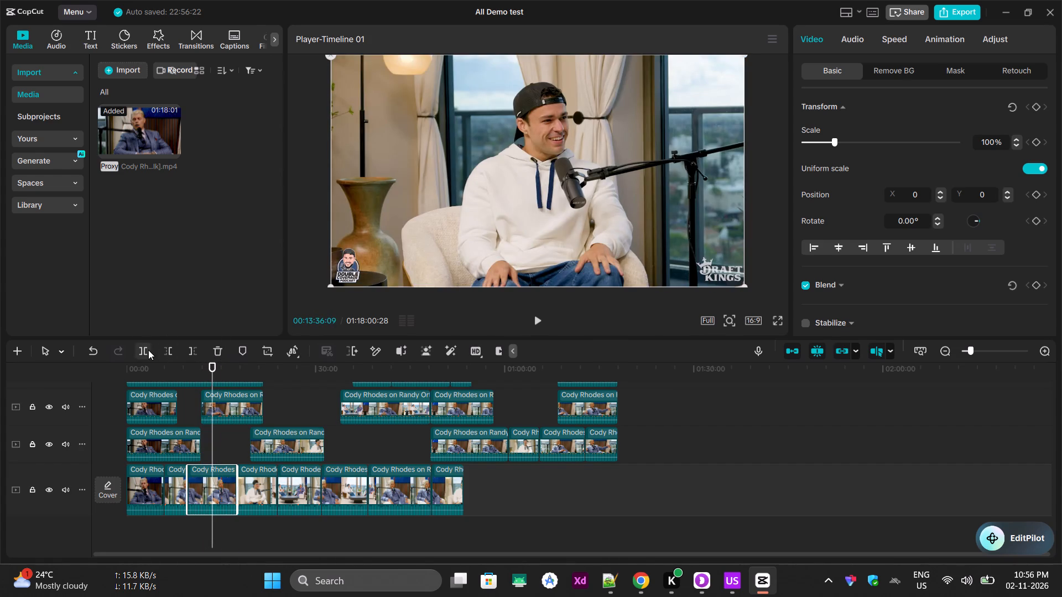
click(148, 350)
scroll(368, 391, up, 4)
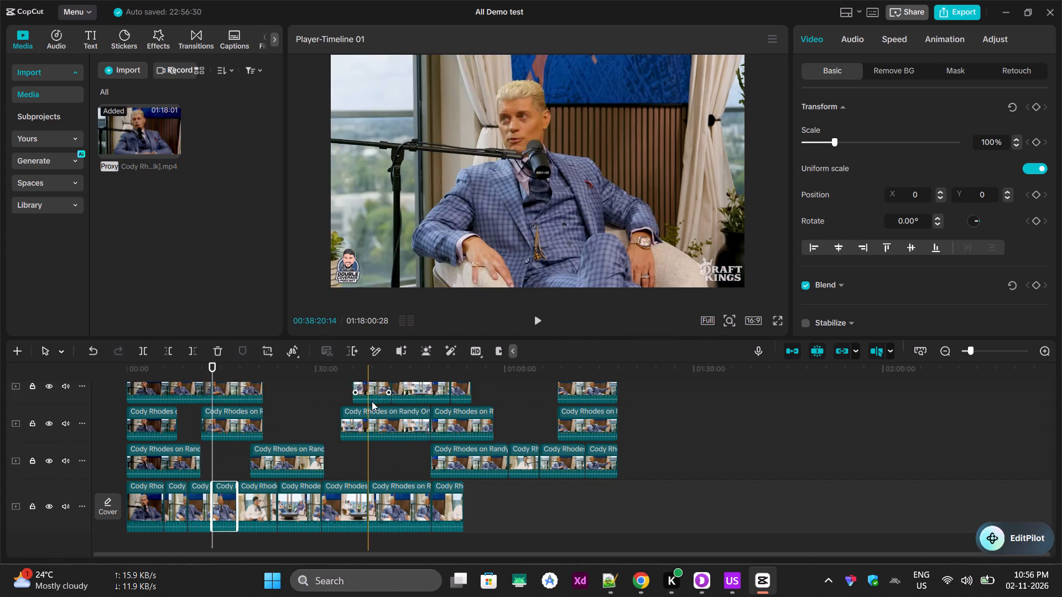
Split the long segment on the fifth track above the main track at 00:56:21.
scroll(372, 401, up, 2)
click(476, 403)
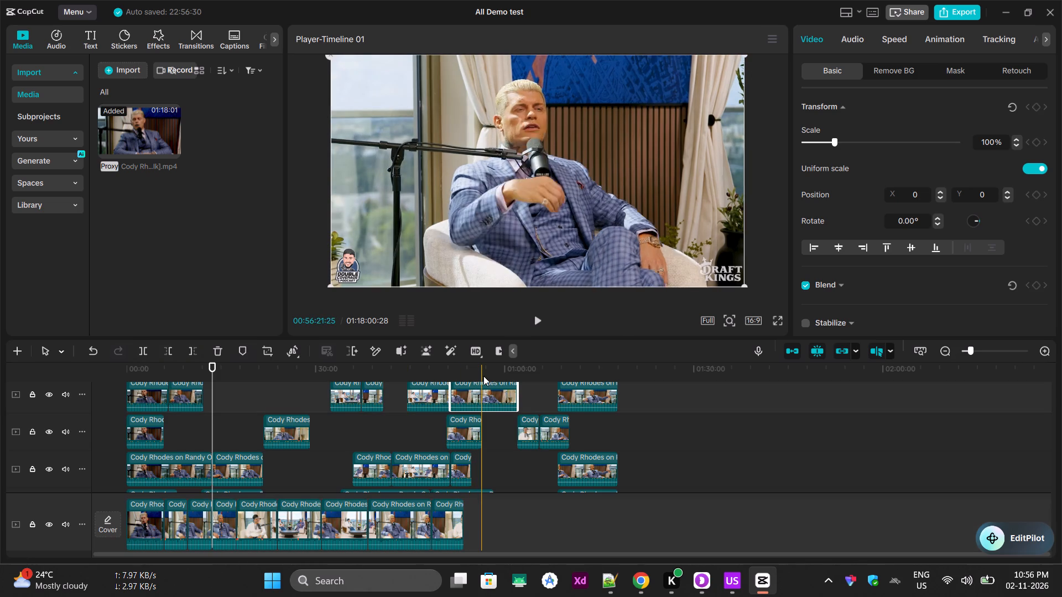
click(483, 372)
click(482, 389)
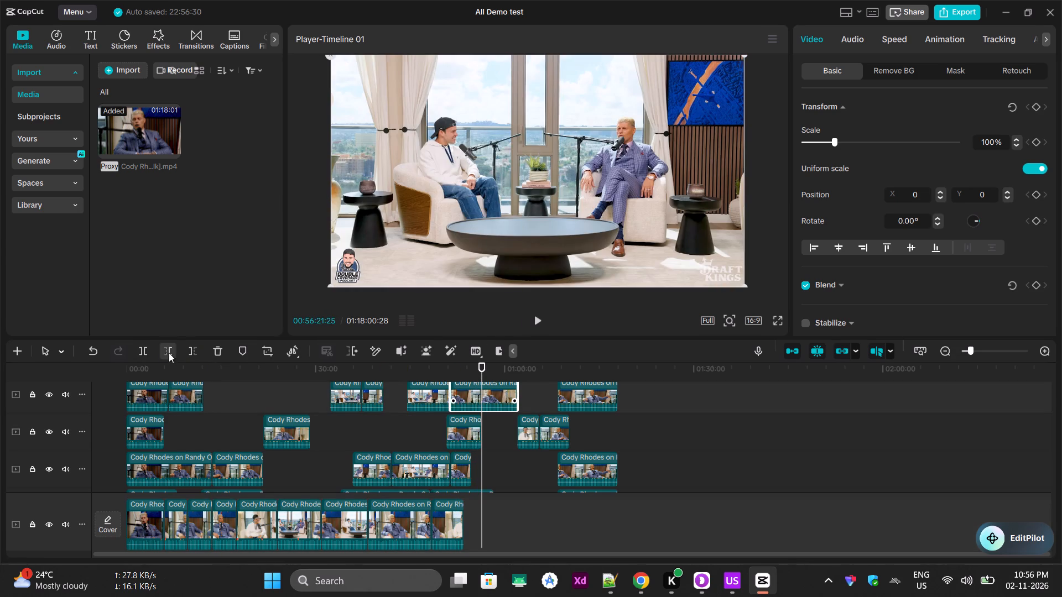
click(149, 352)
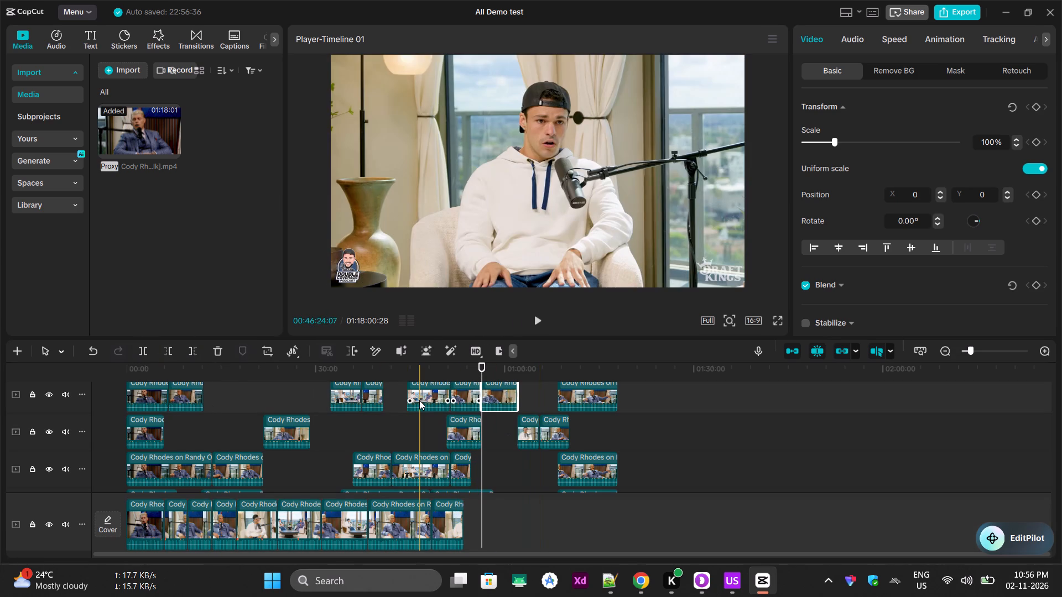
Delete the segments around 00:39:49 and 00:45:57 on the fifth track above the main track.
click(419, 400)
click(378, 395)
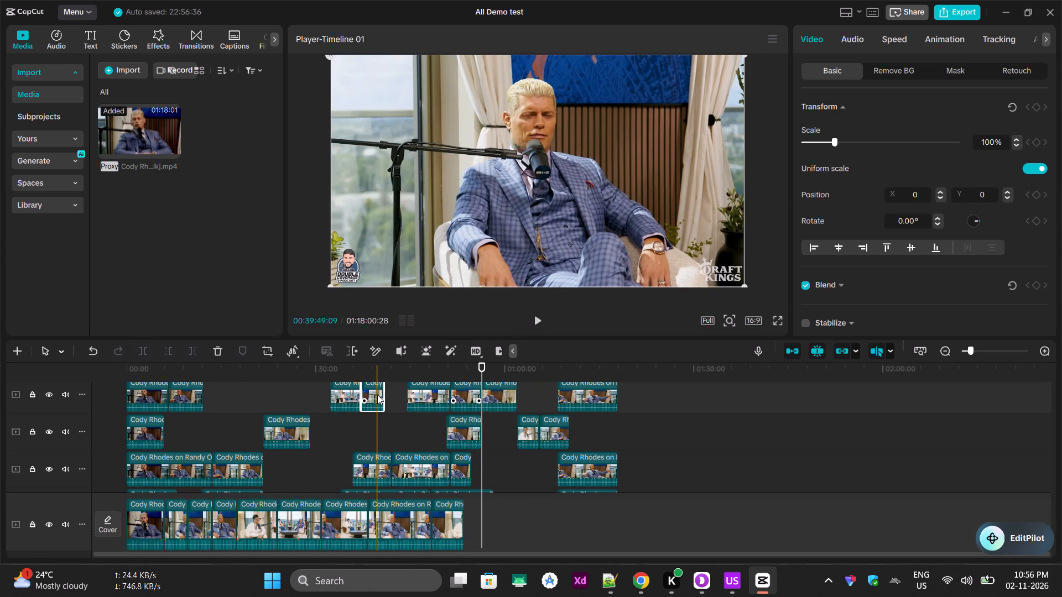
key(Delete)
click(417, 397)
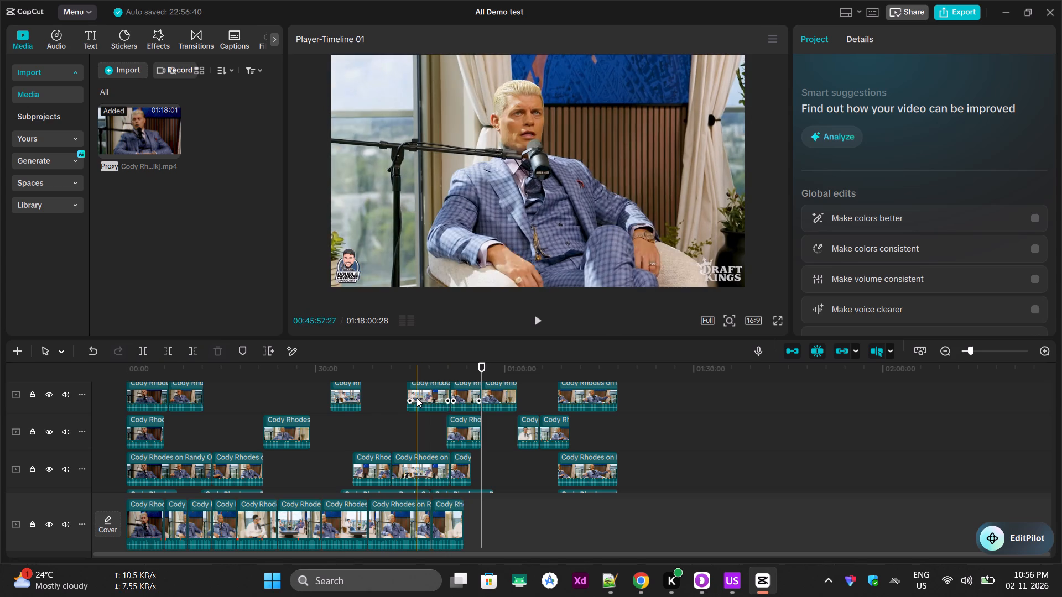
key(Delete)
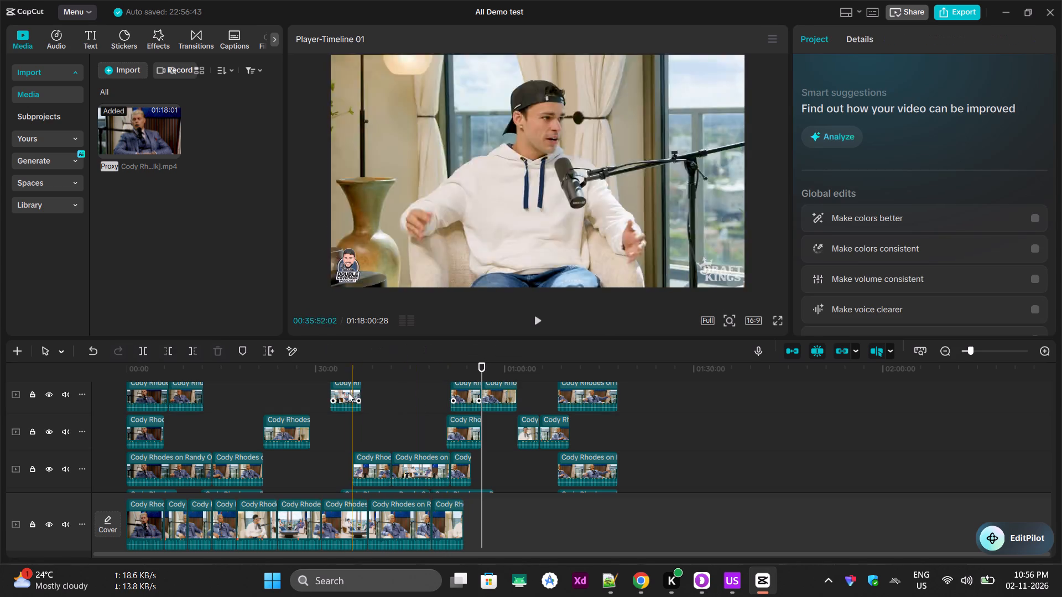
Split the last segment on the fifth track above the main track at 01:13:33.
click(346, 392)
click(591, 399)
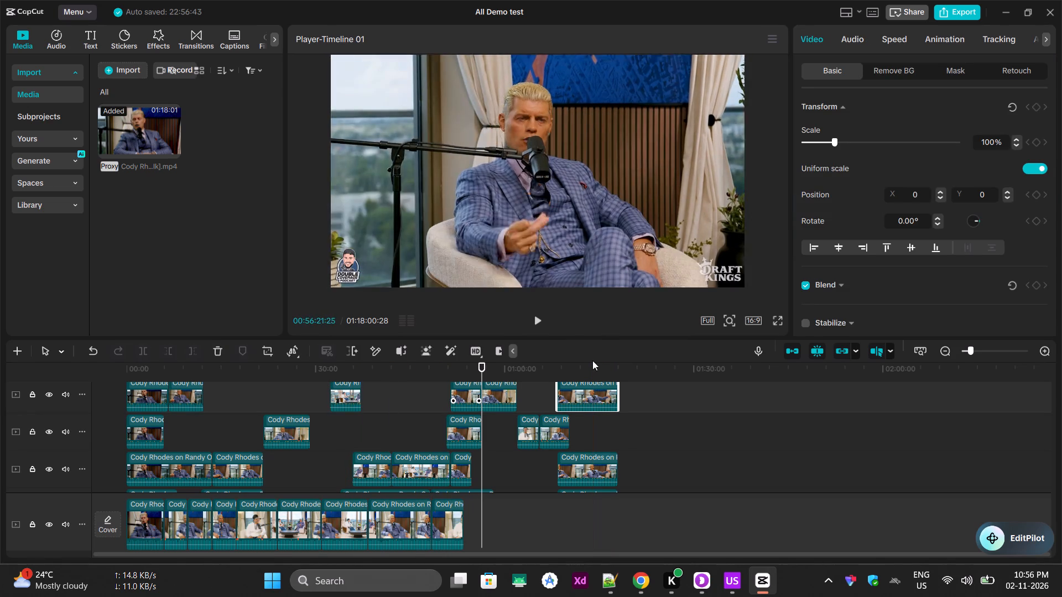
click(590, 368)
click(592, 401)
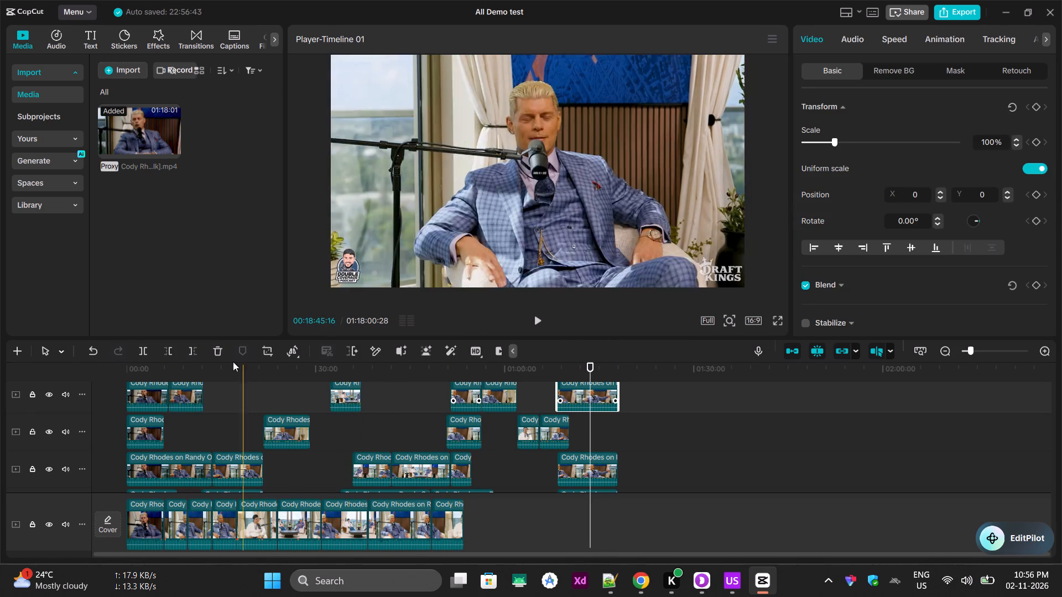
click(149, 352)
Delete the segment around 01:06:48 on the fourth track above the main track and the one around 01:16:01 on the fifth.
click(548, 431)
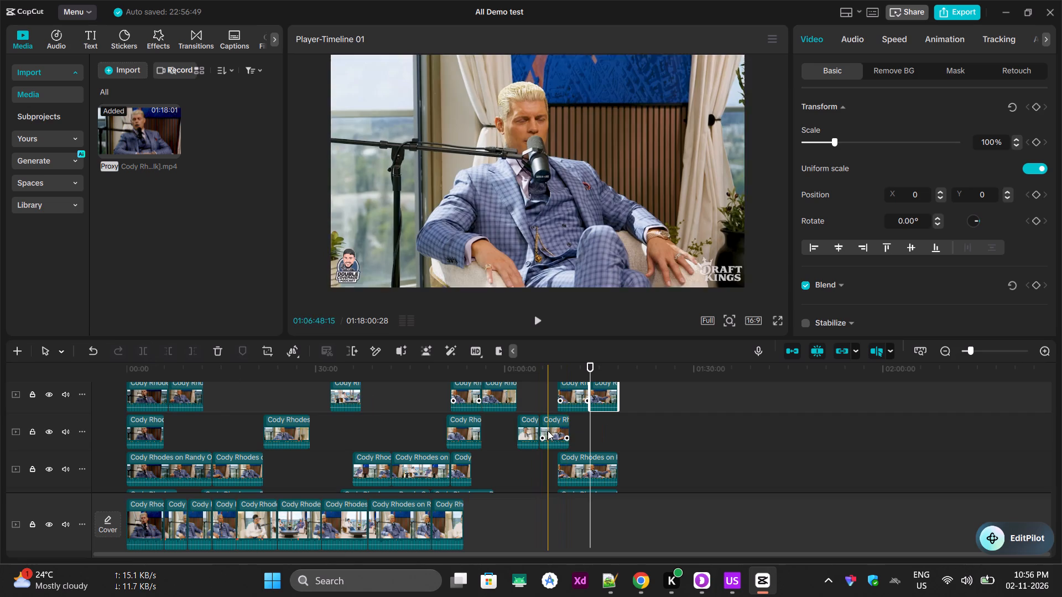
key(Delete)
key(alt+Tab)
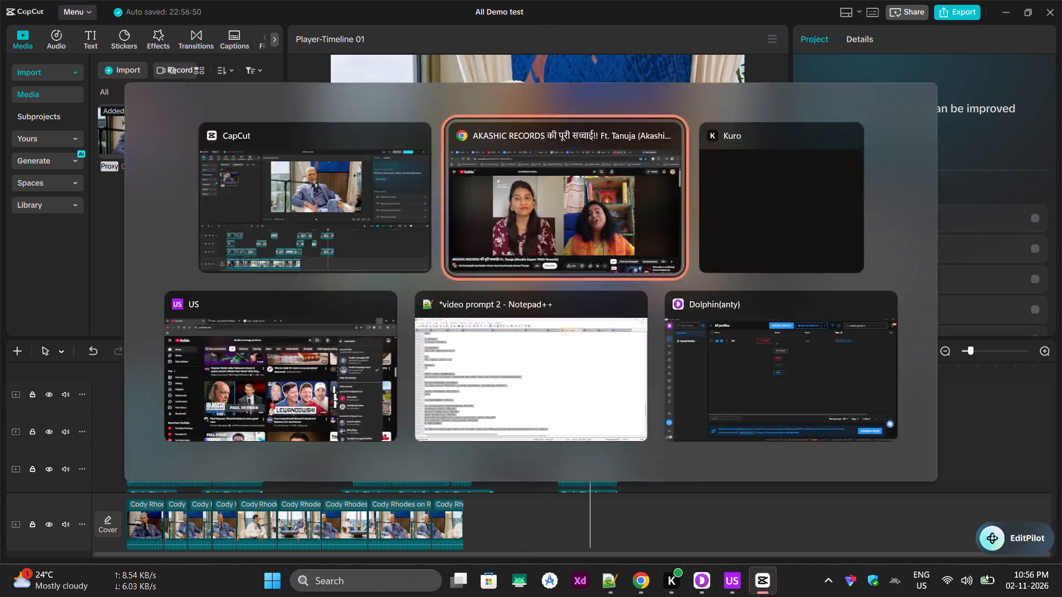
key(alt+Tab)
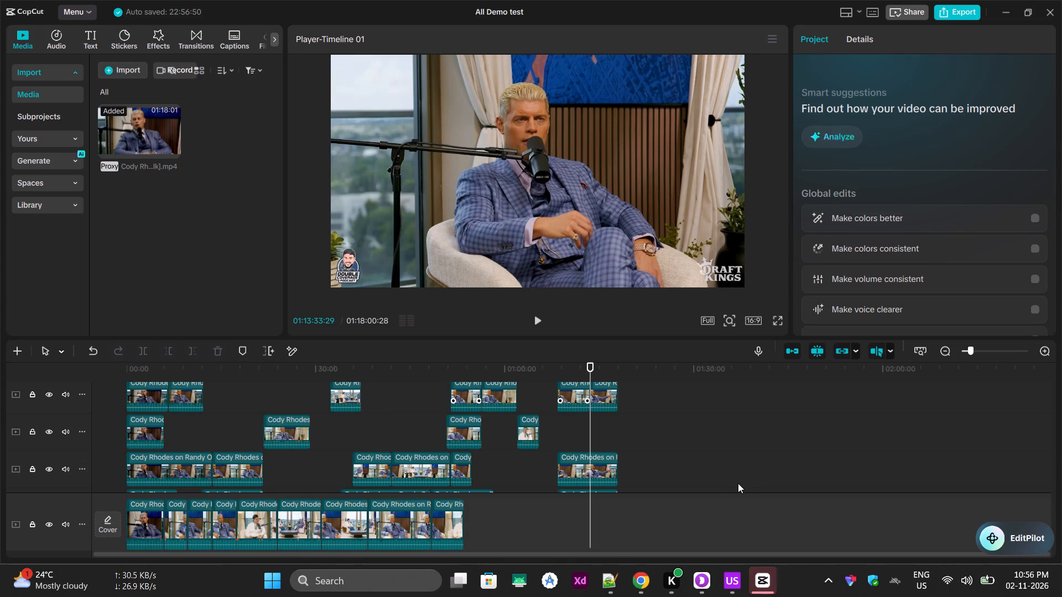
click(606, 392)
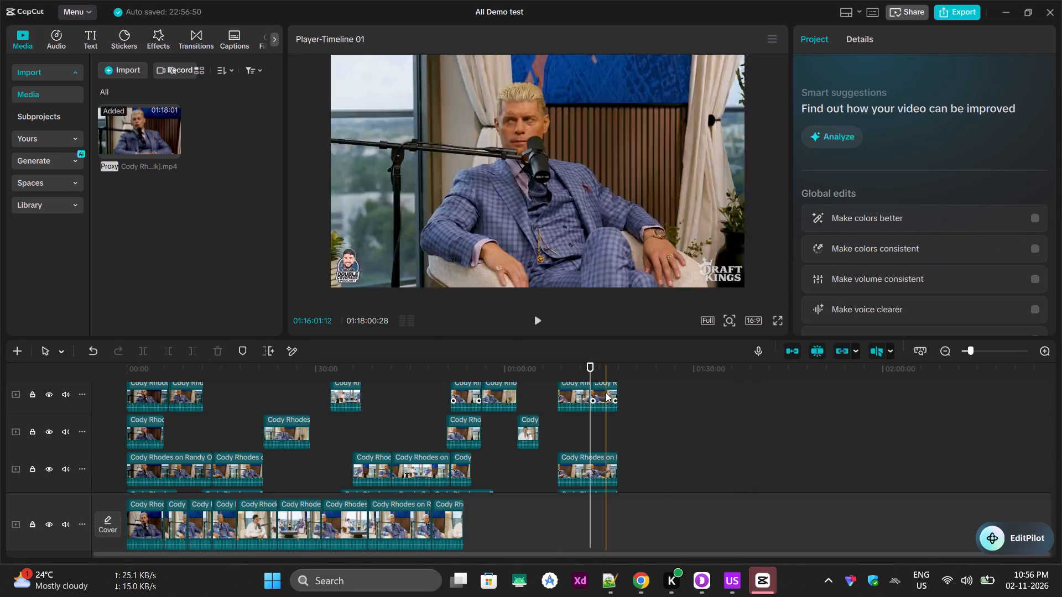
key(Delete)
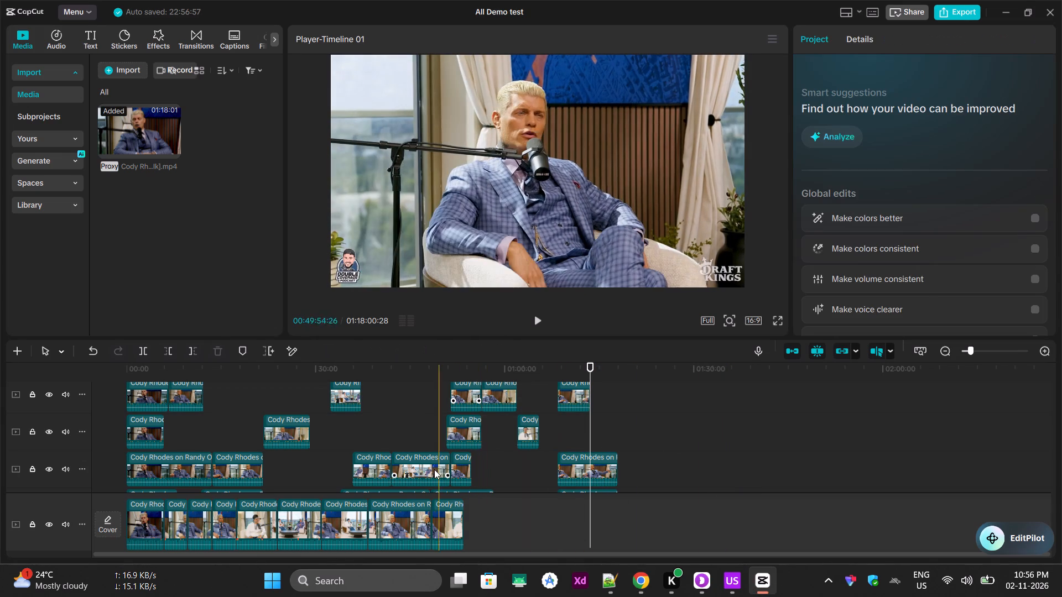
Split the segment under 00:46:16 on the third track above the main track at that time.
click(424, 473)
click(418, 367)
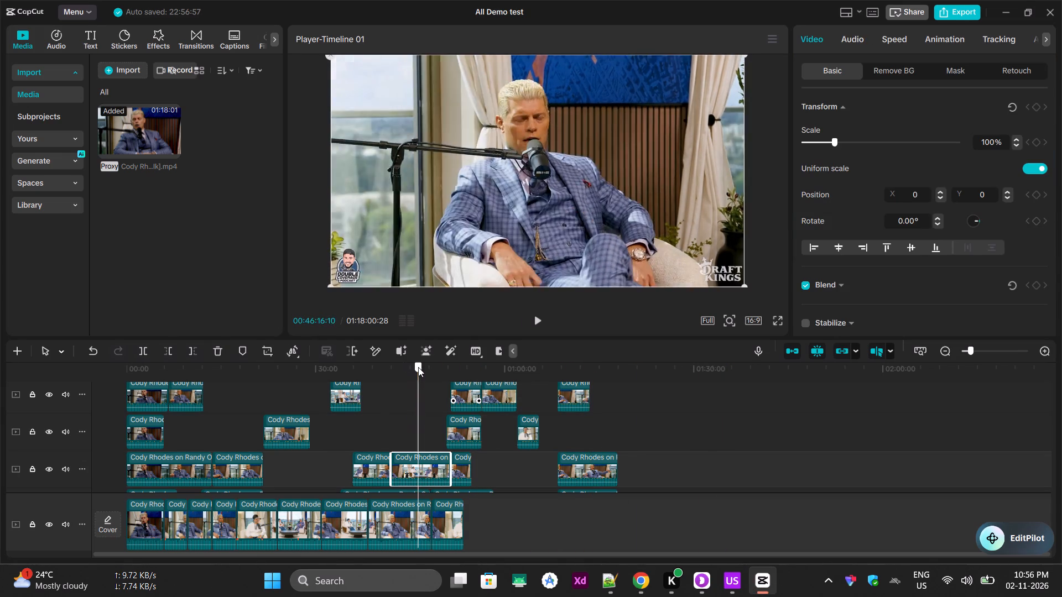
click(428, 467)
click(143, 355)
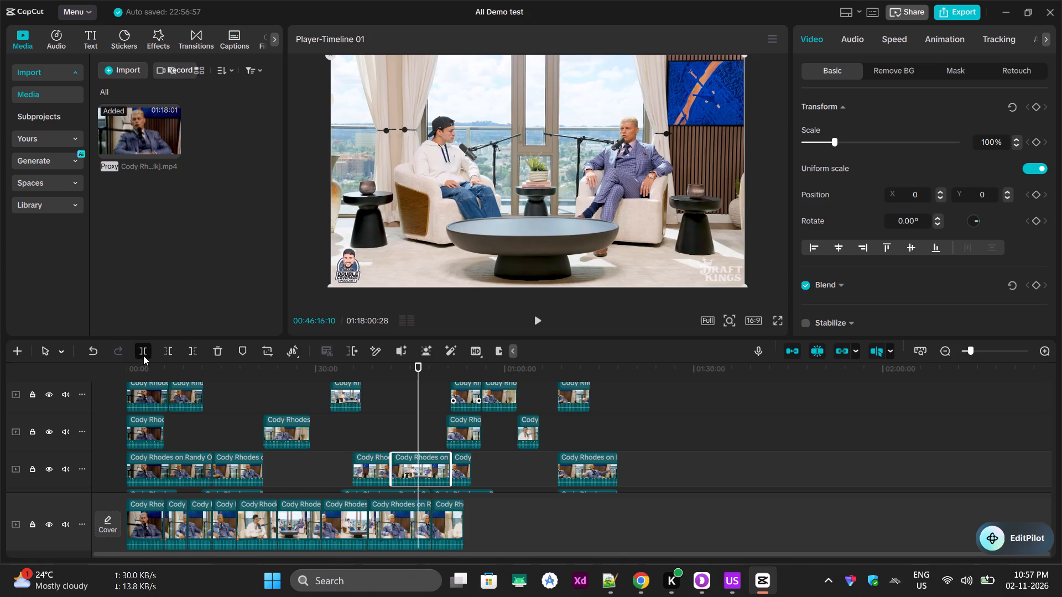
Delete the segments around 00:06:00 and 00:49:15 on the third track above the main track.
click(223, 455)
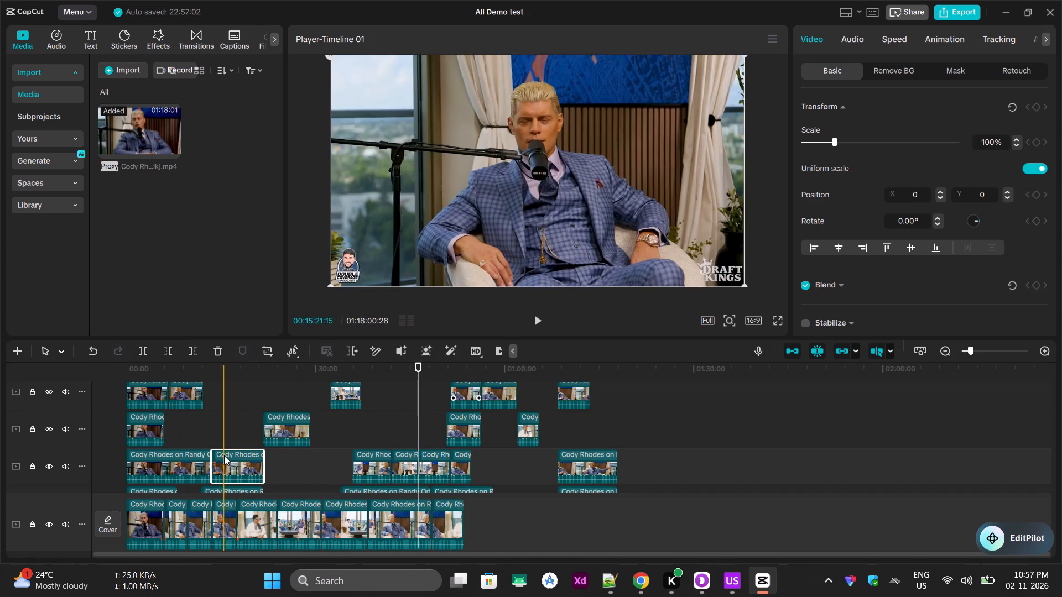
click(163, 461)
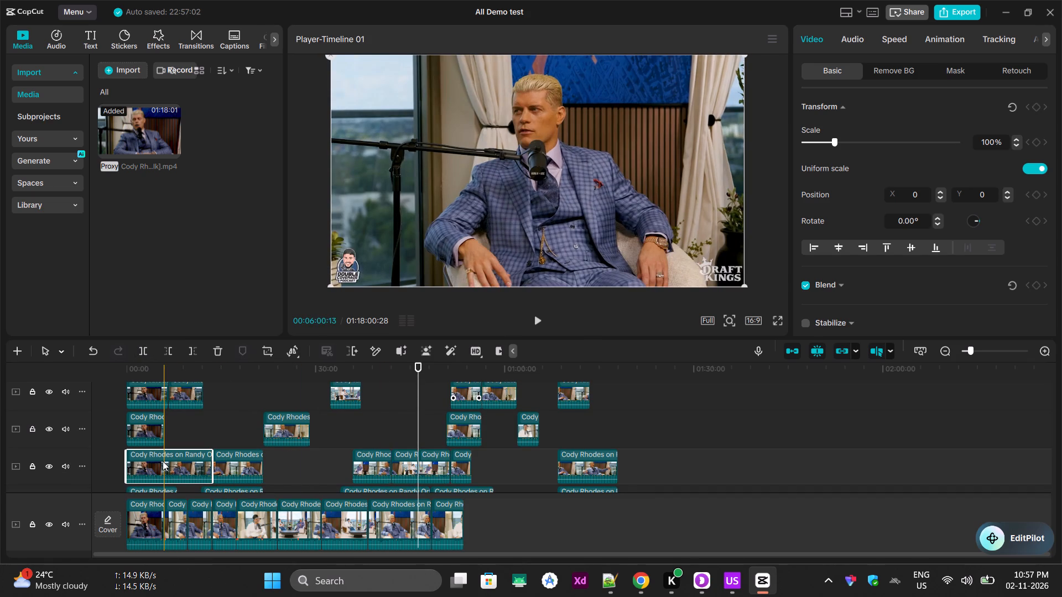
key(Delete)
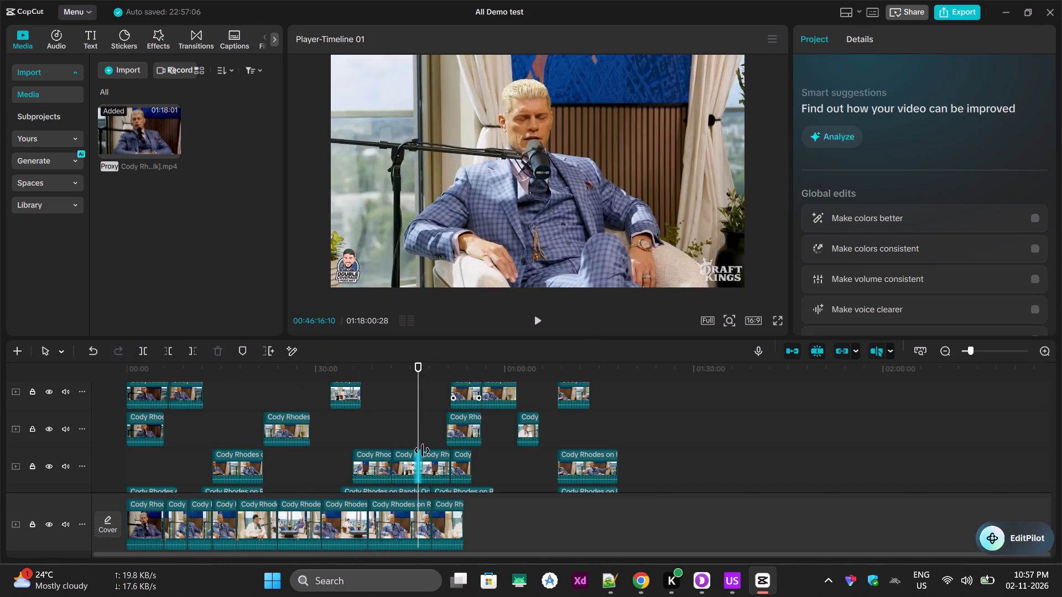
click(437, 463)
key(Delete)
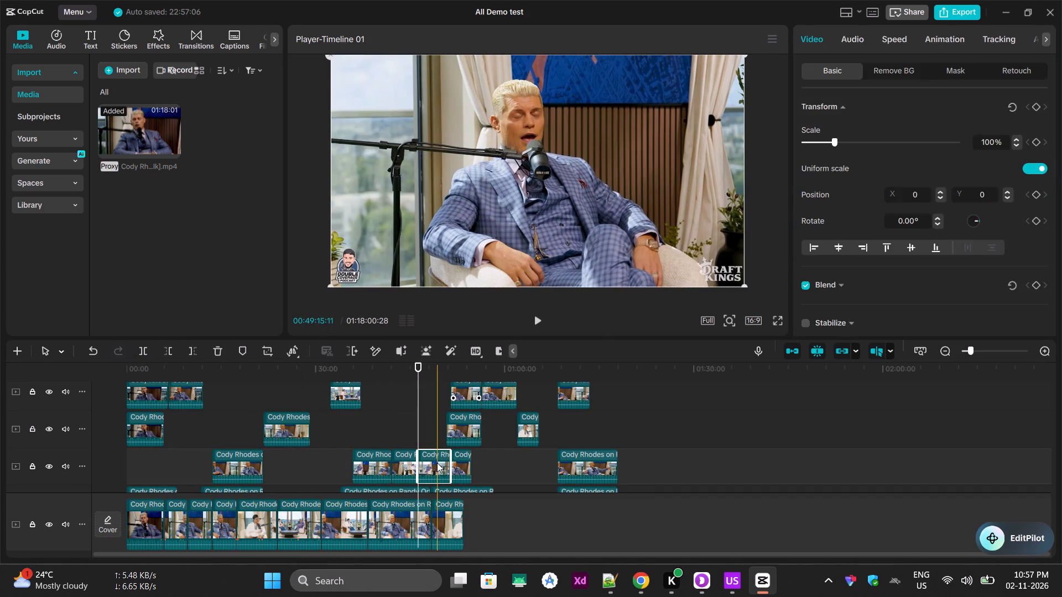
Delete the segment around 00:25:27 on the fourth track above the main track.
click(287, 431)
key(Delete)
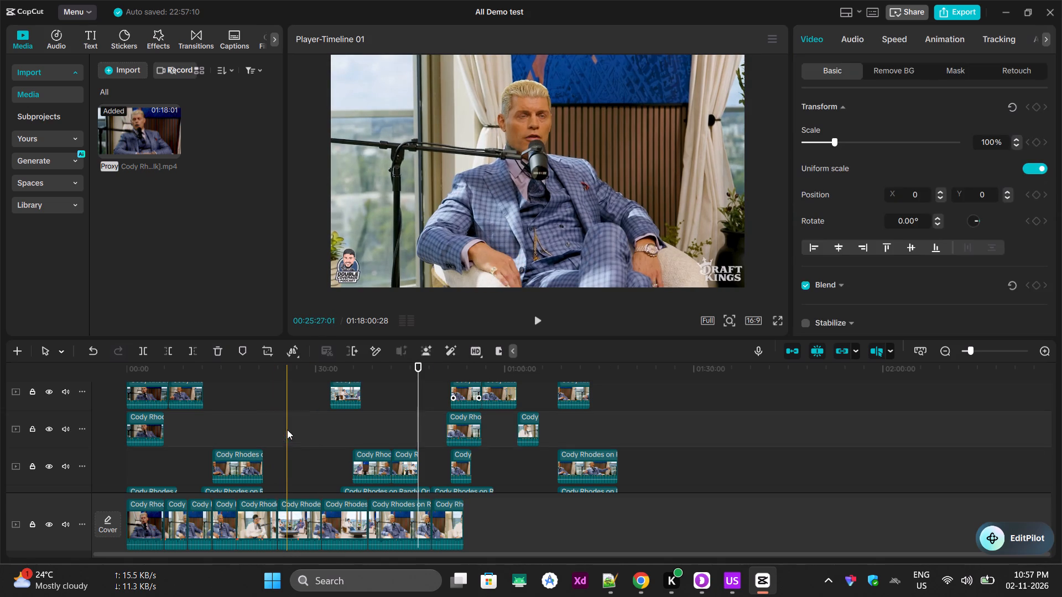
Delete the first segment and the one around 00:57:22 on the fifth track above the main track.
click(137, 394)
key(Delete)
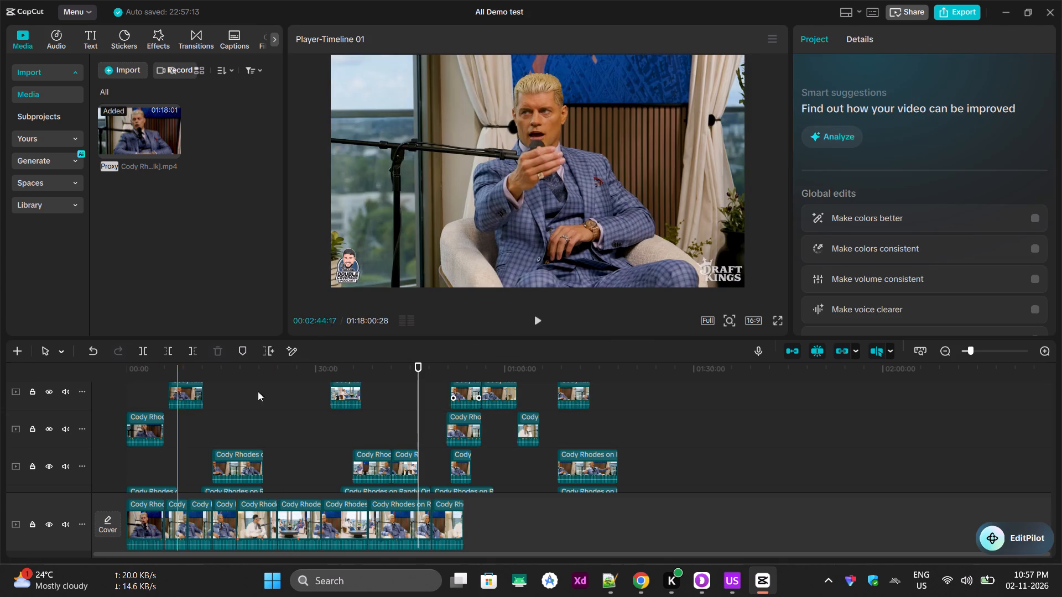
click(488, 400)
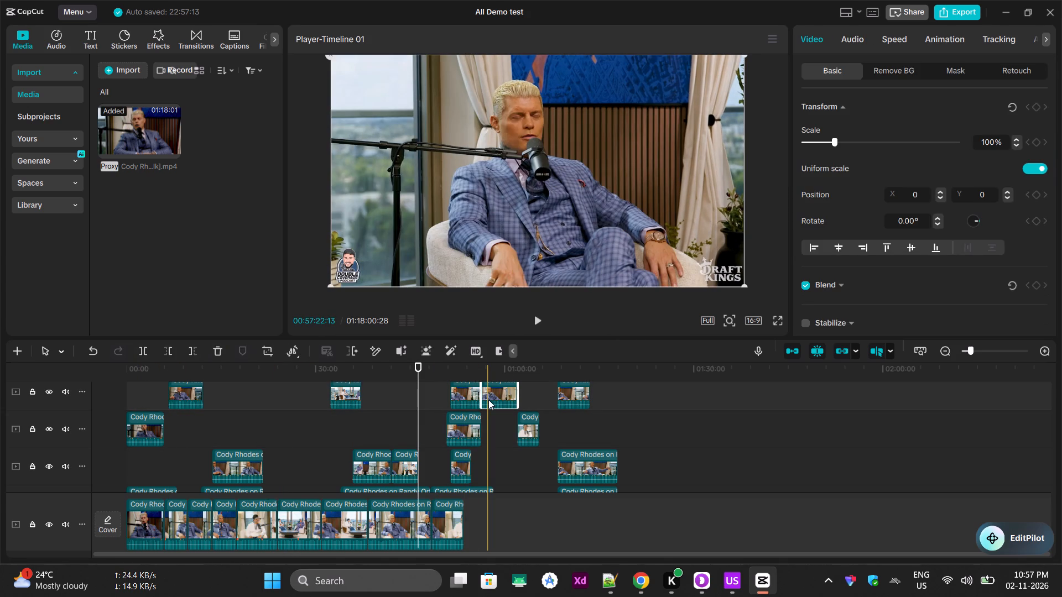
key(Delete)
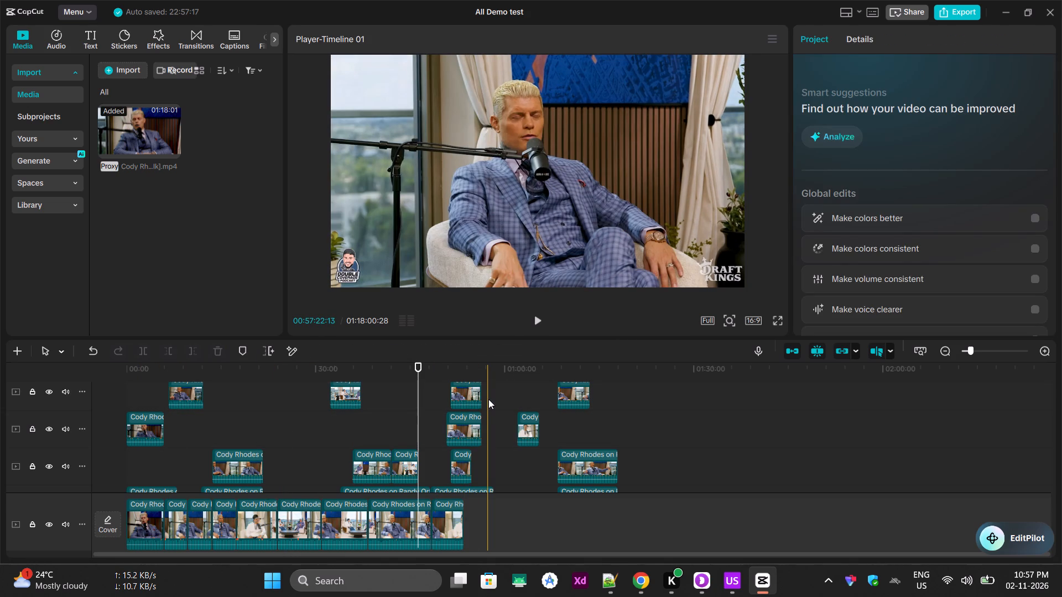
On the third track above the main track, delete the segment directly before the short piece ending at 00:46:16.
click(388, 460)
key(Delete)
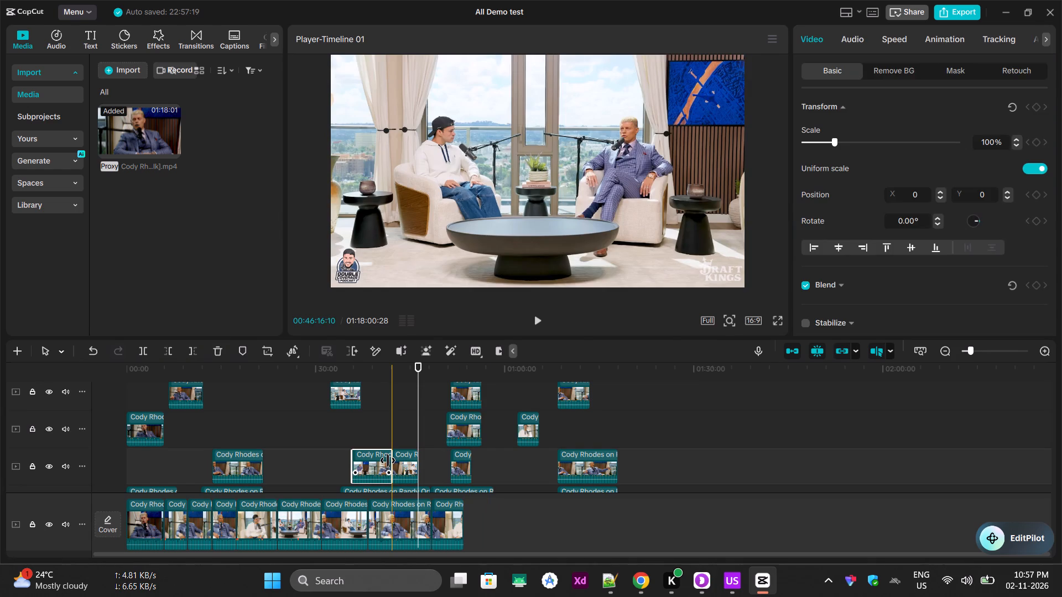
click(242, 474)
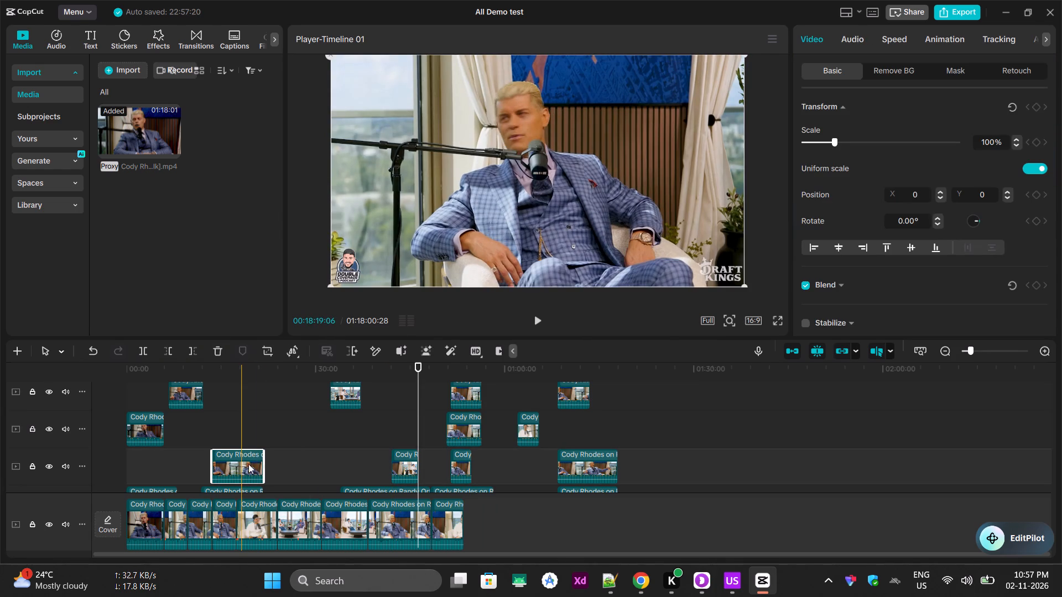
Split the longest segment on the second track above the main track around 00:38:20, in line with the main track's cut.
scroll(446, 416, down, 4)
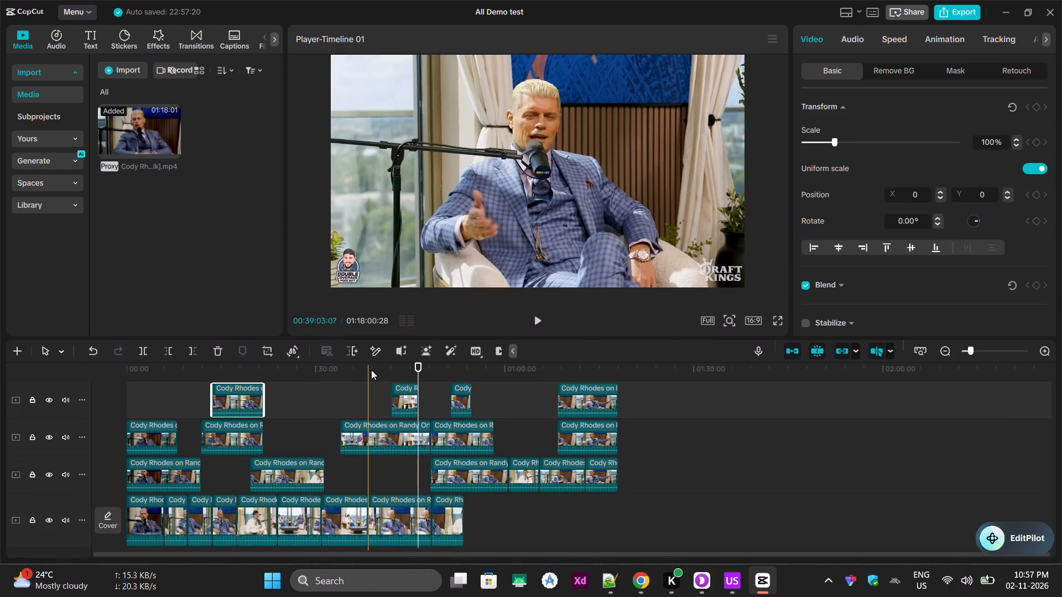
click(371, 370)
click(373, 444)
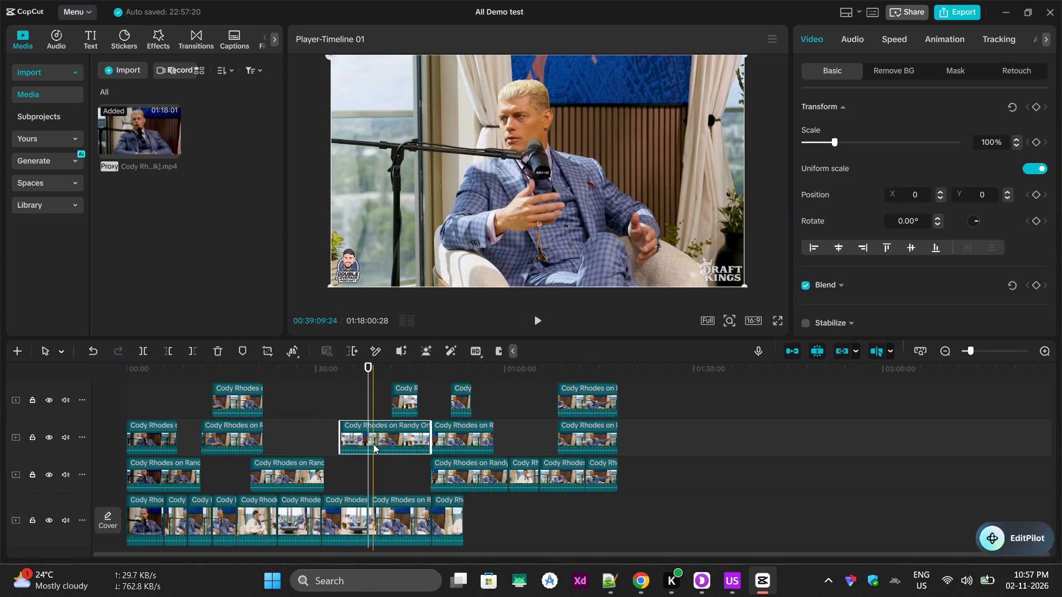
click(140, 353)
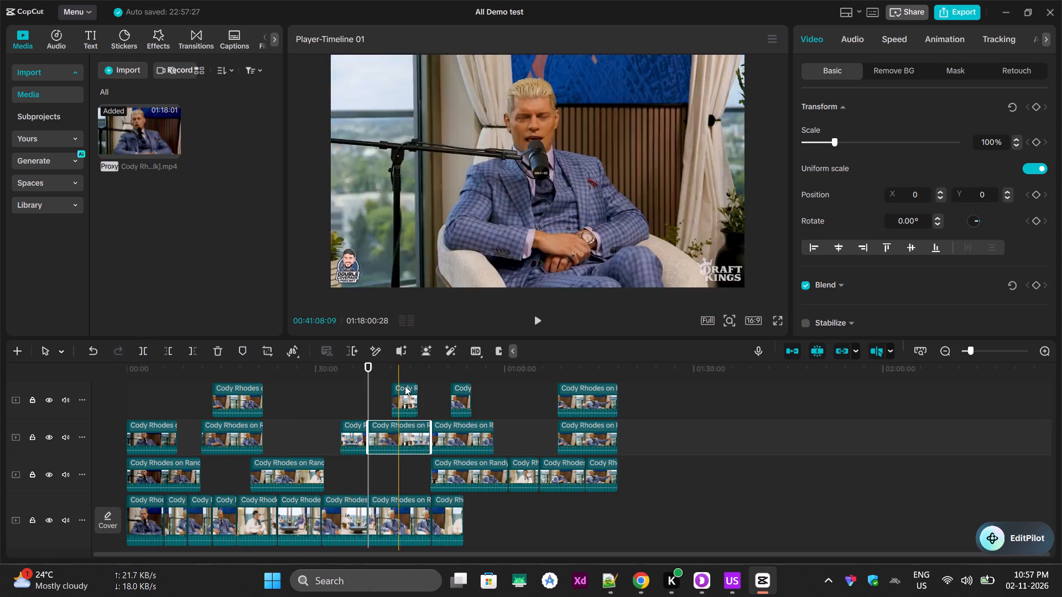
Split the segment starting around 00:38:20 on the second track above the main track at 00:43:38.
click(402, 371)
click(403, 437)
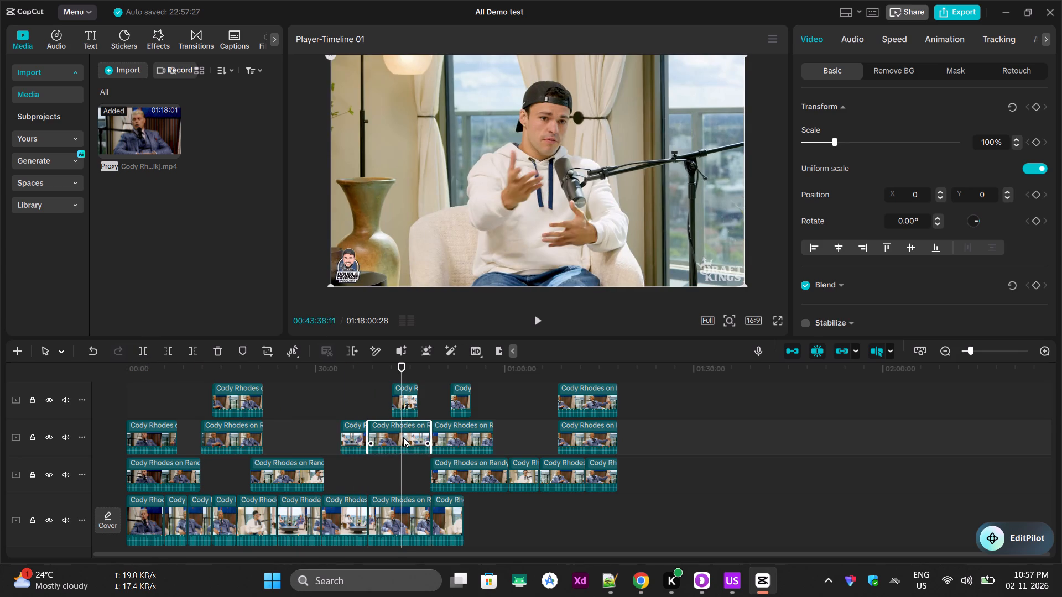
click(140, 350)
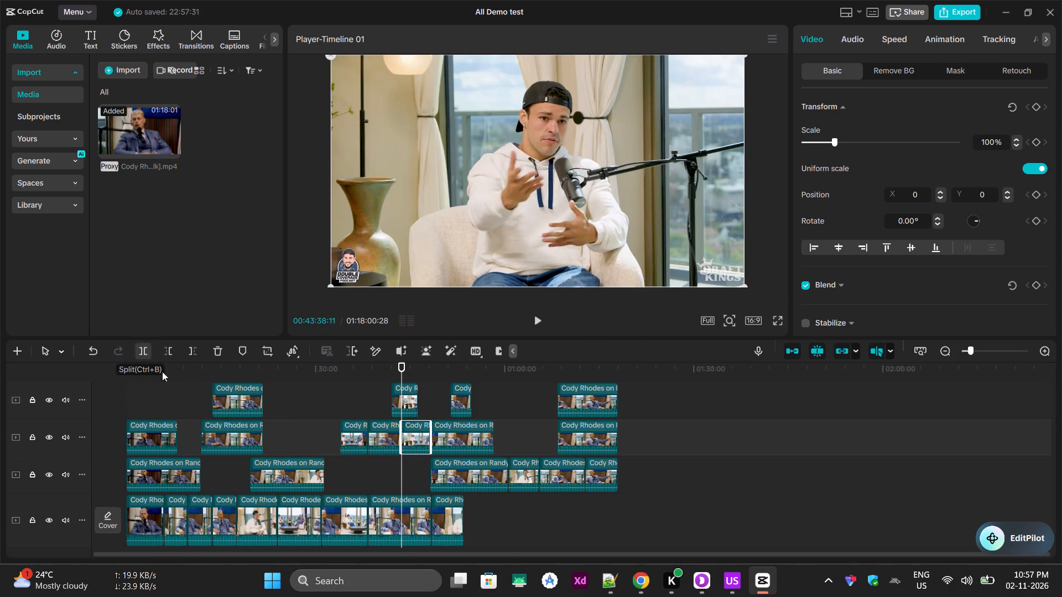
Split the short segment on the third track above the main track at about 00:43:38.
click(400, 392)
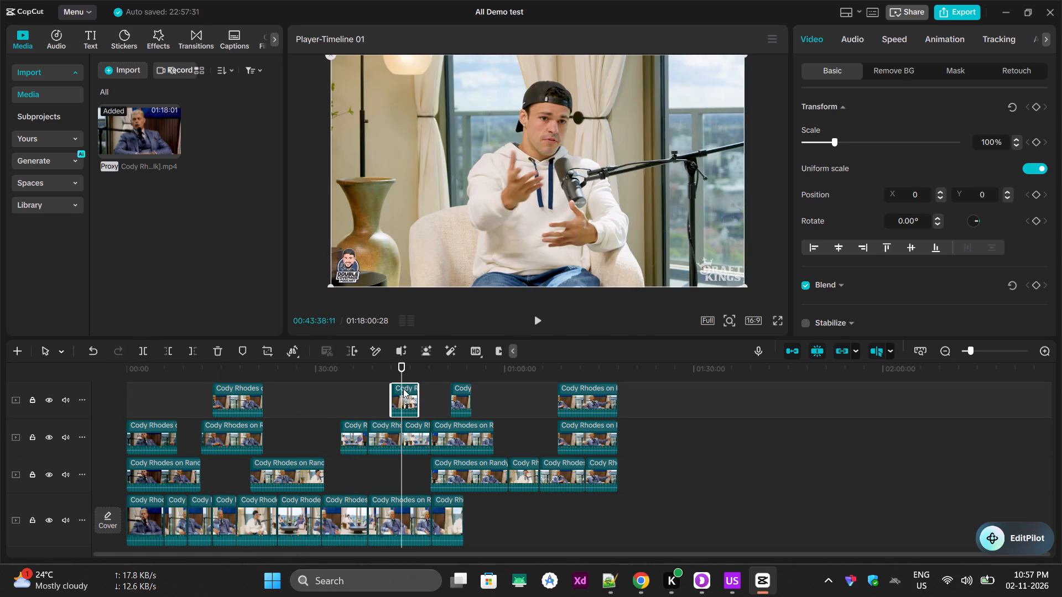
click(401, 363)
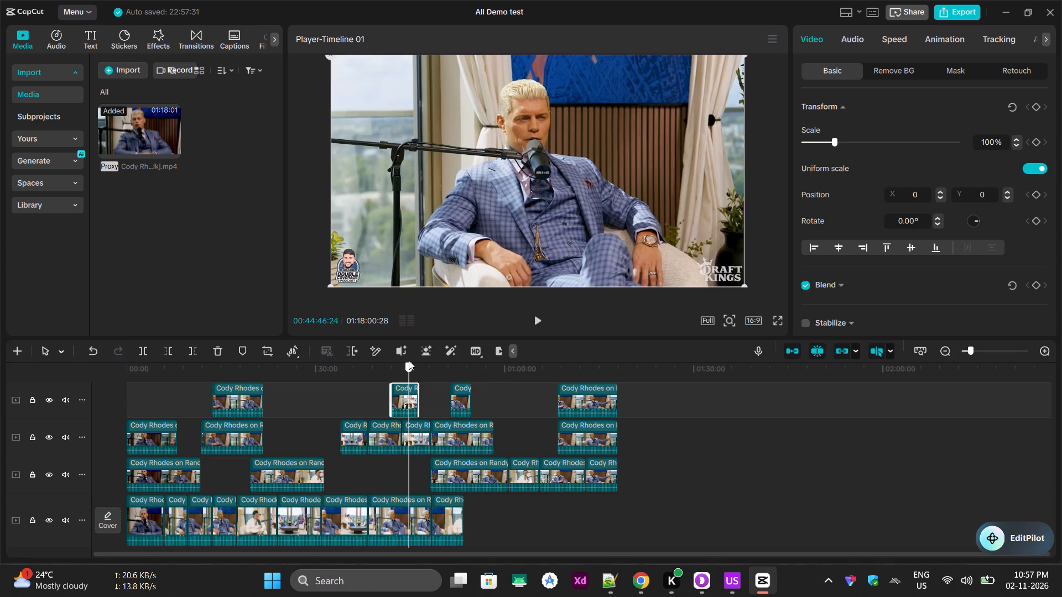
click(408, 397)
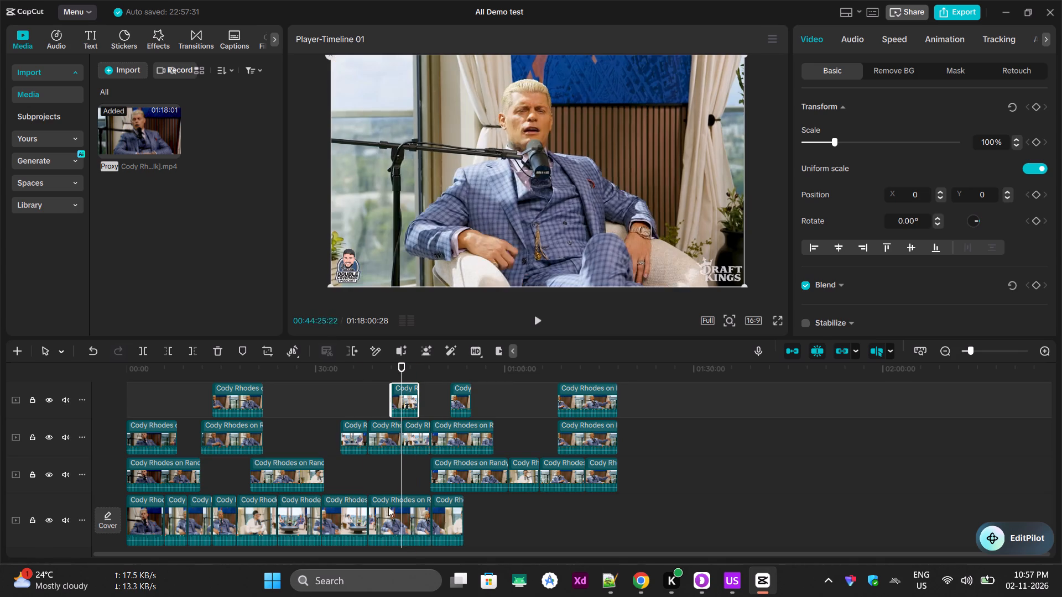
click(142, 352)
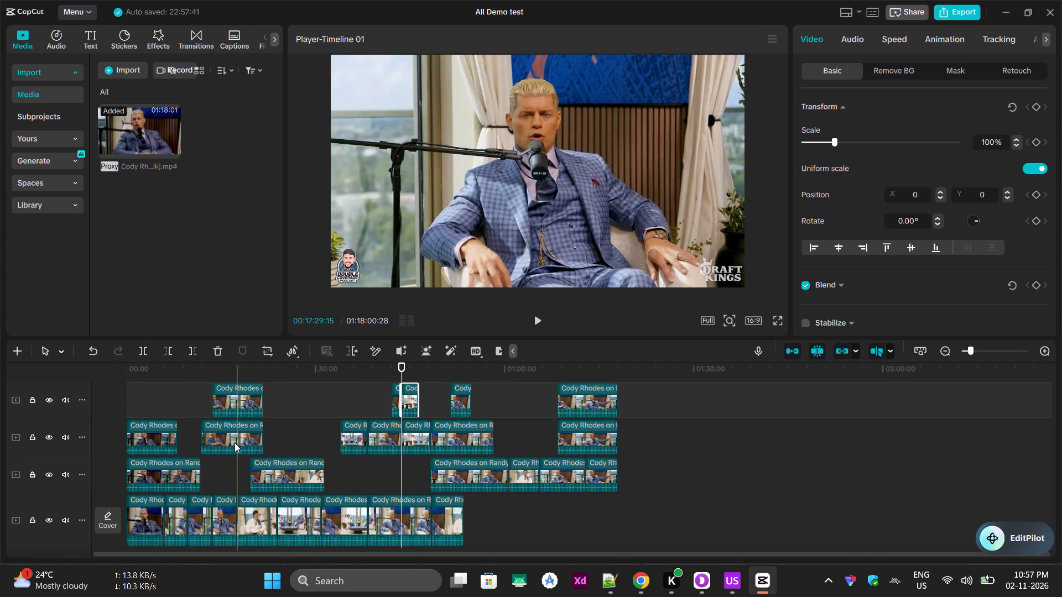
Split the second track above the main track's segment that starts around 00:12 at 00:16:47.
click(230, 445)
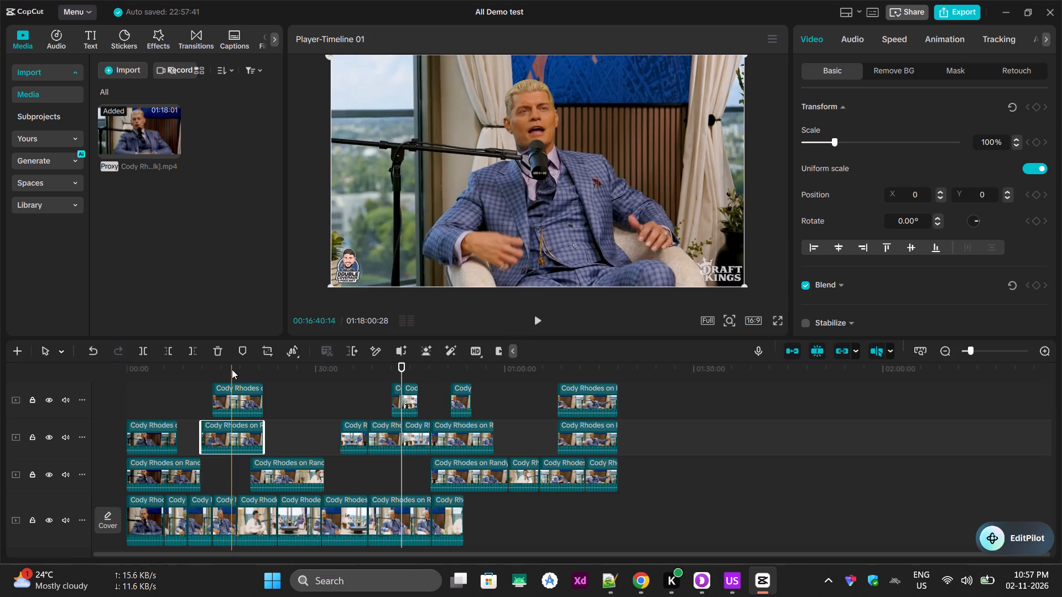
click(232, 369)
click(229, 439)
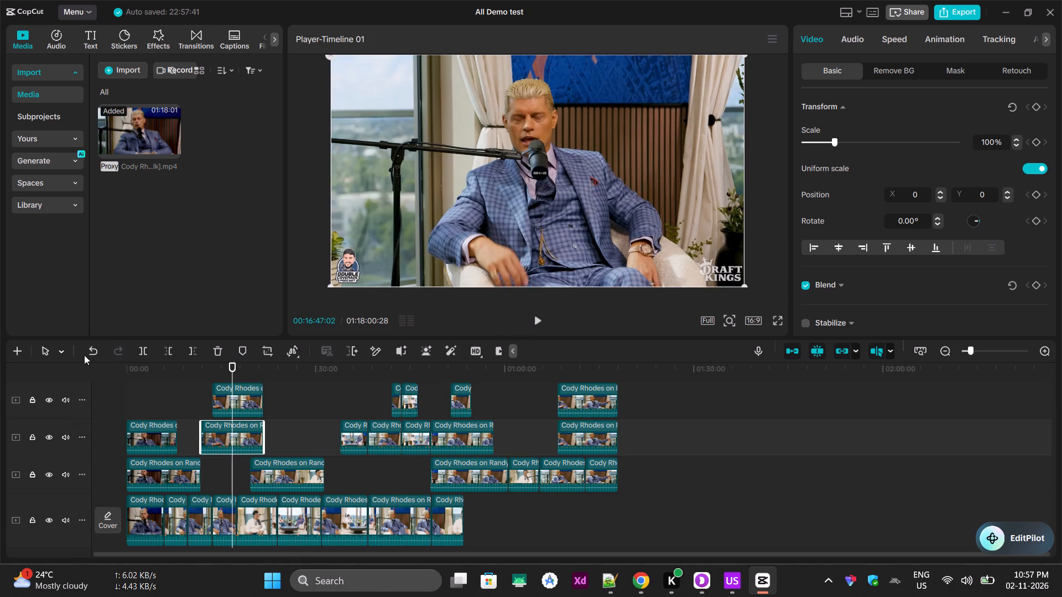
click(146, 352)
Split the first segment on the third track above the main track at the same 00:16:47 point.
click(237, 400)
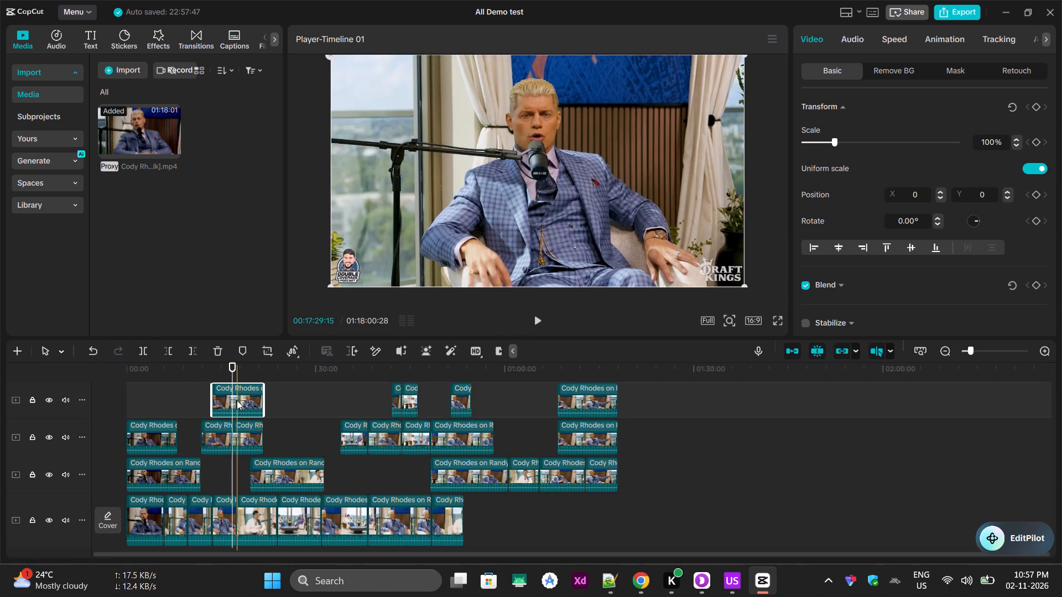
click(137, 347)
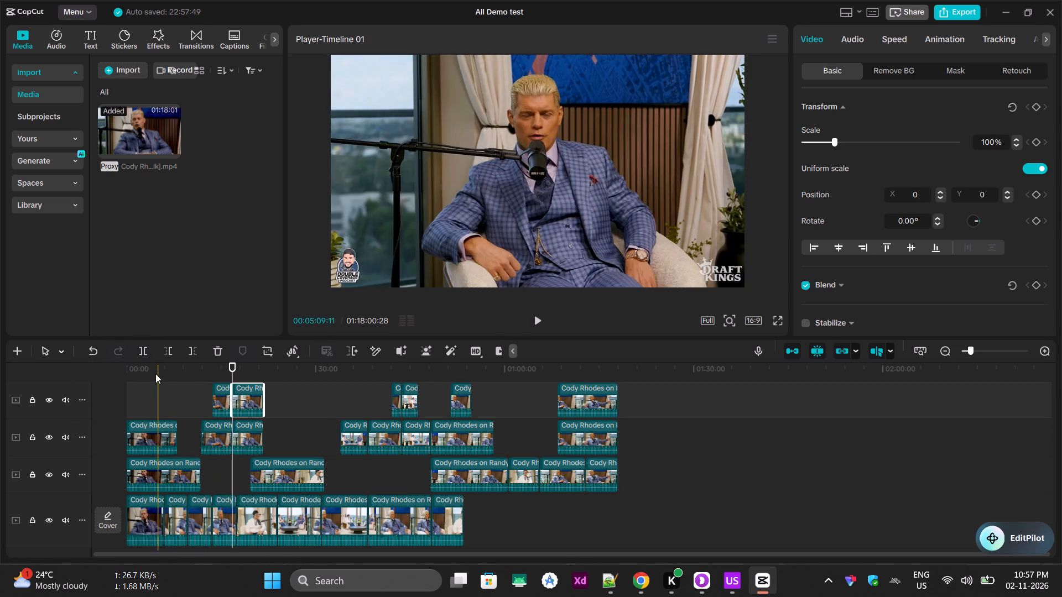
Split the opening segment on the second track above the main track at about 00:03:47.
click(141, 446)
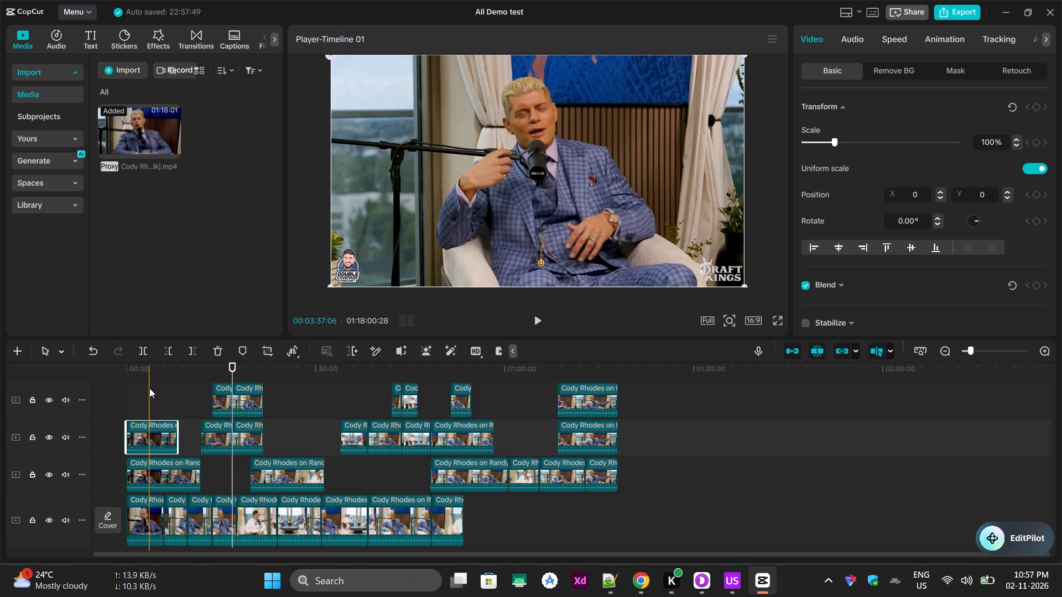
click(150, 371)
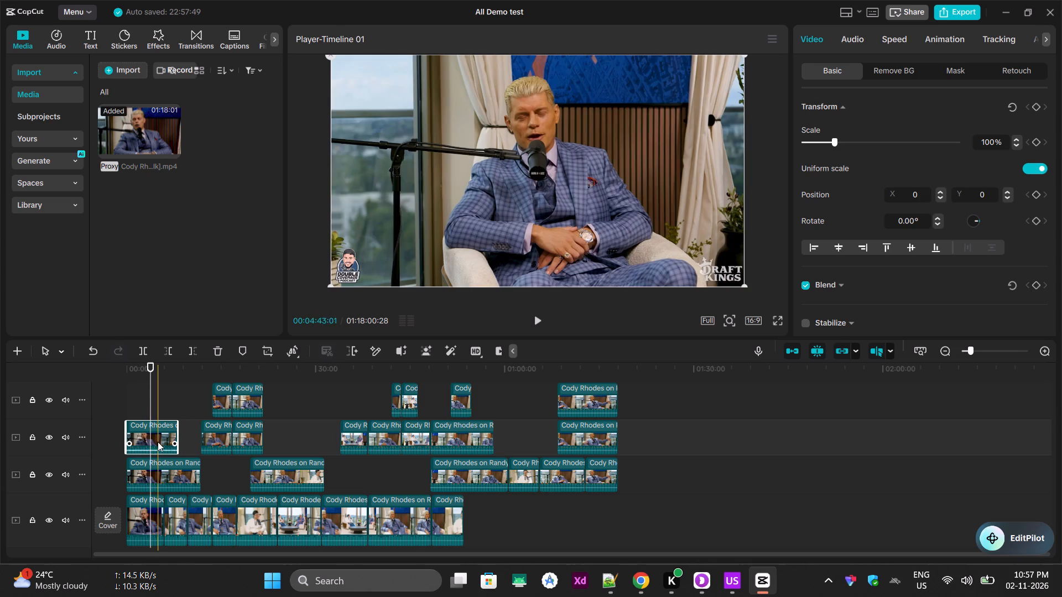
click(158, 441)
click(142, 357)
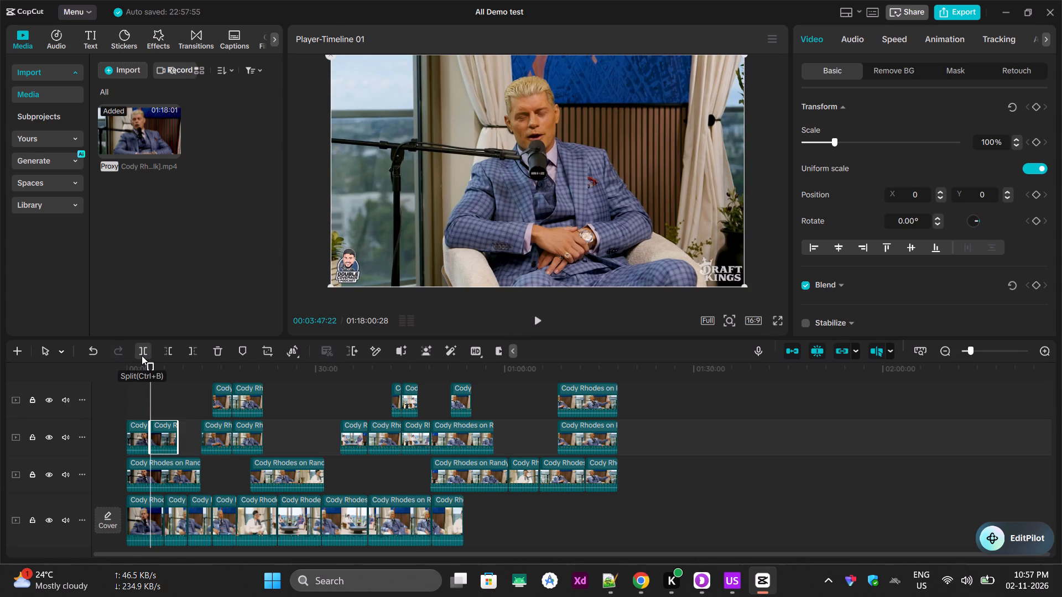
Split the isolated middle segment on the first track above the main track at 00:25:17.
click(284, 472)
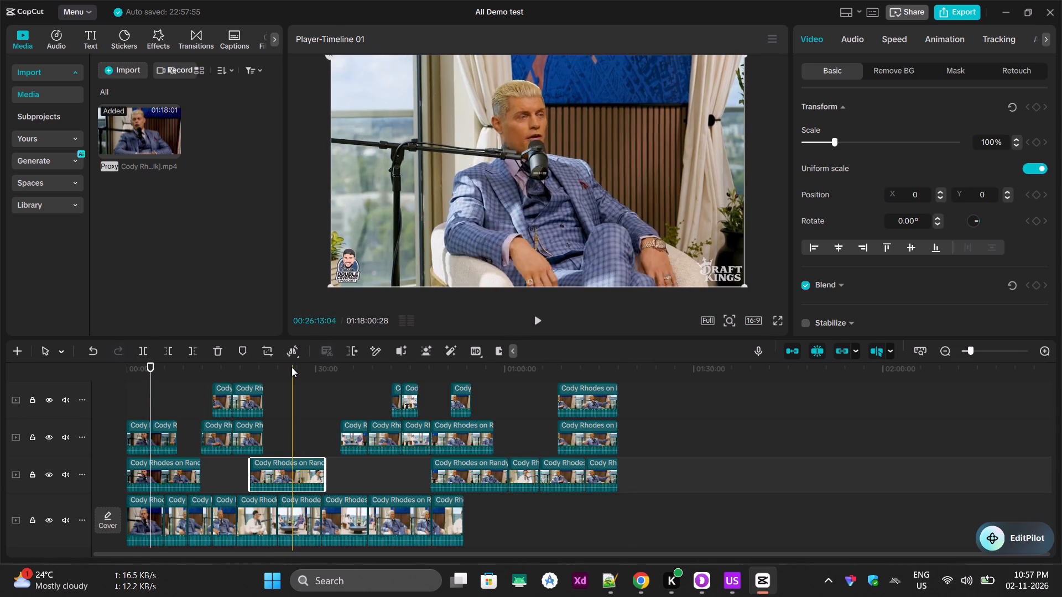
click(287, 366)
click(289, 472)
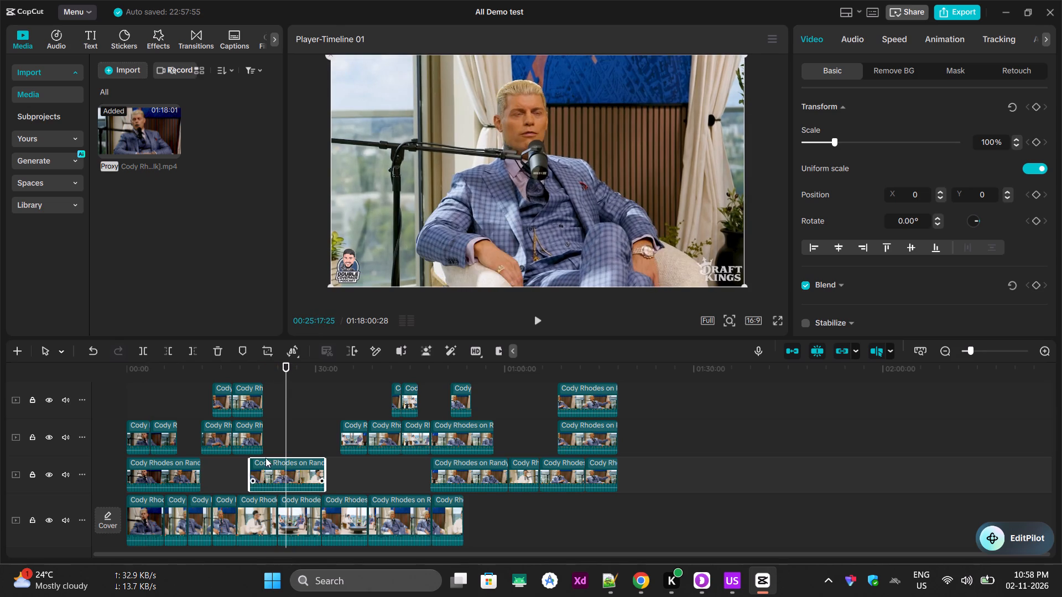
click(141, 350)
Delete the segment starting at 00:43:38 on the second track above the main track.
click(419, 442)
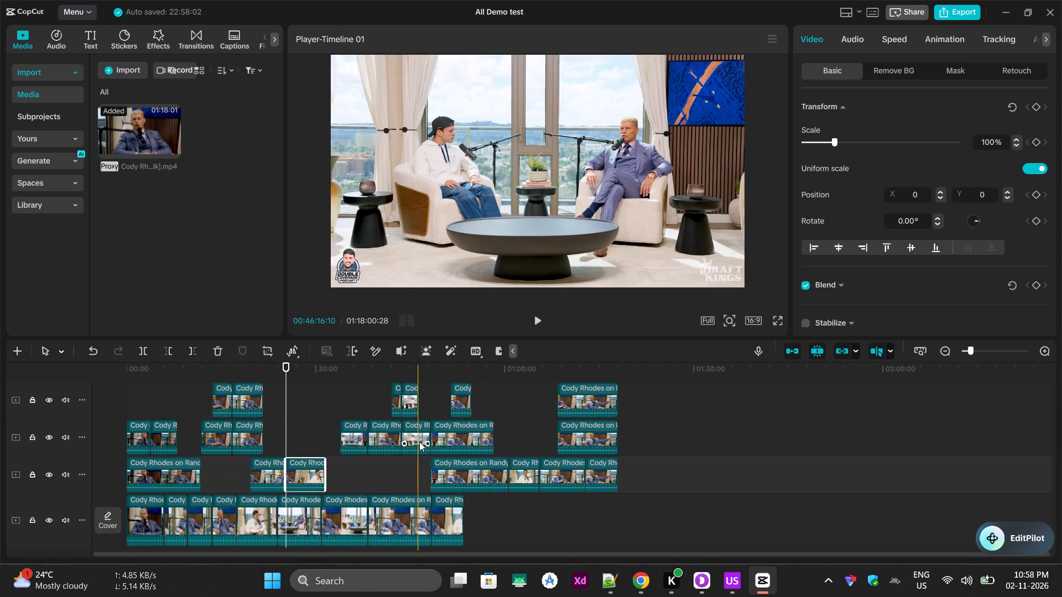
key(Delete)
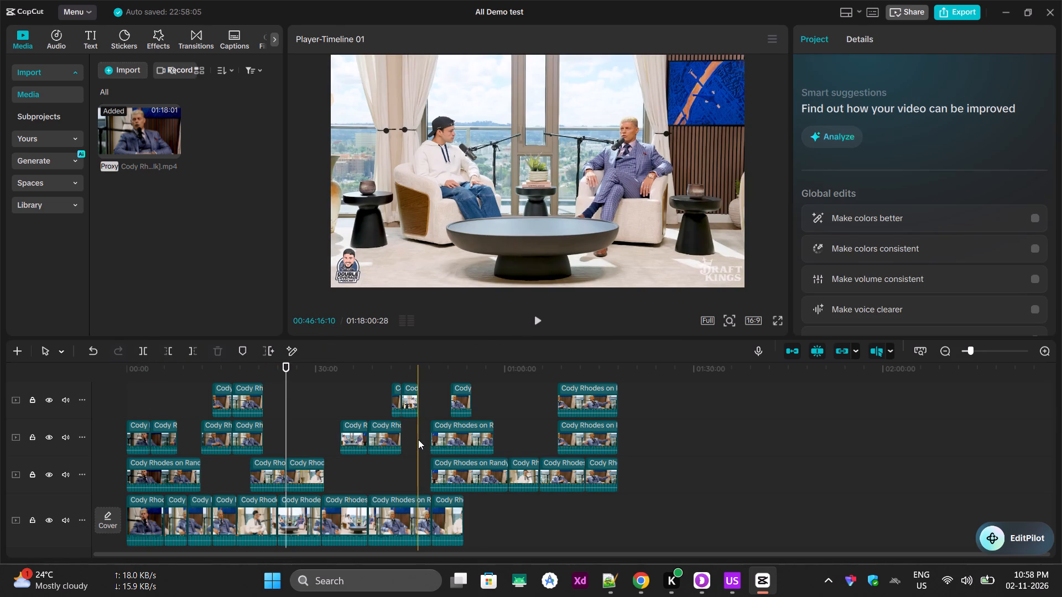
Delete both pieces on either side of the 00:25:17 cut on the first track above the main track.
click(304, 472)
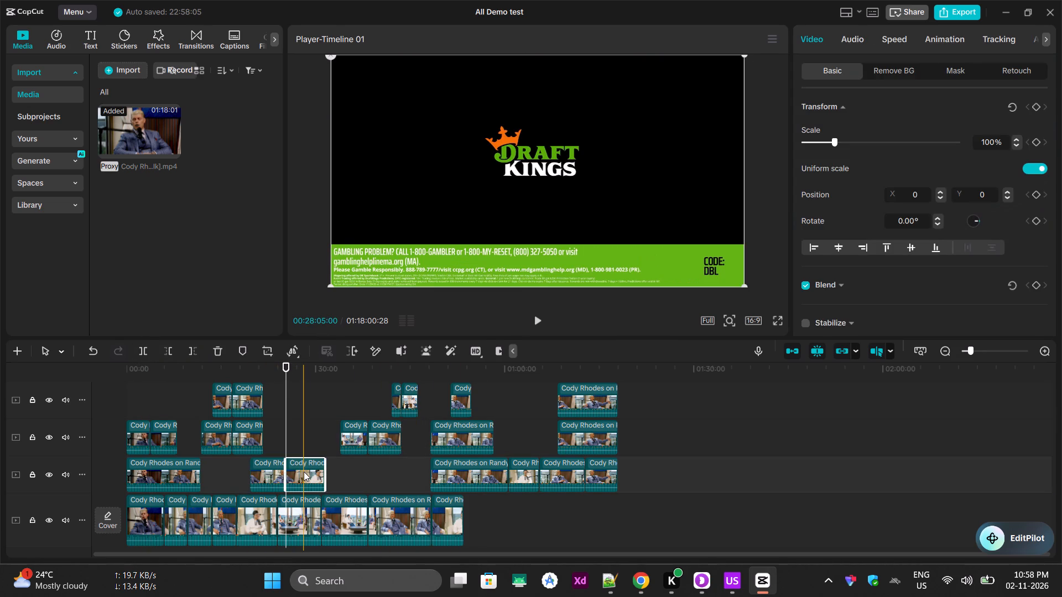
key(Delete)
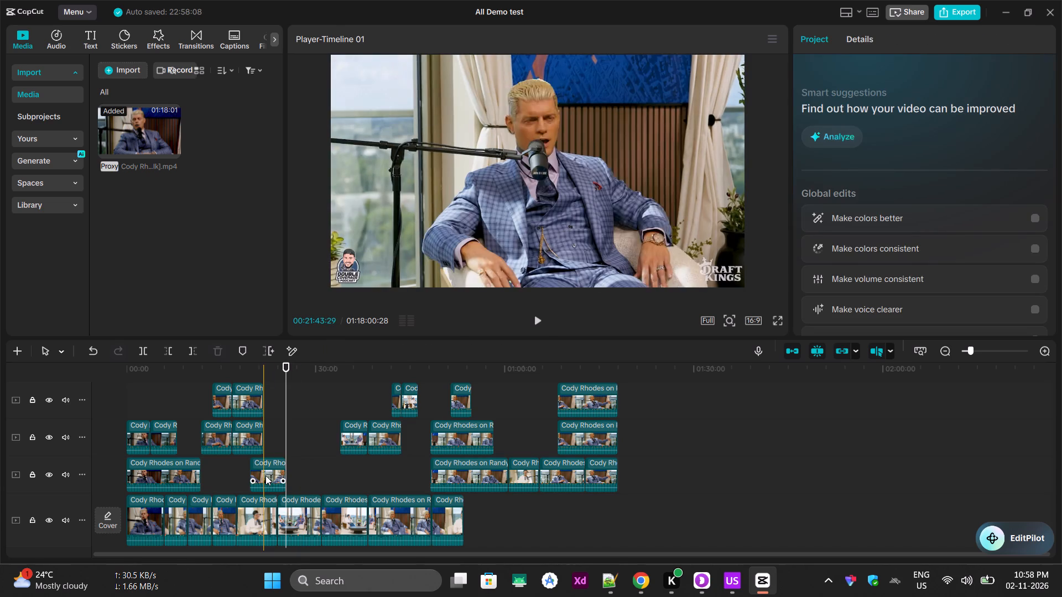
click(265, 475)
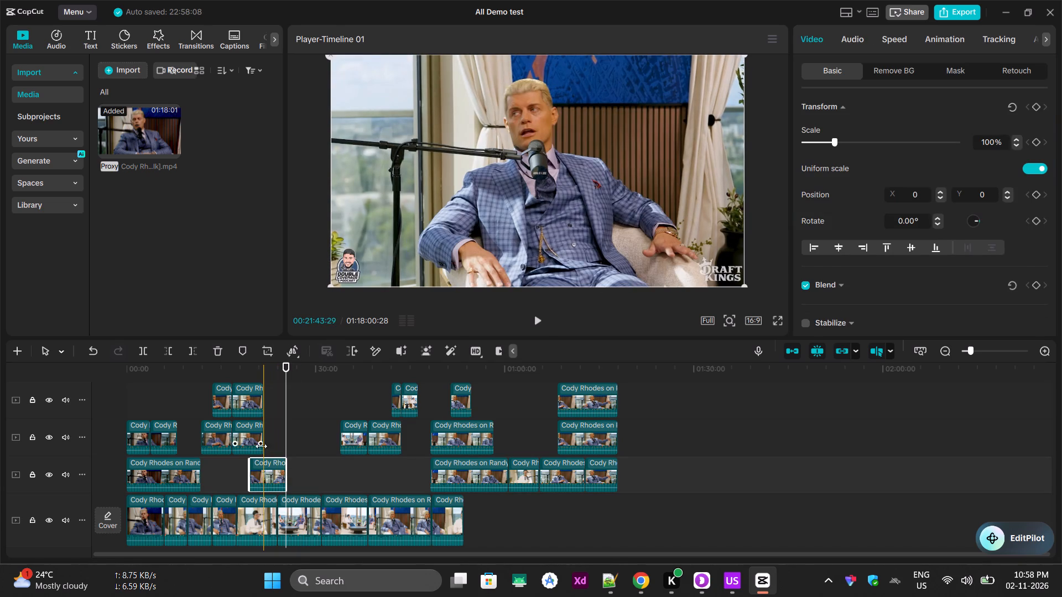
key(Delete)
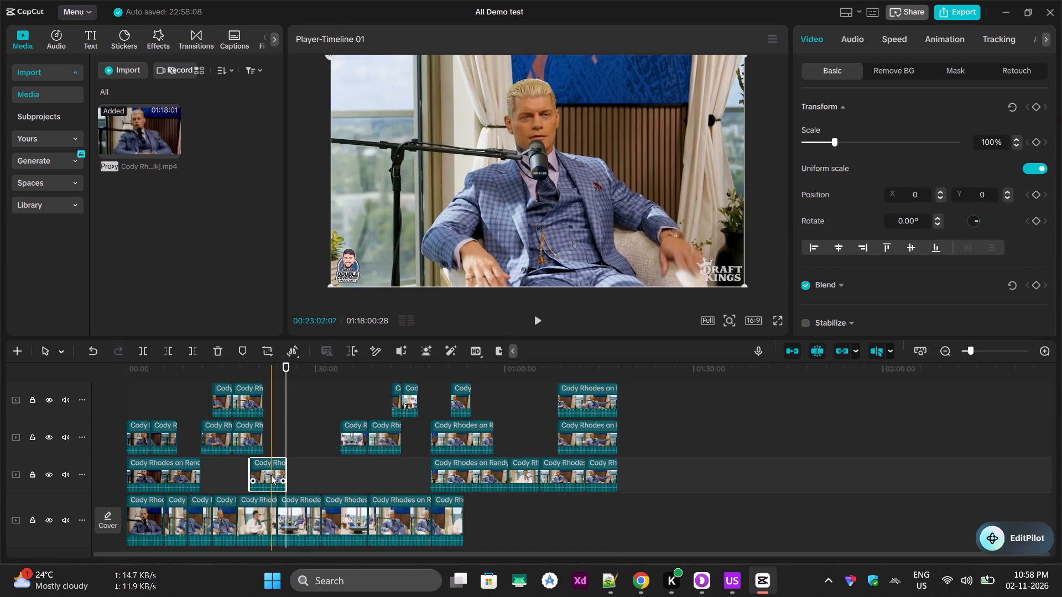
Split the second track above the main track's segment that starts around 00:48 at 00:52:35.
click(470, 434)
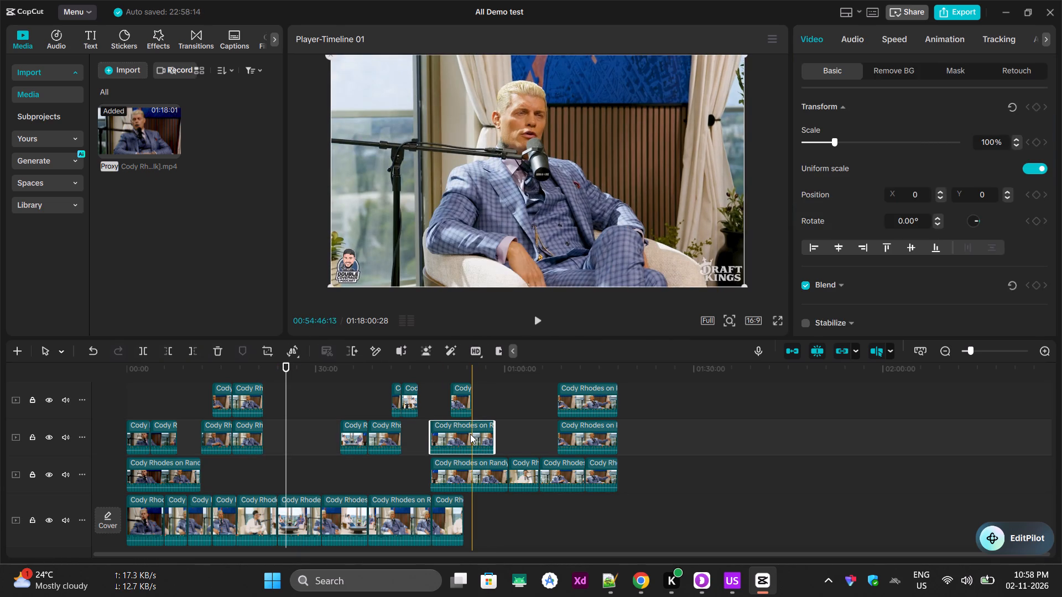
click(469, 363)
click(458, 368)
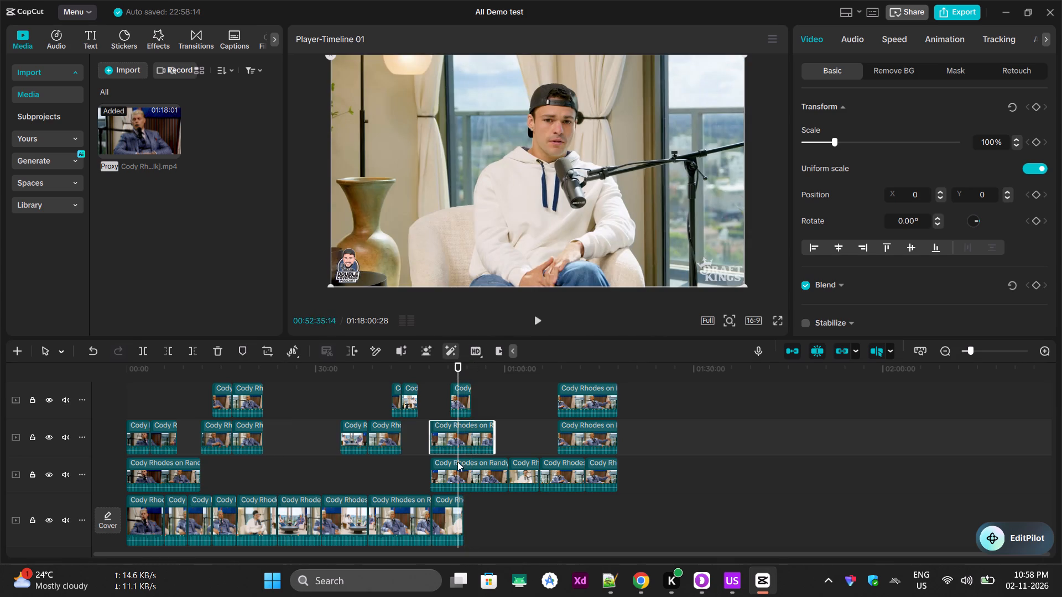
click(463, 437)
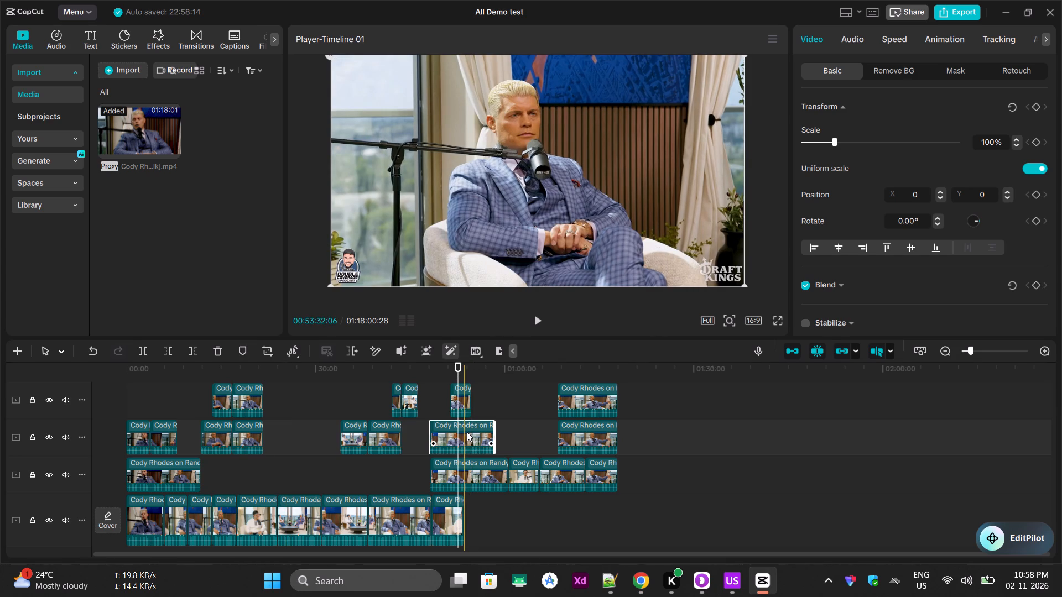
click(142, 352)
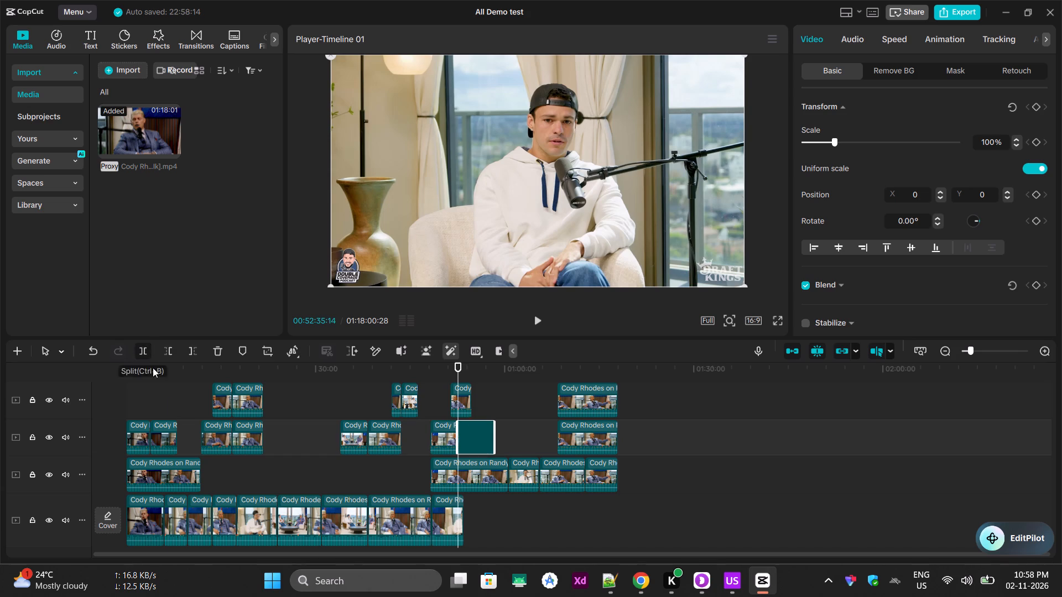
Delete the piece after the 00:52:35 cut on the second track above the main track.
click(475, 437)
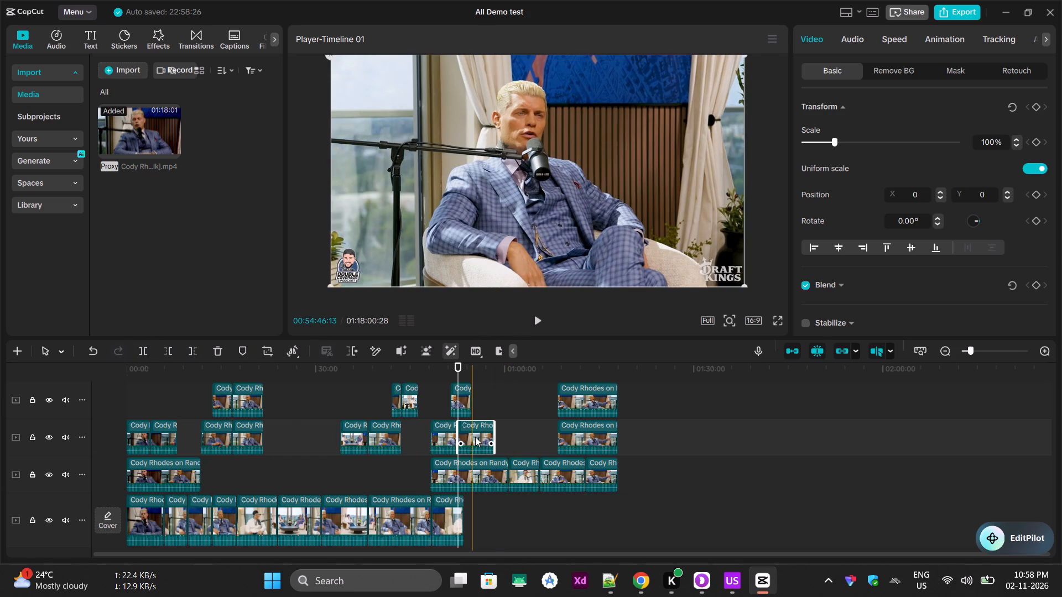
key(Delete)
click(444, 436)
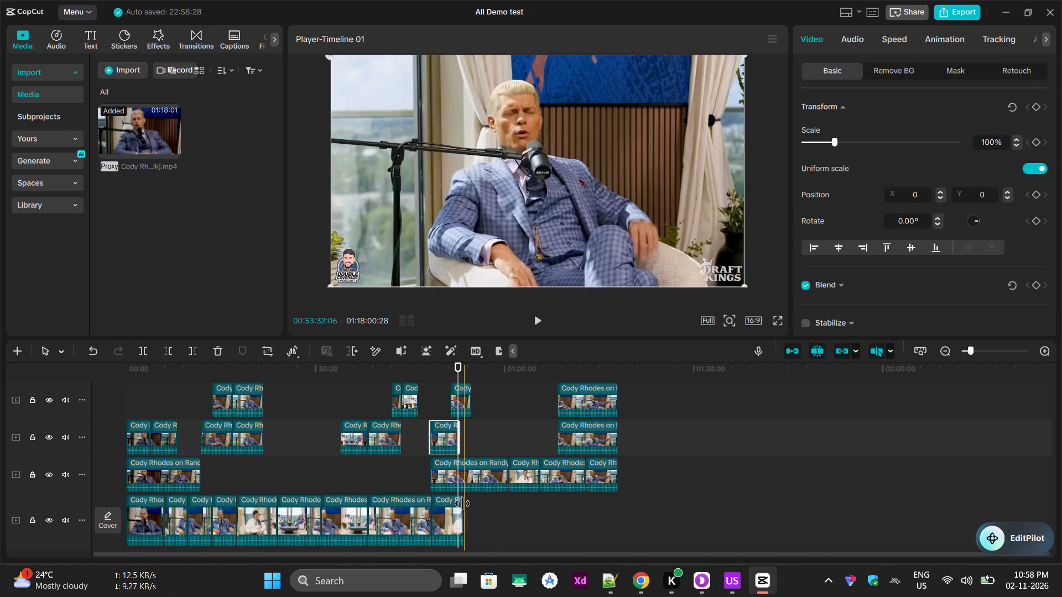
Split the first track above the main track's segment that starts around 00:48 at about 00:56:36.
scroll(434, 499, down, 6)
click(495, 449)
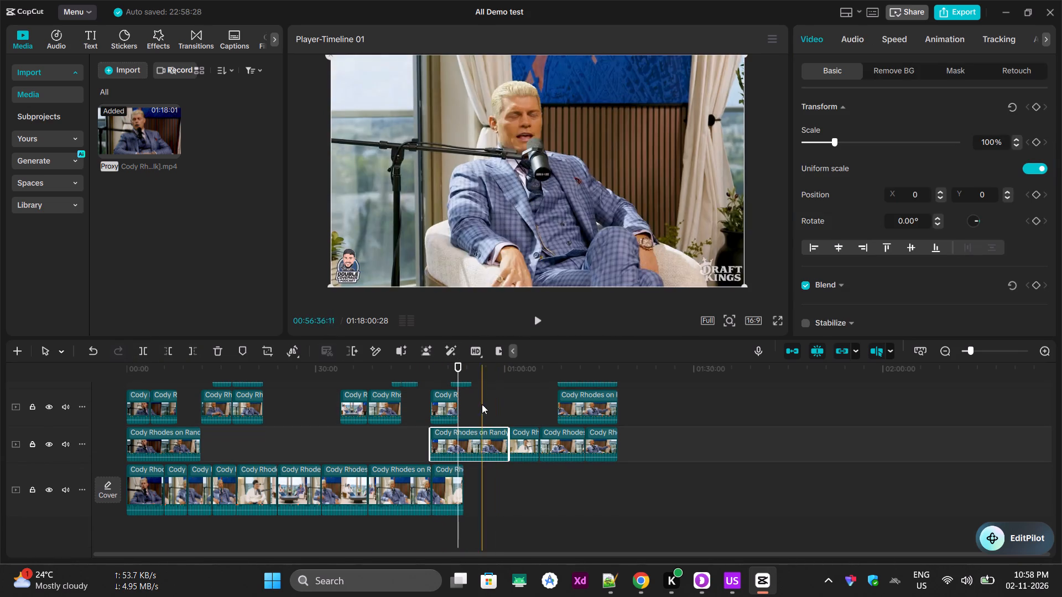
click(483, 366)
click(474, 452)
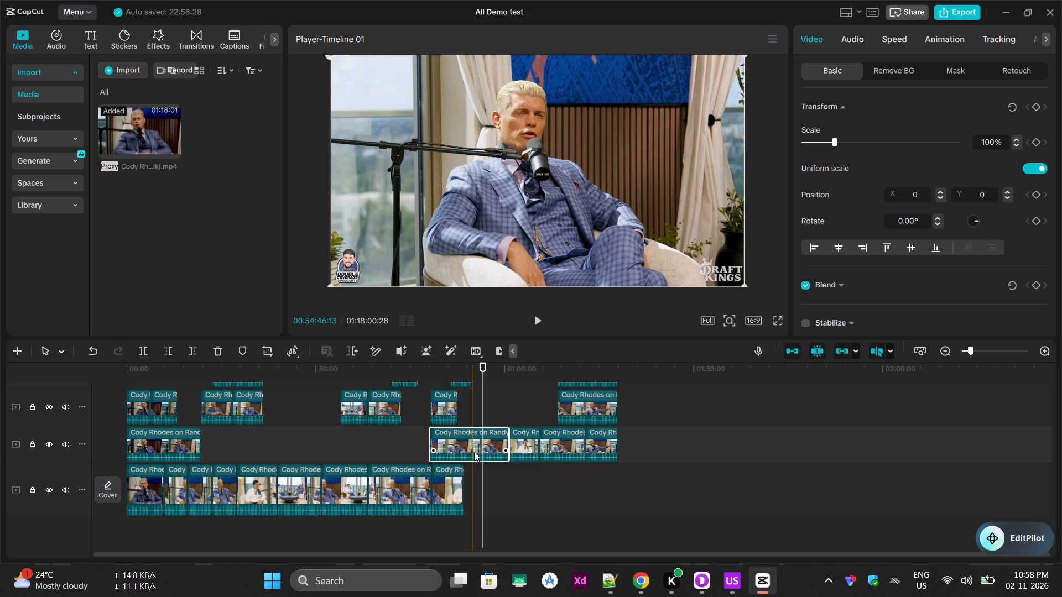
click(150, 351)
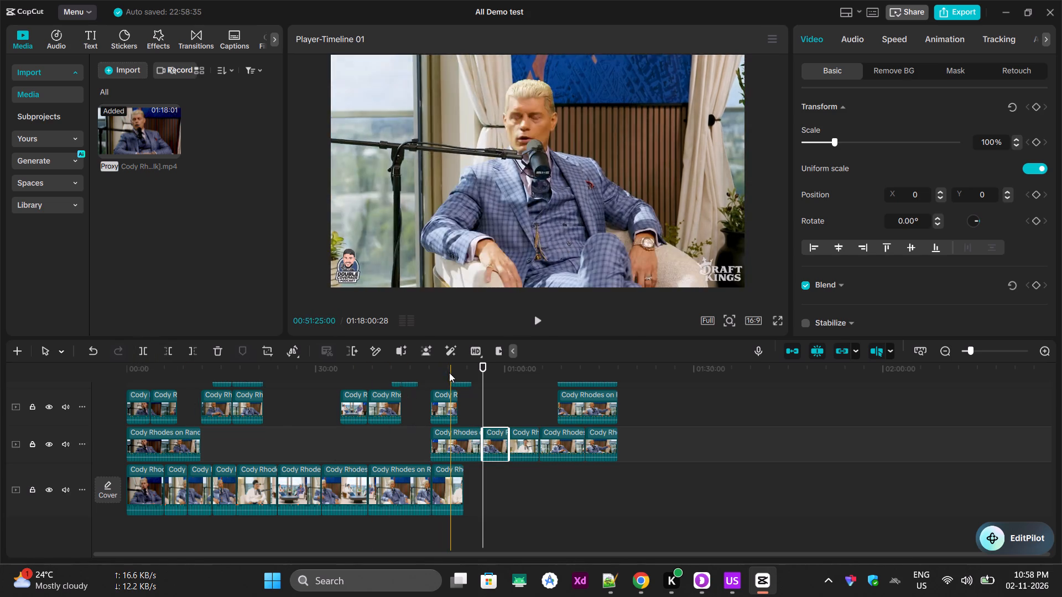
Split the piece before the 00:56:36 cut on the first track above the main track at about 00:51:25.
click(451, 365)
click(450, 451)
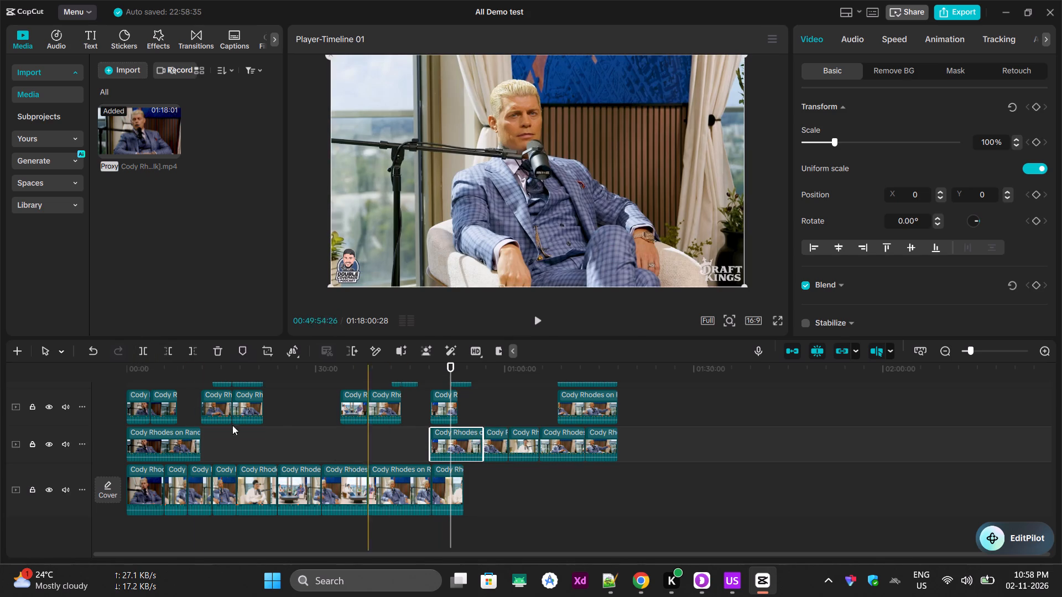
click(146, 349)
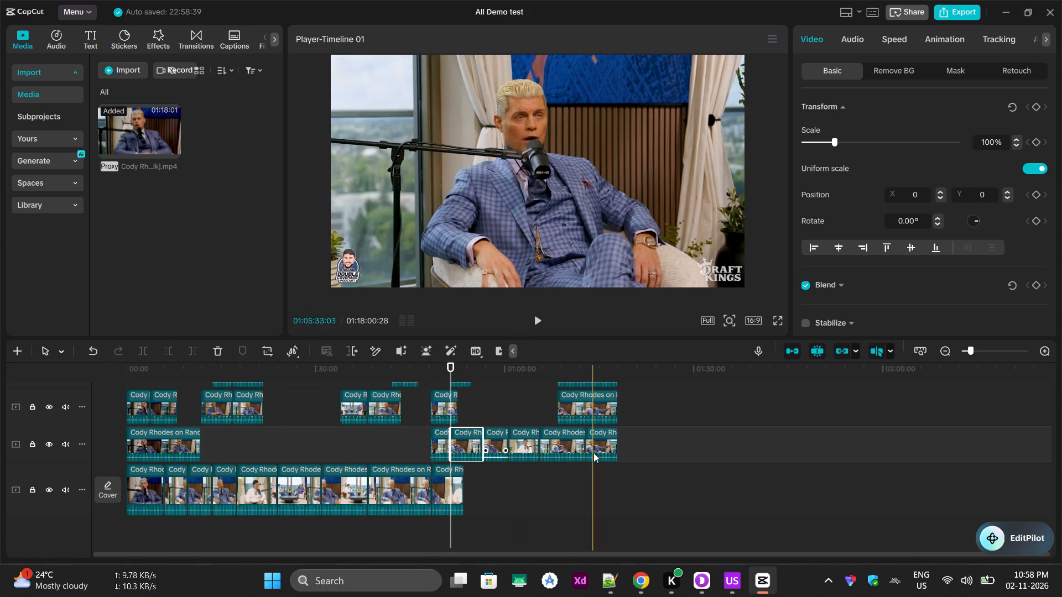
Split the last segment on the second track above the main track, in line with the last cut on the track directly below.
click(571, 441)
click(579, 409)
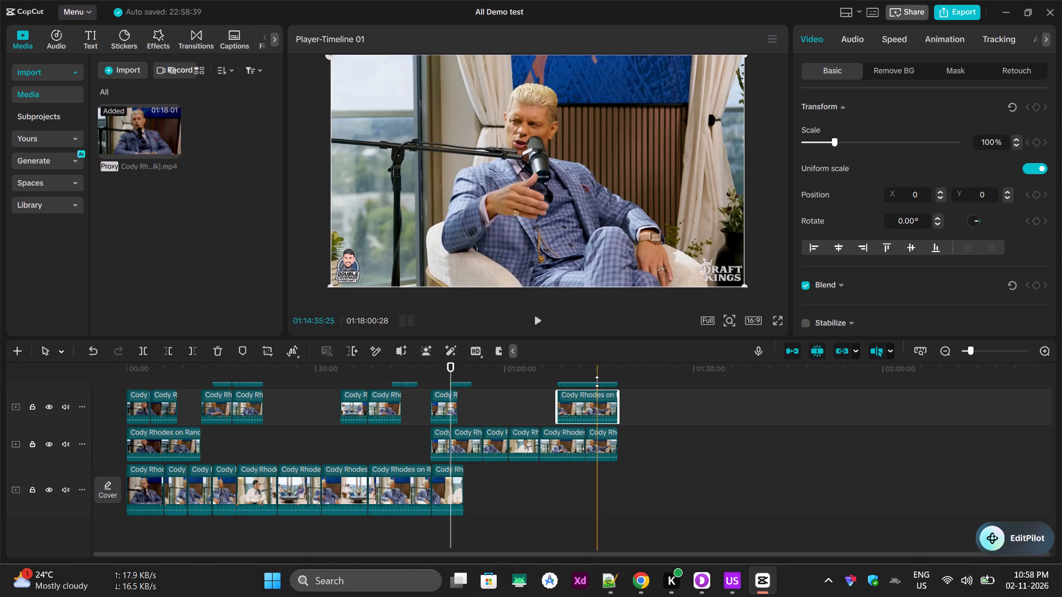
click(585, 370)
click(579, 413)
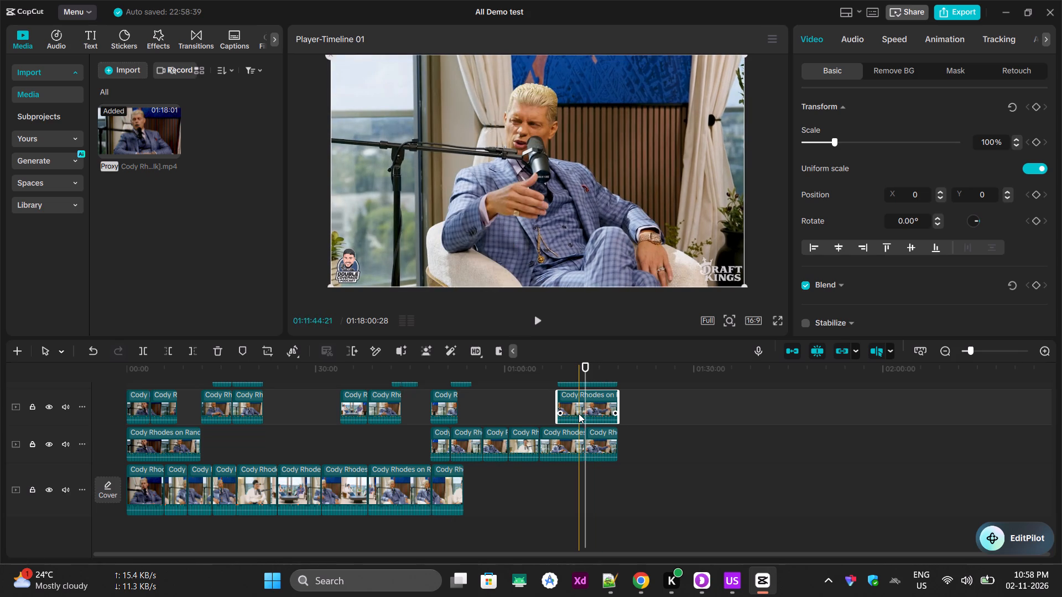
click(142, 350)
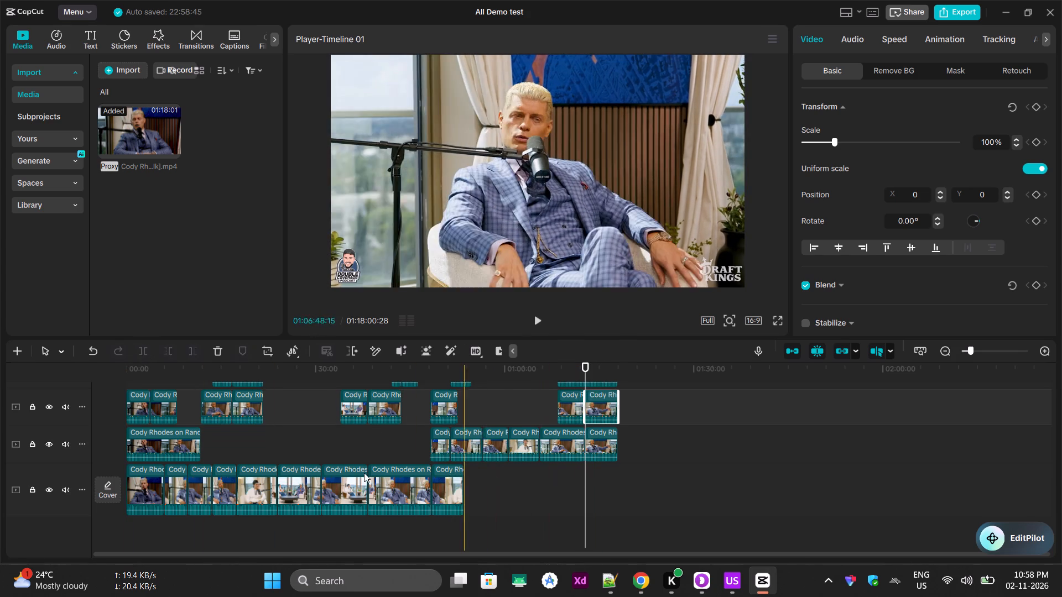
On the second track from the top, split the segment starting around 00:48 in line with the main track's end.
scroll(336, 474, up, 9)
click(470, 410)
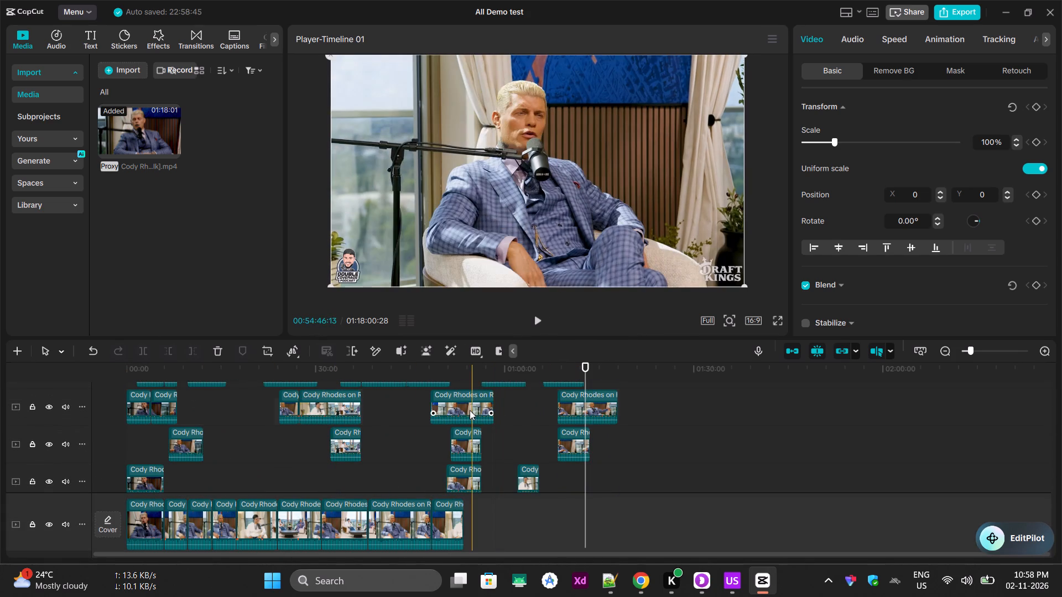
click(461, 373)
click(452, 412)
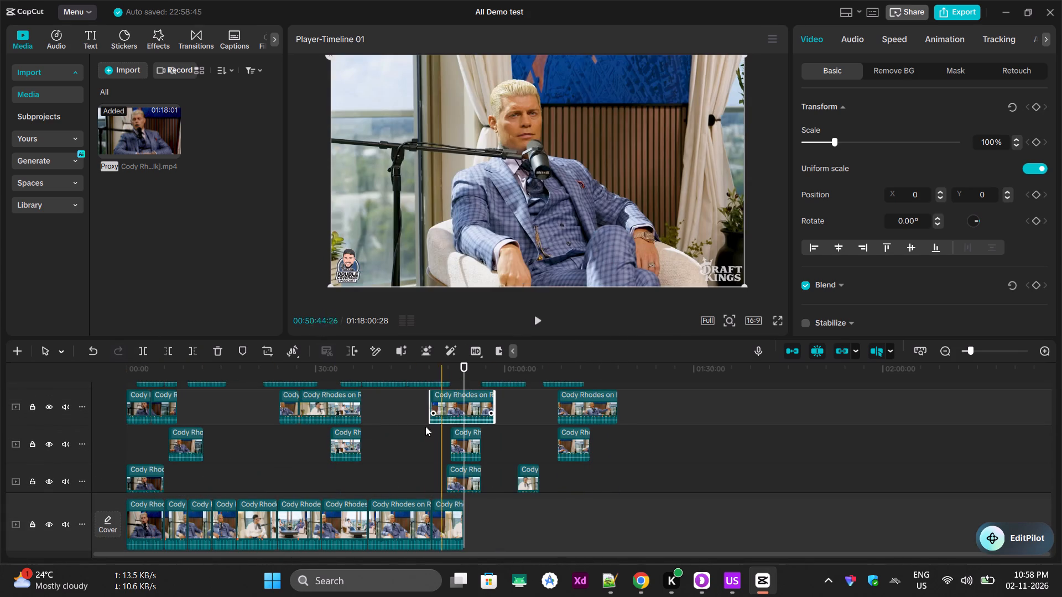
click(145, 349)
Delete the short piece ending at about 00:08:05 on the topmost track.
scroll(267, 465, up, 5)
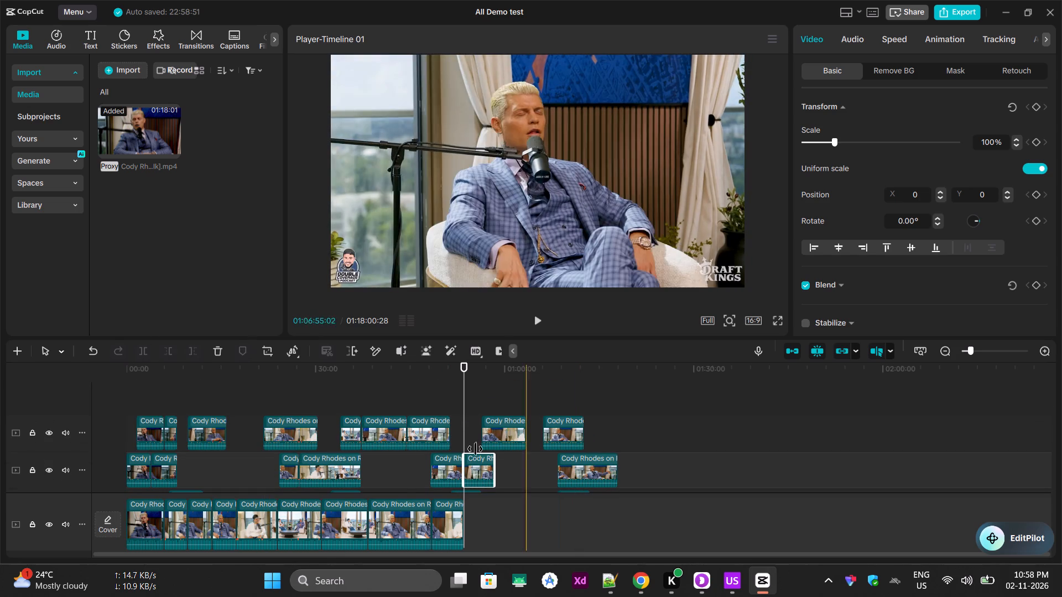
click(195, 423)
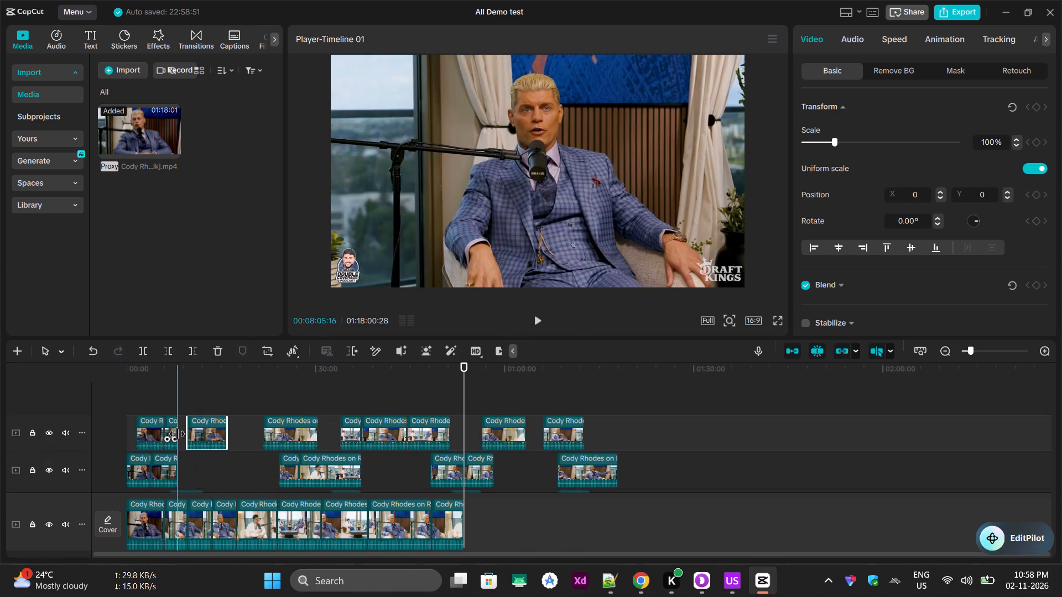
click(177, 434)
key(Delete)
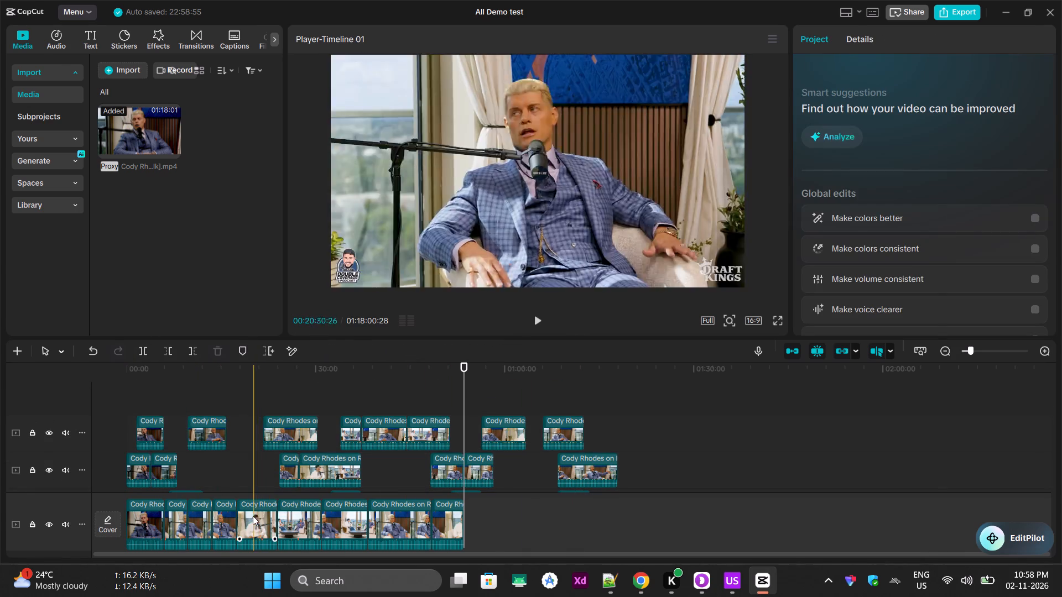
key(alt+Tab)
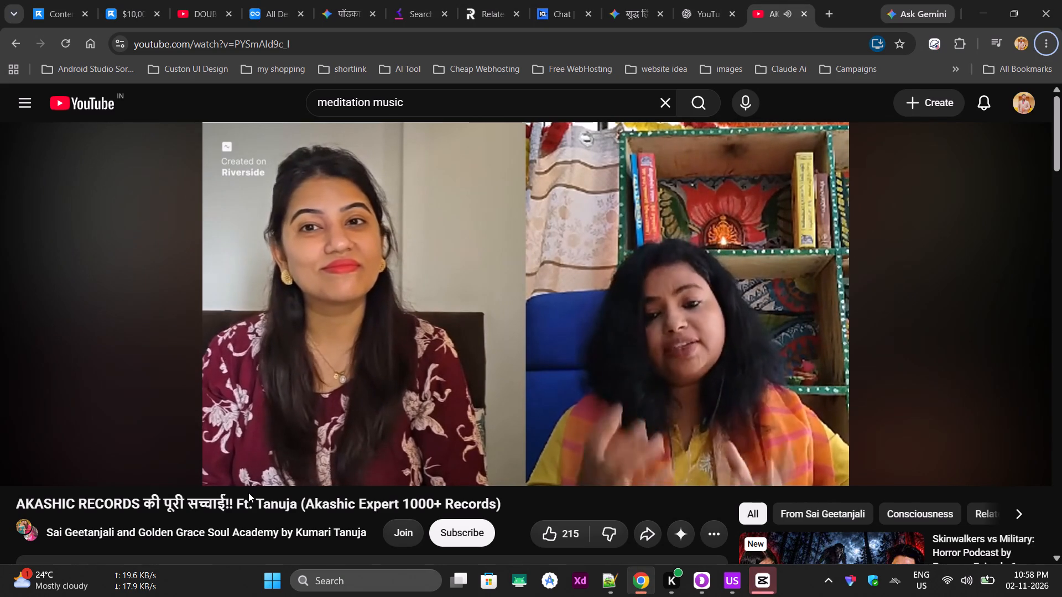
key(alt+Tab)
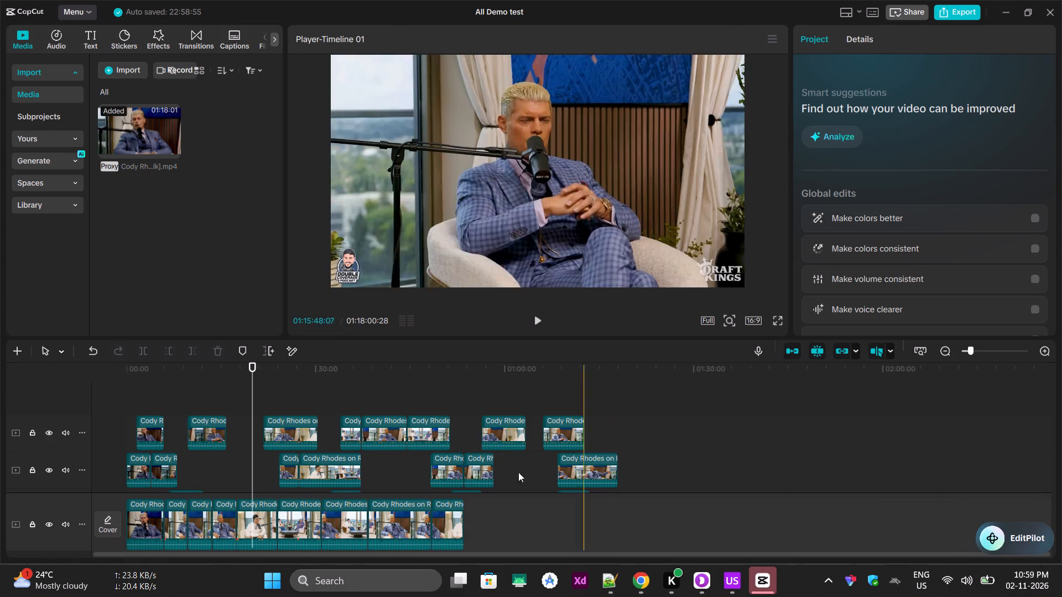
Split the topmost track's segment that starts around 00:22 at about 00:26:05.
click(282, 431)
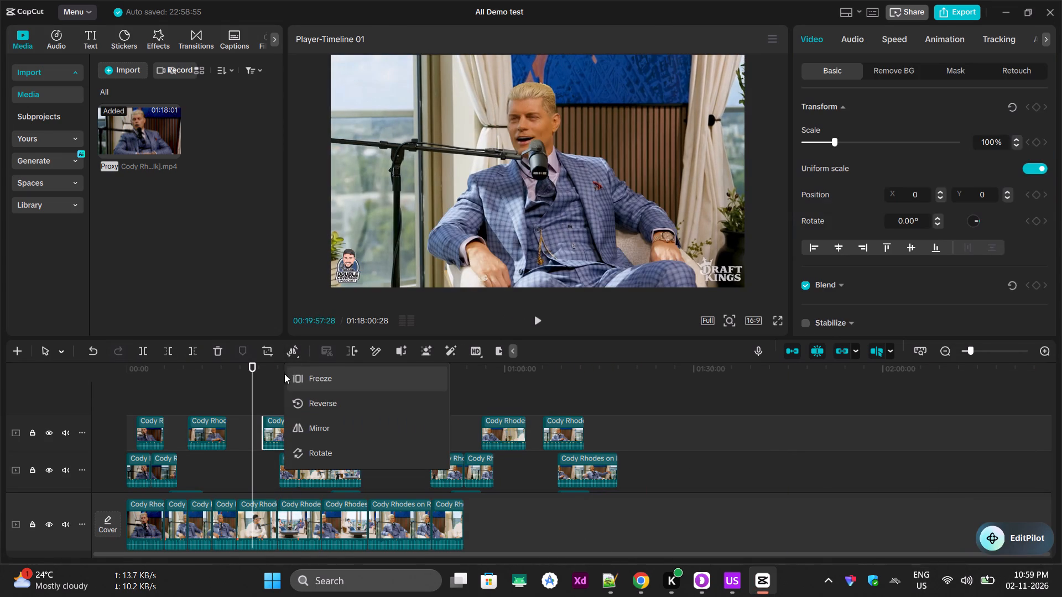
click(287, 369)
click(291, 369)
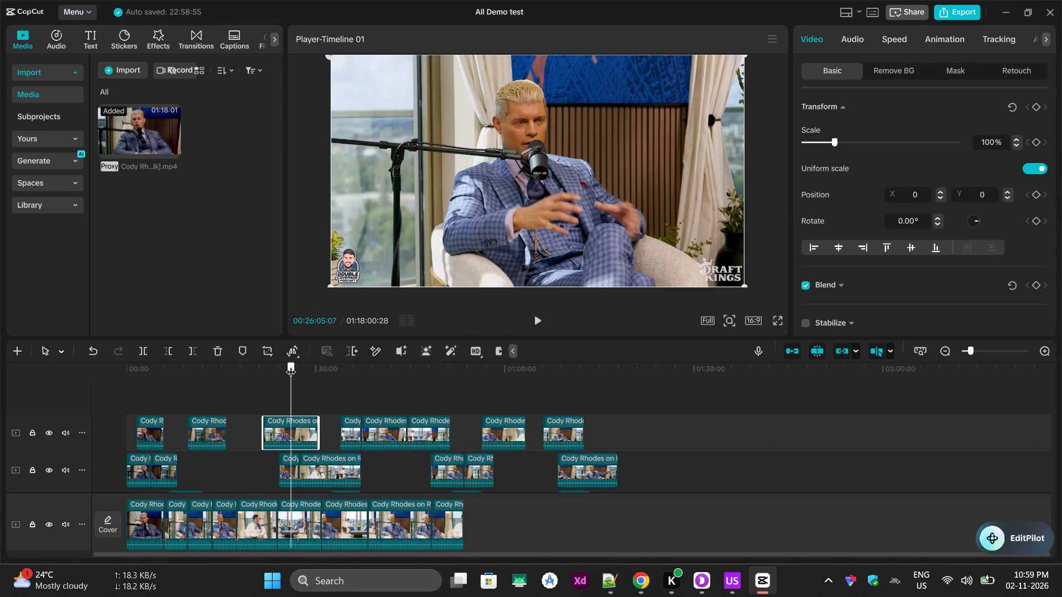
click(289, 433)
click(148, 348)
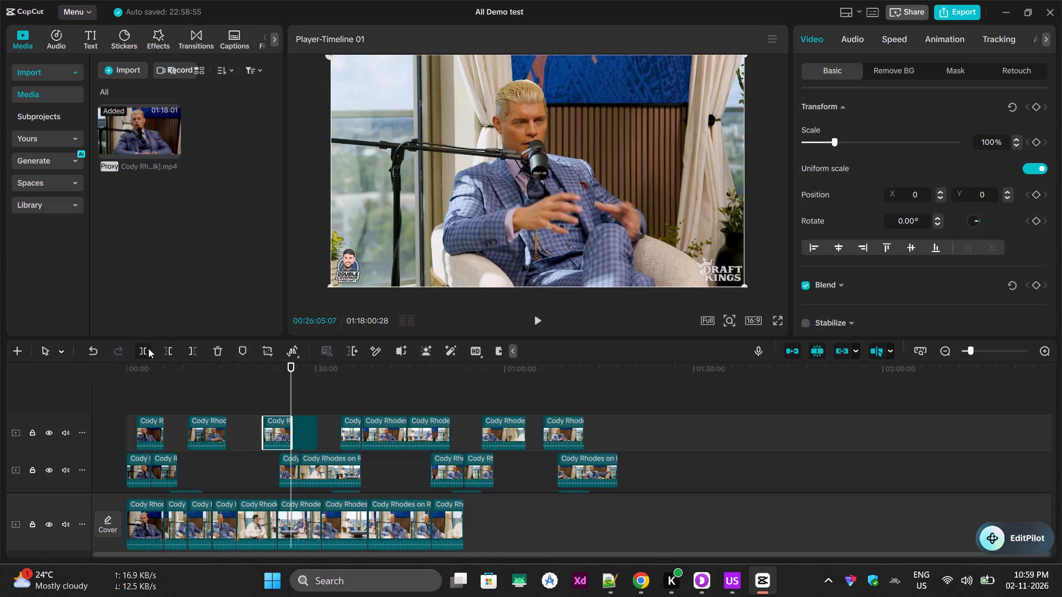
Delete the last segment on the third track from the top, starting around 01:08.
scroll(493, 492, down, 7)
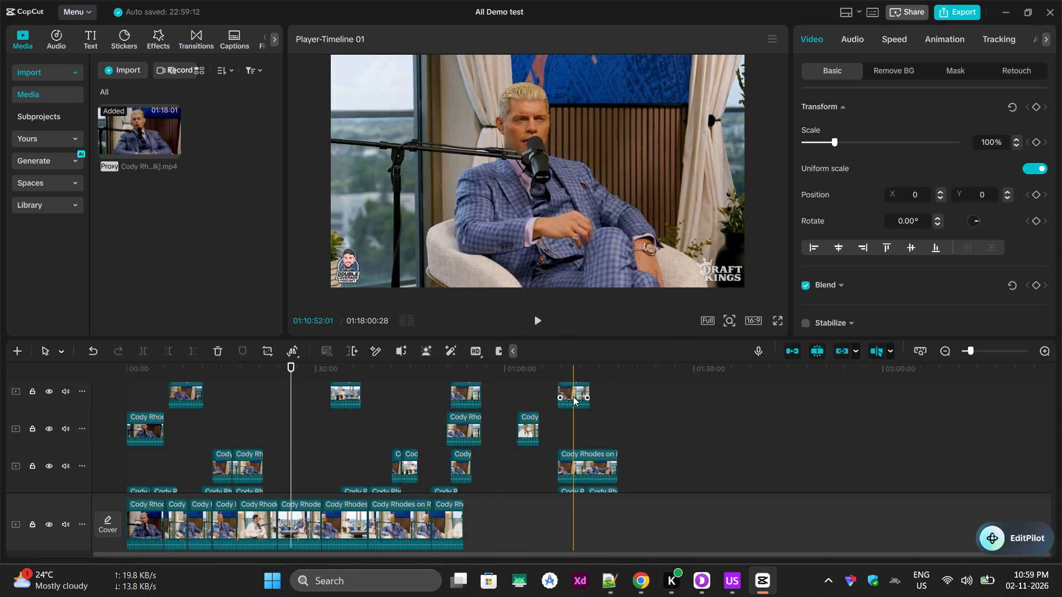
click(573, 396)
key(Delete)
Split the last segment on the fifth track from the top at about 01:12:47.
click(592, 457)
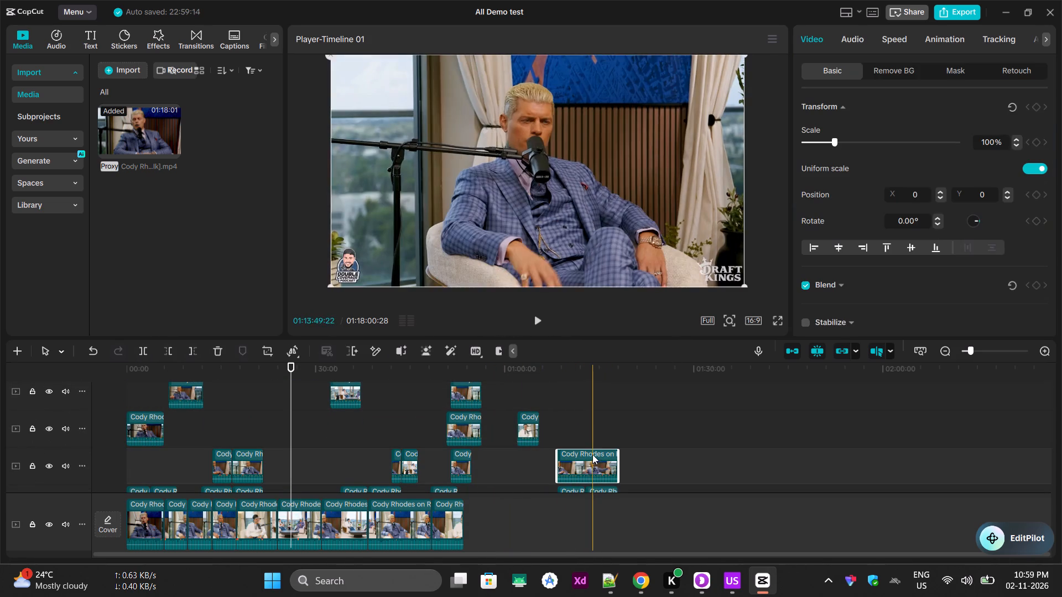
click(584, 371)
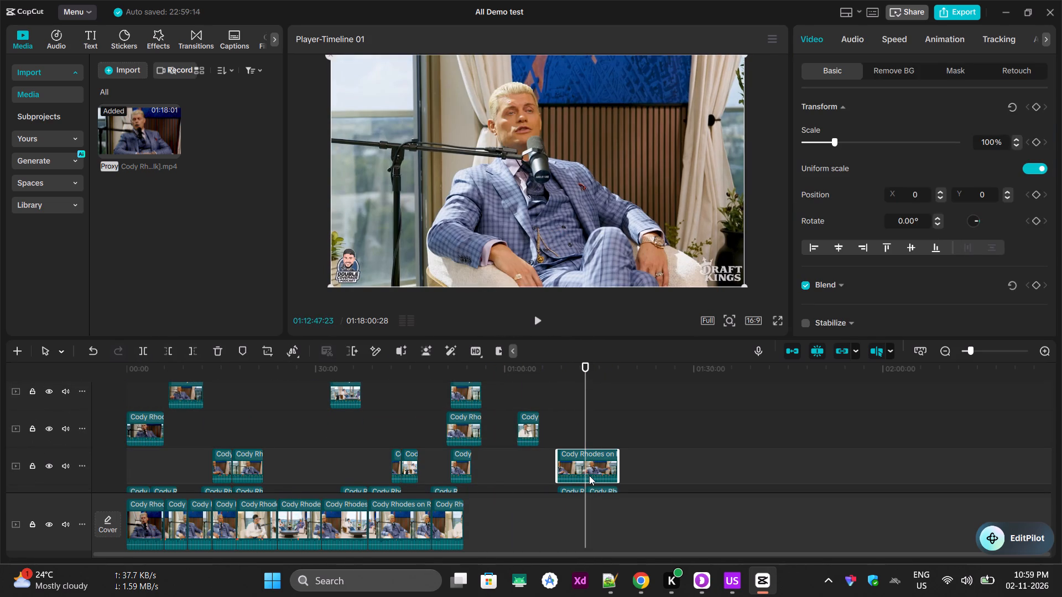
click(589, 475)
click(147, 348)
Delete the segment starting around 00:38 on the second track above the main track.
scroll(470, 410, down, 4)
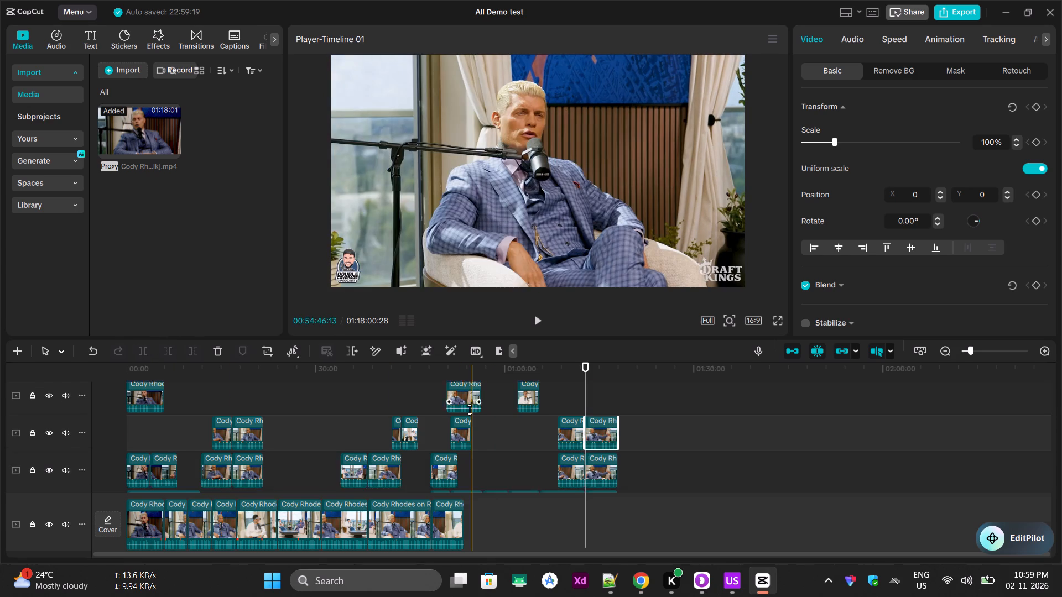
click(379, 436)
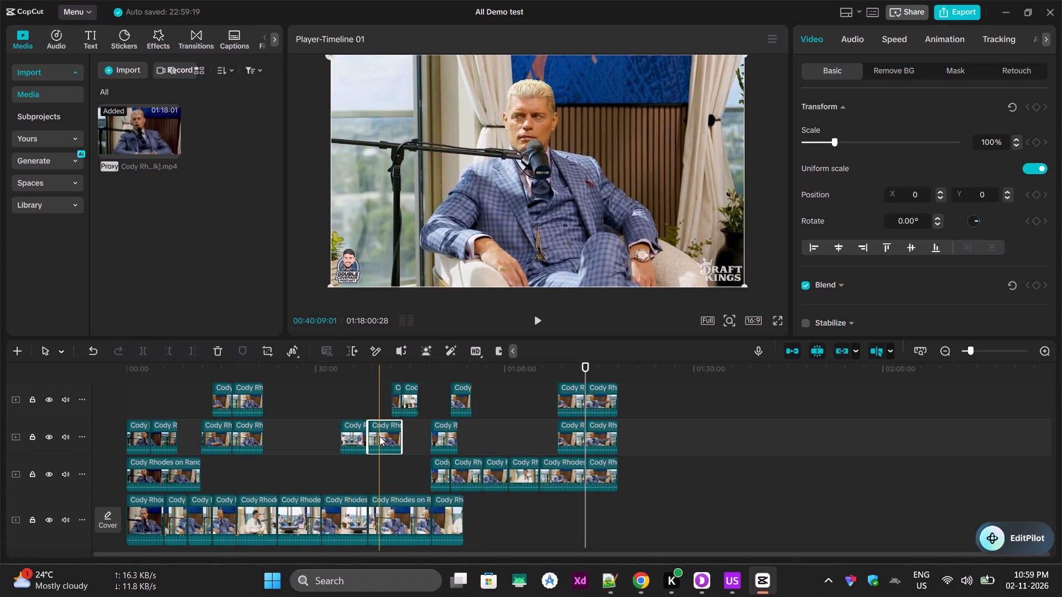
scroll(466, 442, down, 5)
click(402, 483)
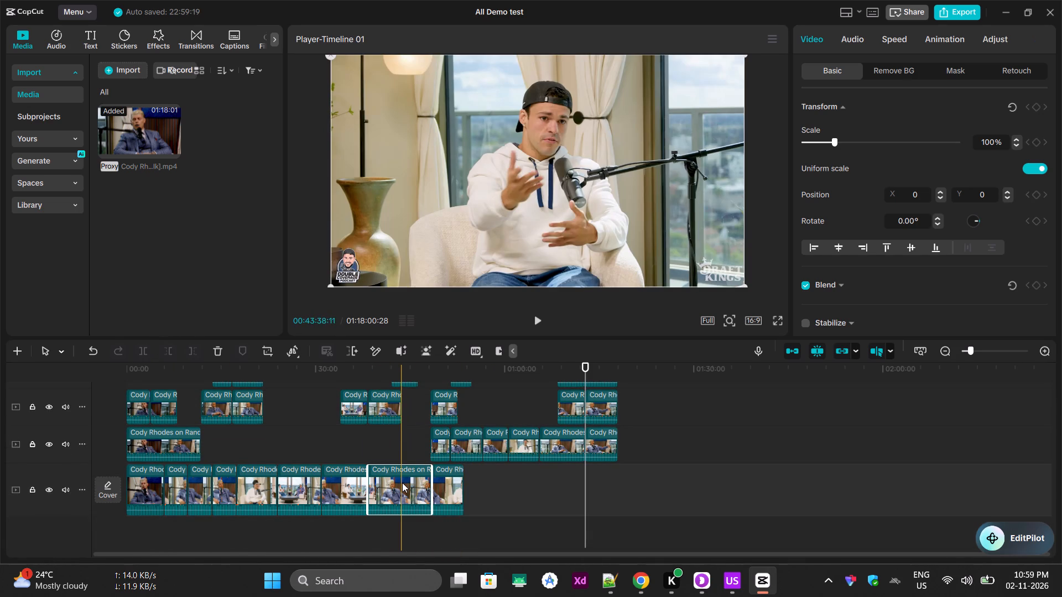
click(384, 400)
key(Delete)
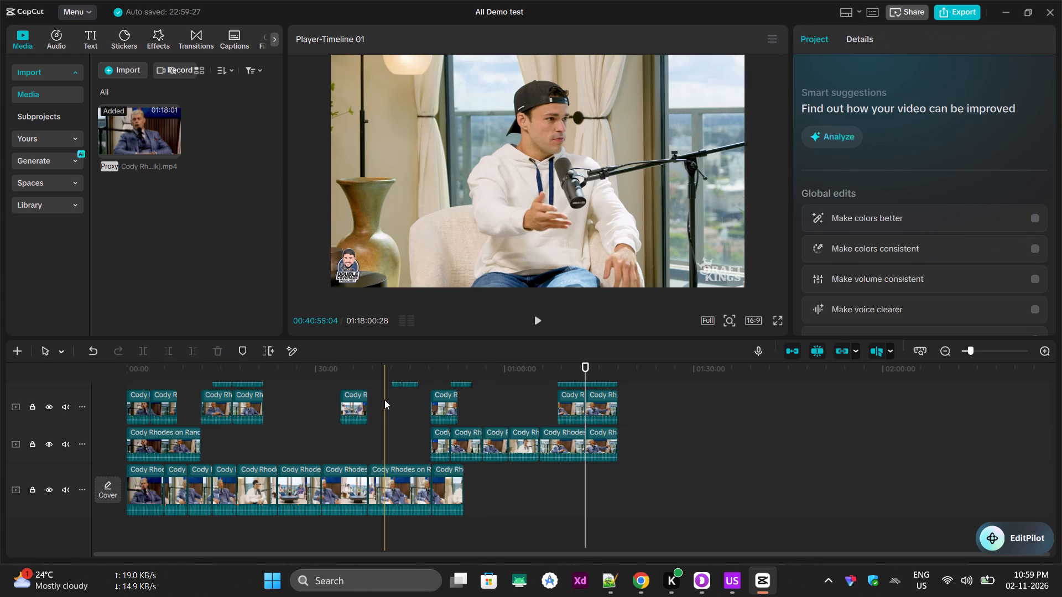
Split the opening clip on the track directly above the main track at the main track's first cut and at about 00:02:44 and 00:08:58.
scroll(210, 455, up, 1)
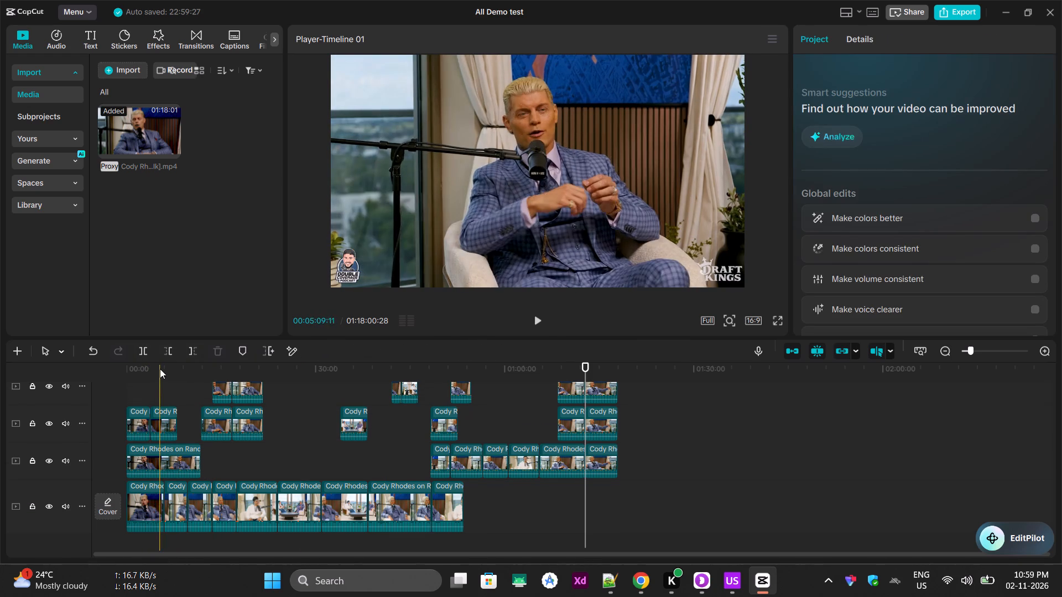
click(161, 369)
click(176, 466)
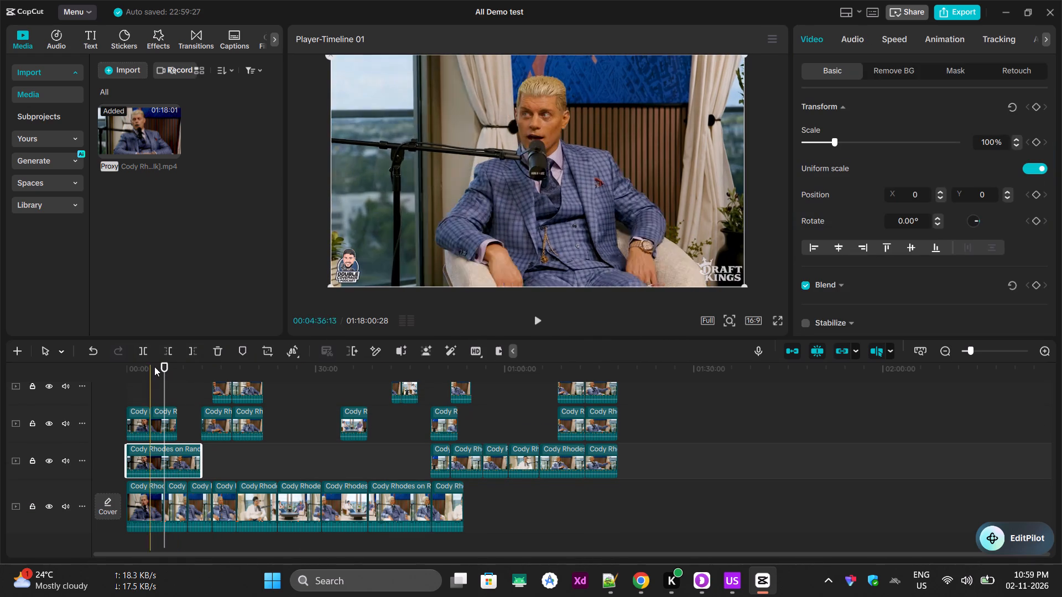
click(147, 346)
click(144, 366)
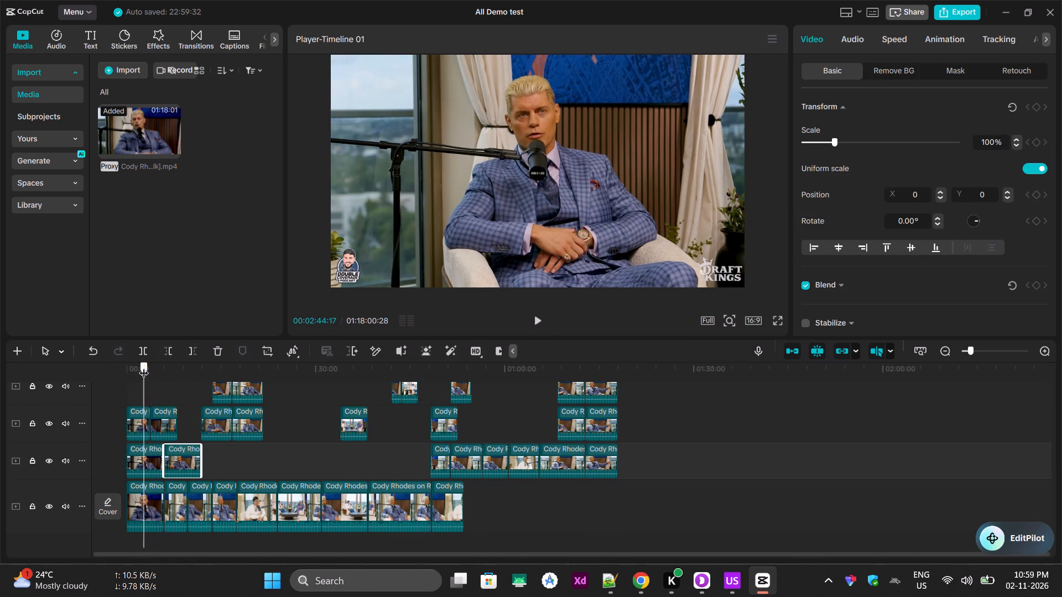
click(145, 458)
click(140, 357)
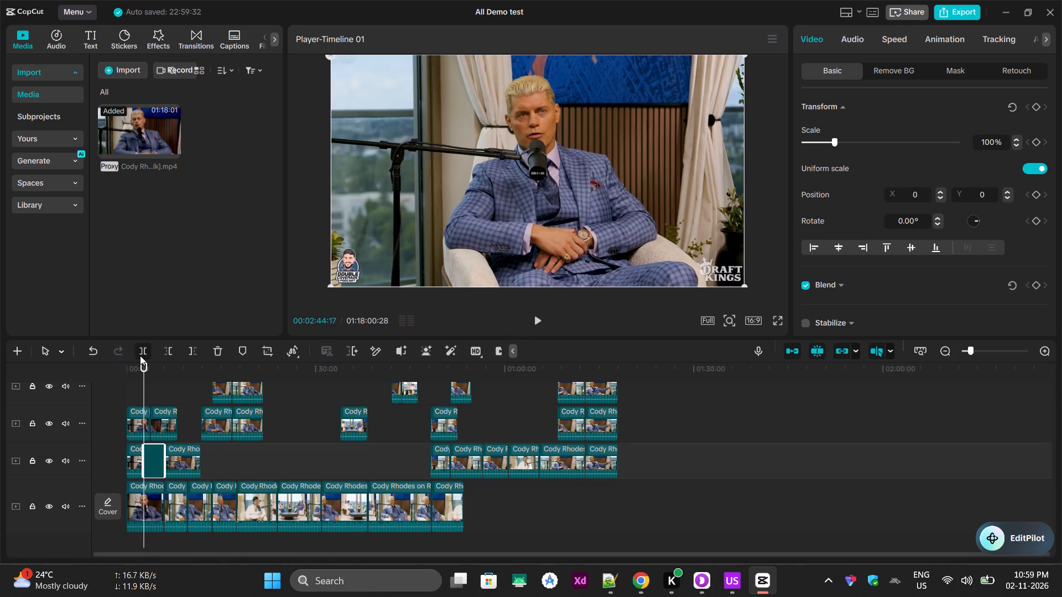
click(184, 385)
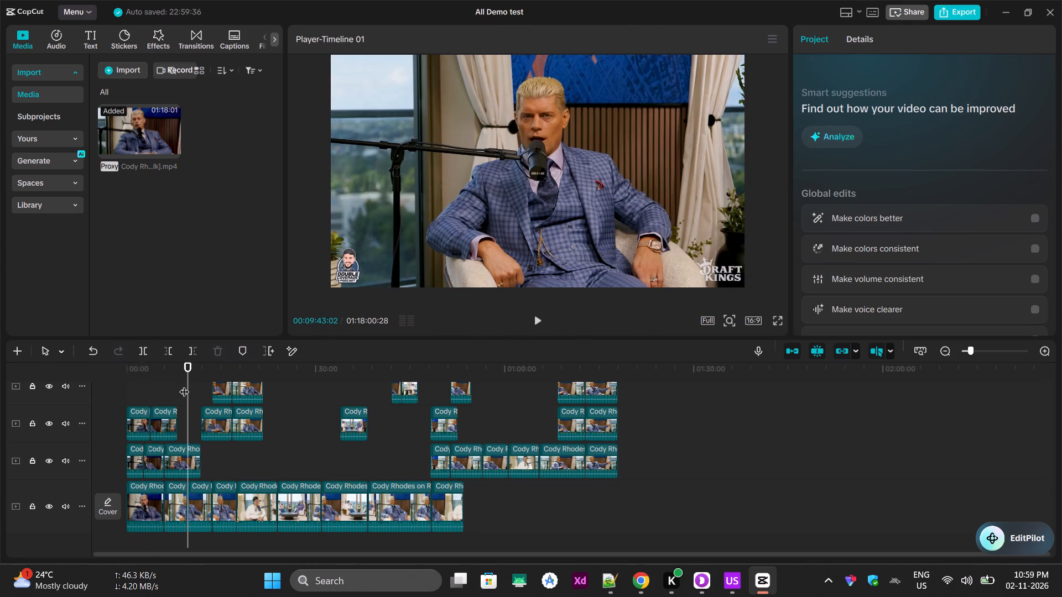
click(184, 382)
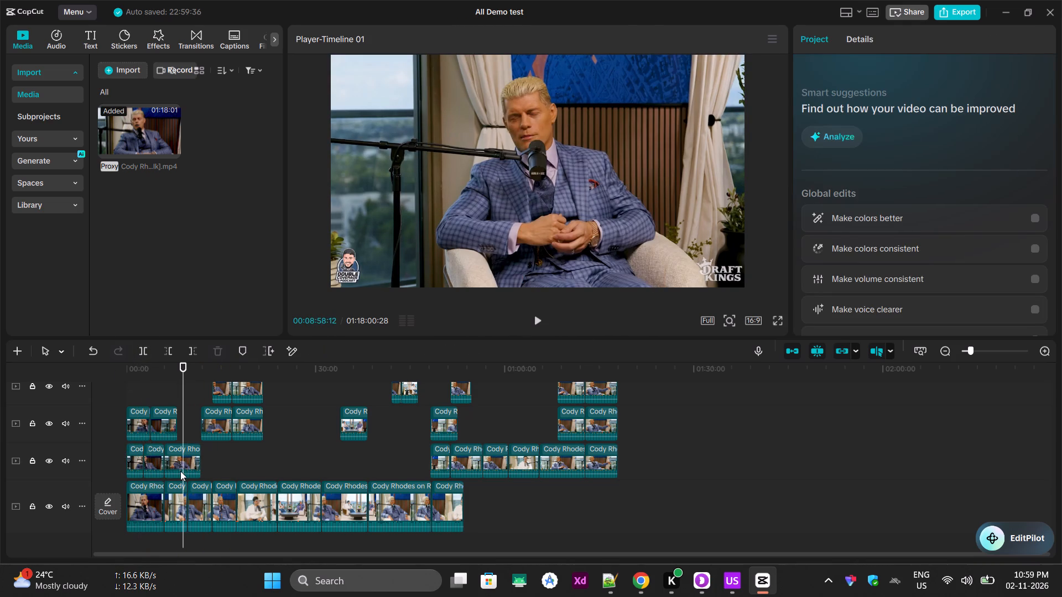
click(180, 471)
click(140, 353)
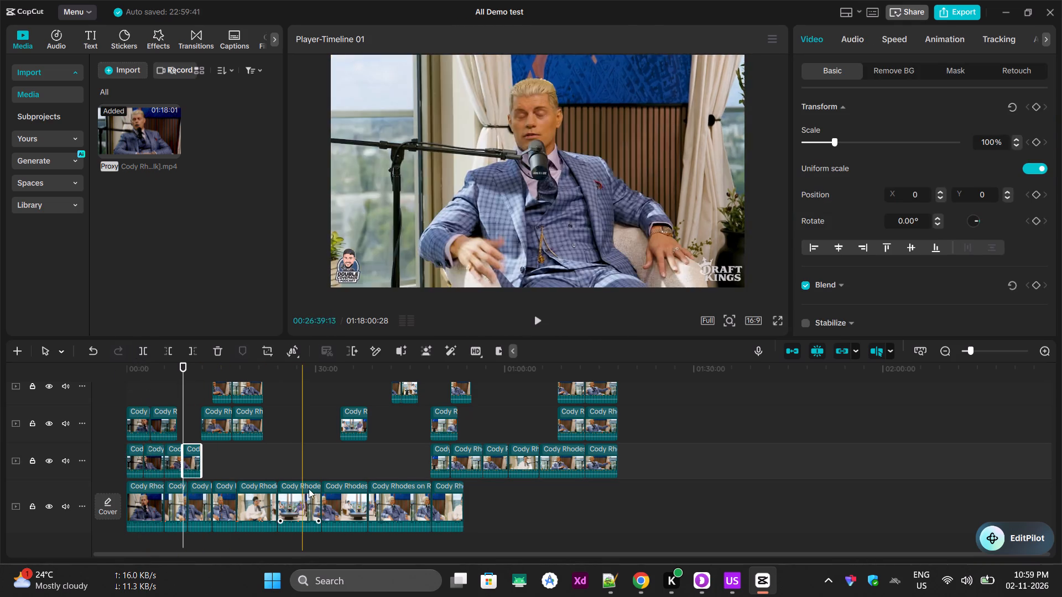
Split the main track segment starting around 00:31 at about 00:33:55.
click(345, 491)
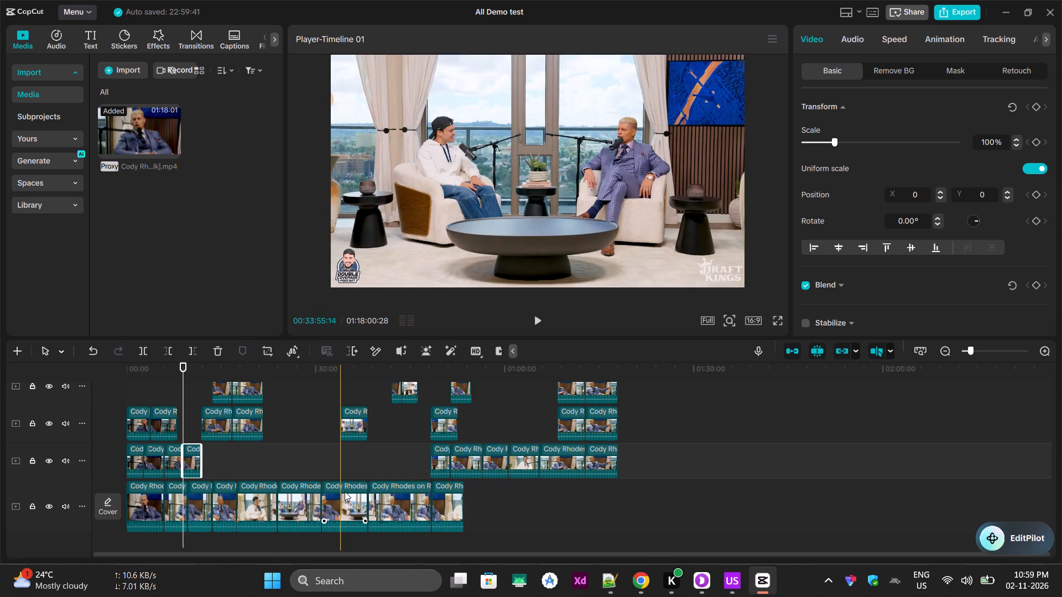
click(344, 371)
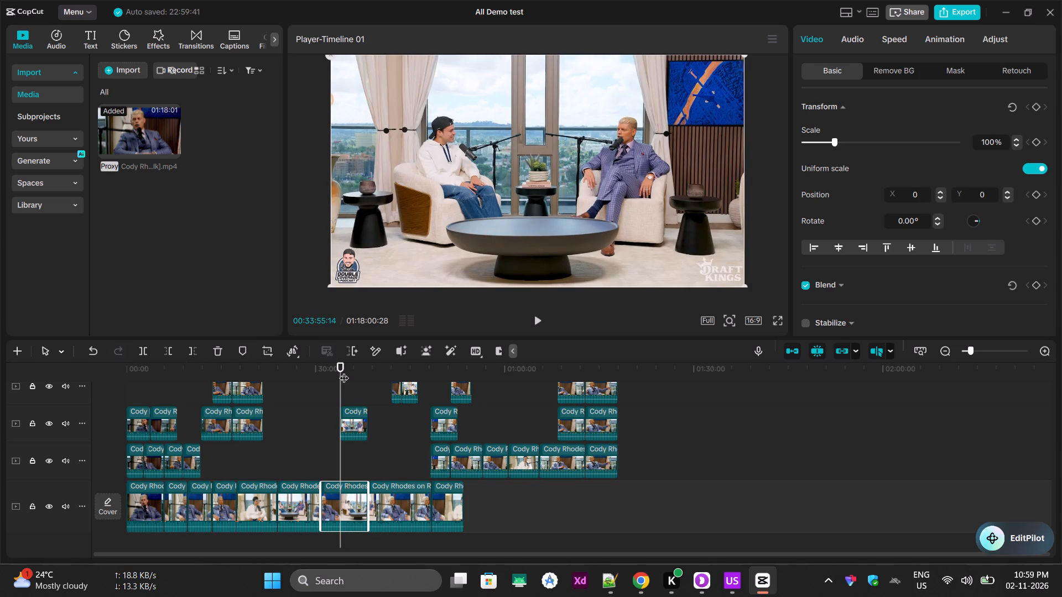
click(340, 506)
click(142, 350)
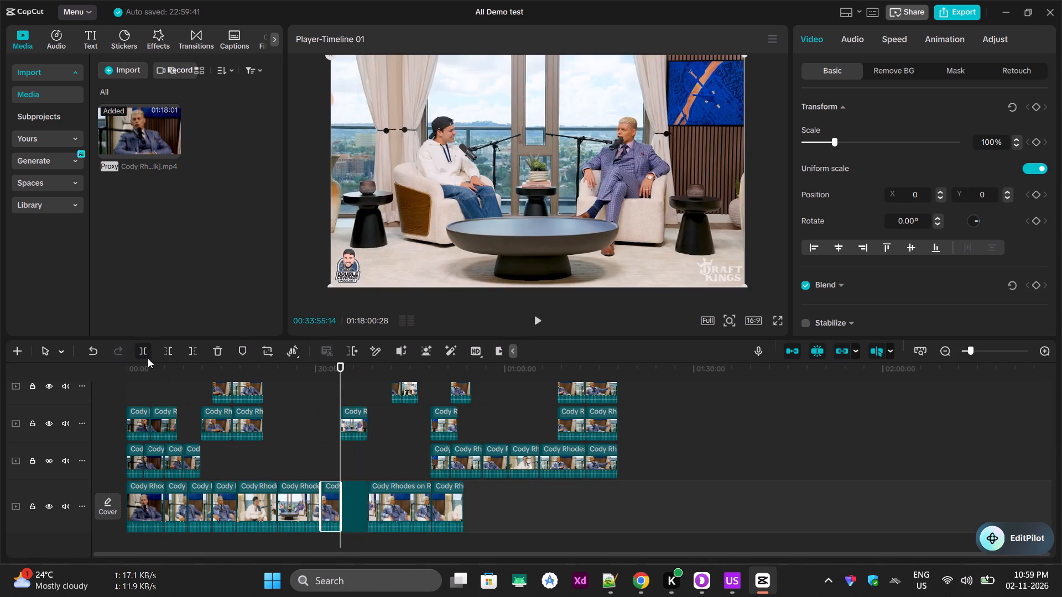
Delete the topmost track's segments starting around 00:37 and 00:56.
scroll(409, 532, up, 10)
click(389, 399)
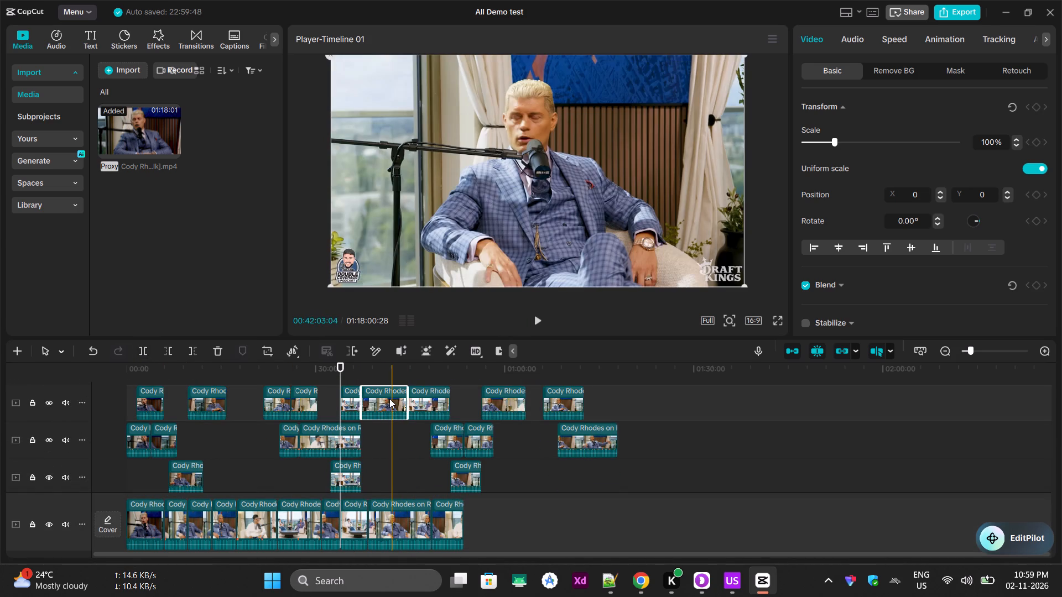
key(Delete)
click(502, 404)
key(Delete)
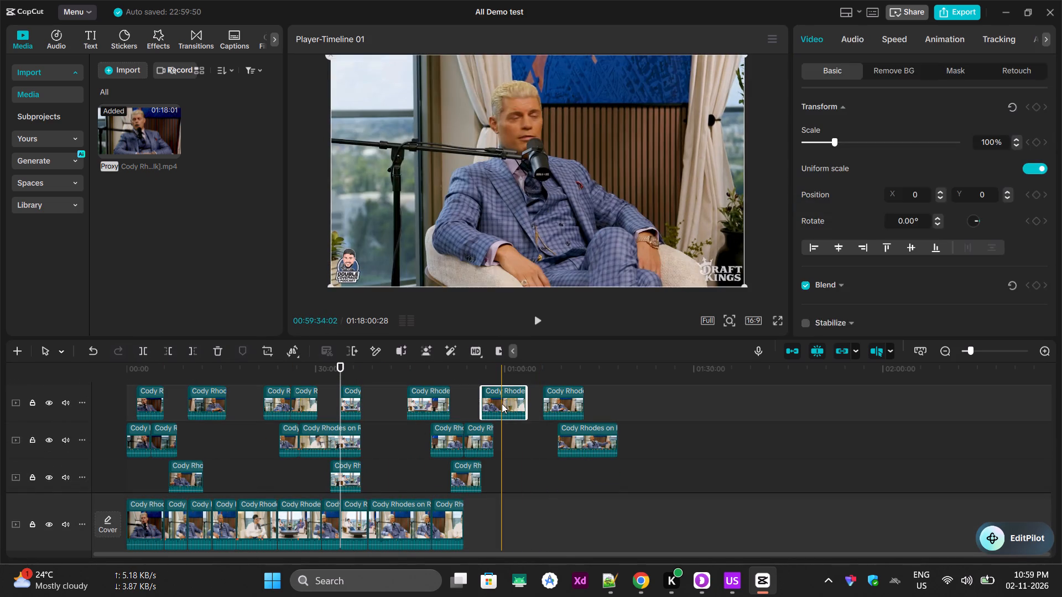
Split the long segment starting around 00:27 on the second track from the top at about 00:32:20.
click(311, 437)
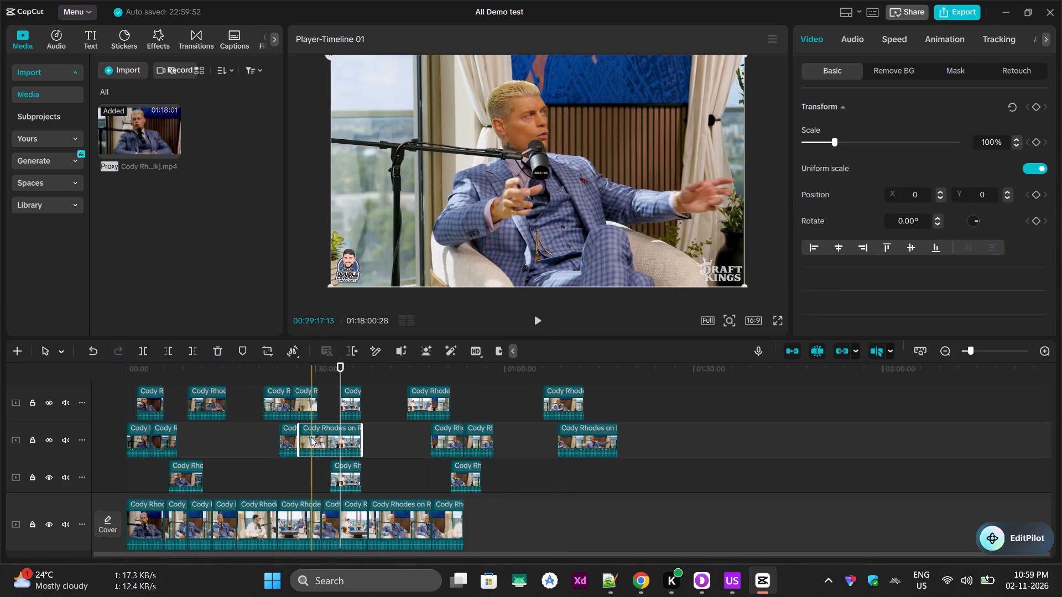
click(331, 374)
click(330, 447)
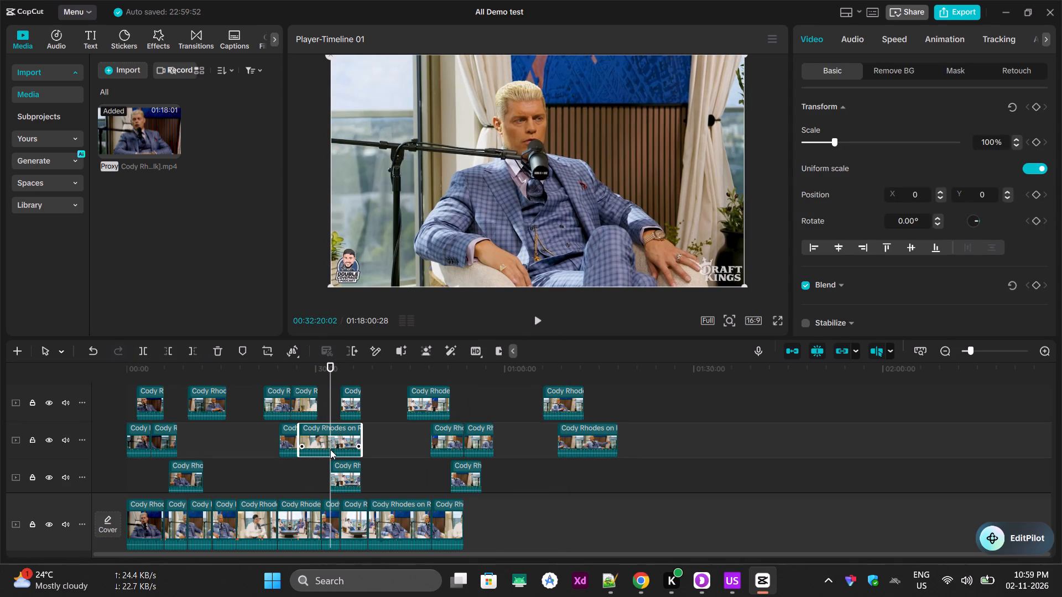
click(140, 346)
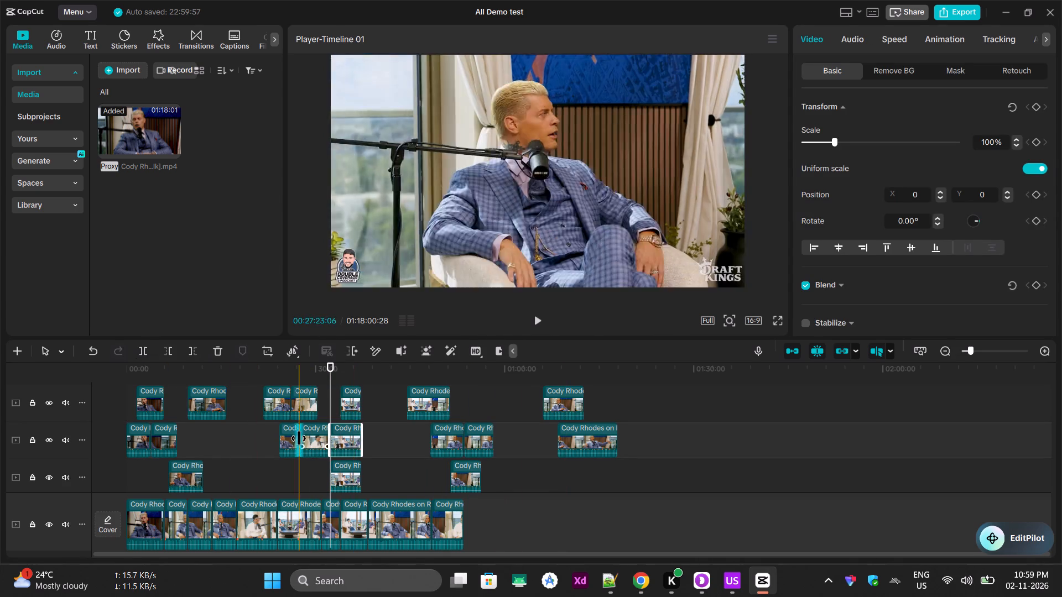
click(298, 438)
Delete the topmost track's second segment, starting around 00:10.
click(204, 407)
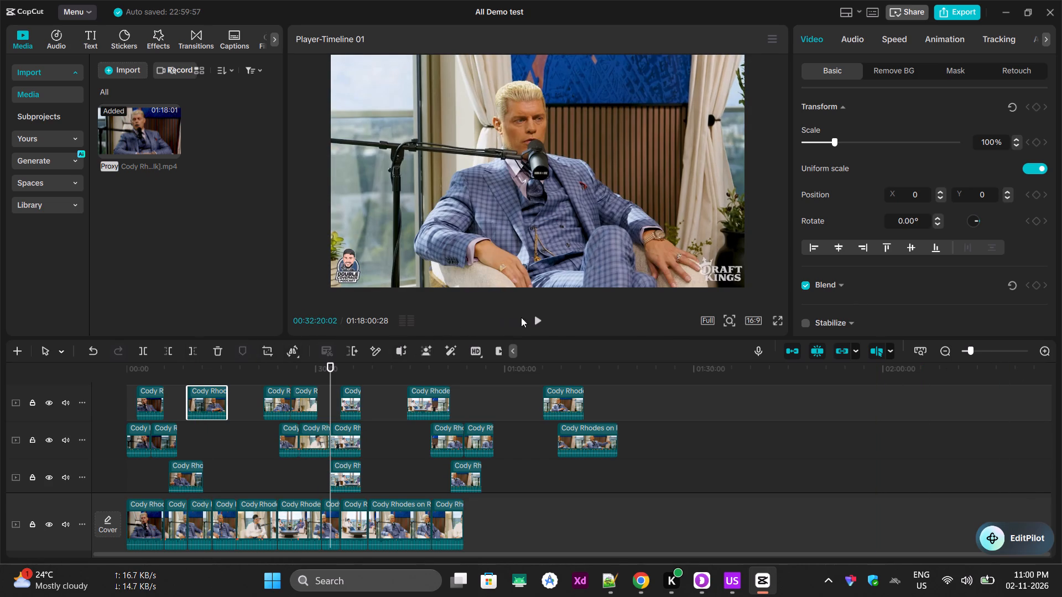
click(538, 317)
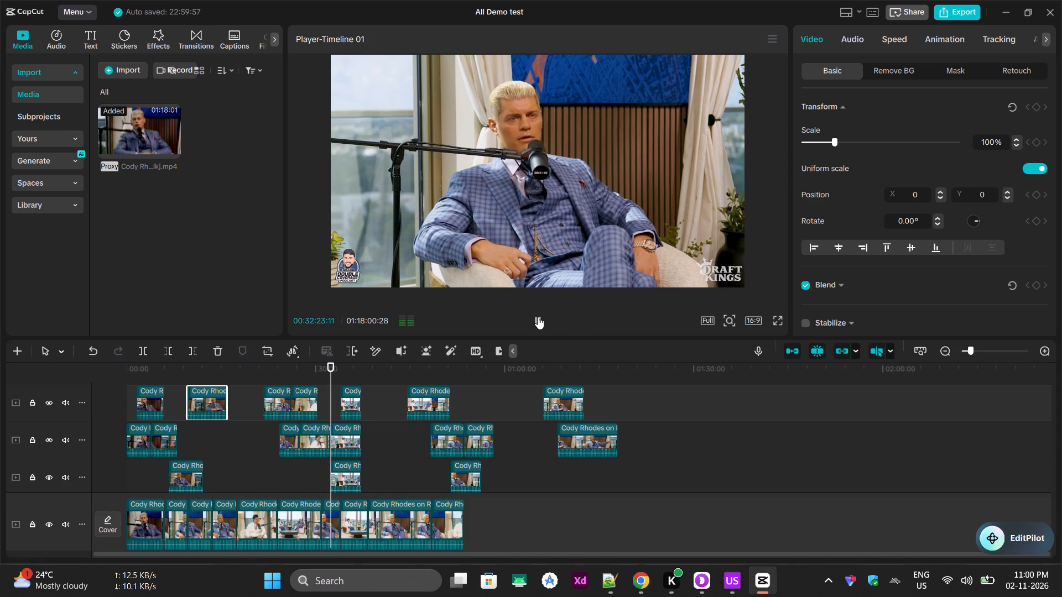
click(538, 317)
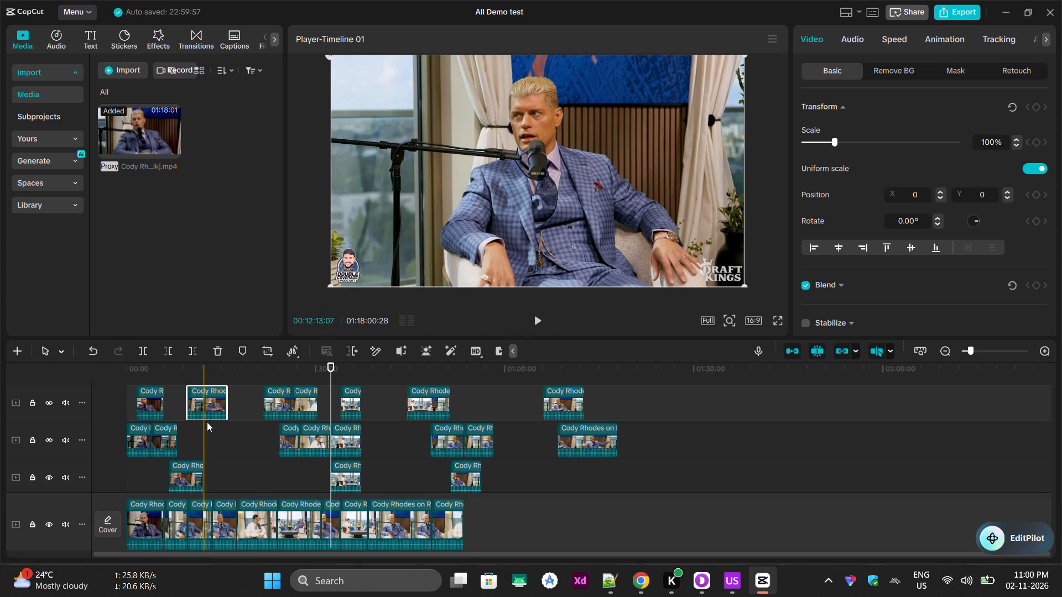
key(Delete)
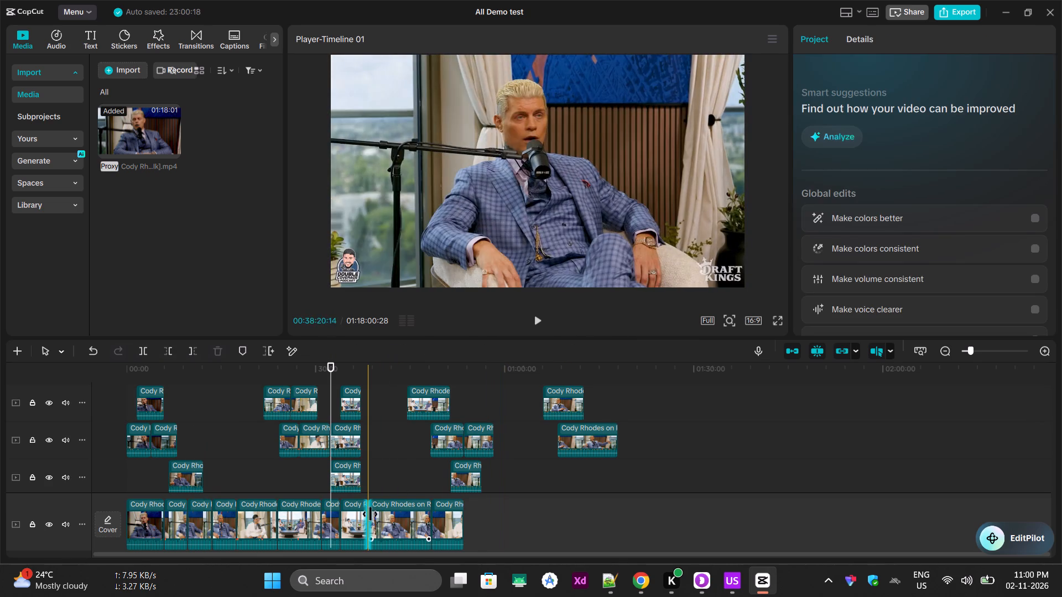
Delete the main track piece right after the 00:33:55 cut and the main track's third segment, starting around 00:10.
click(368, 530)
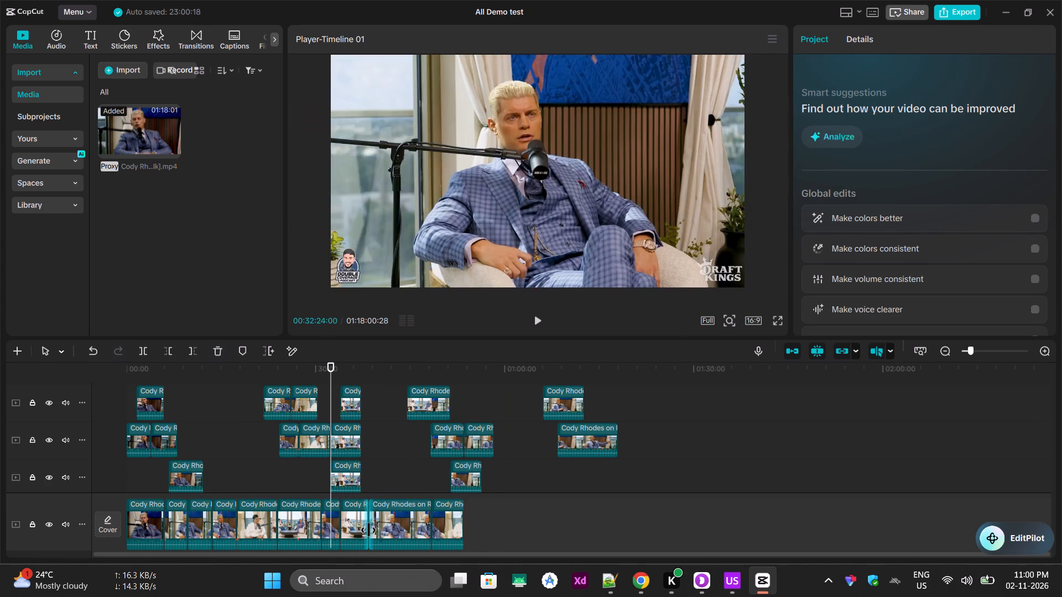
click(359, 530)
key(Delete)
click(392, 520)
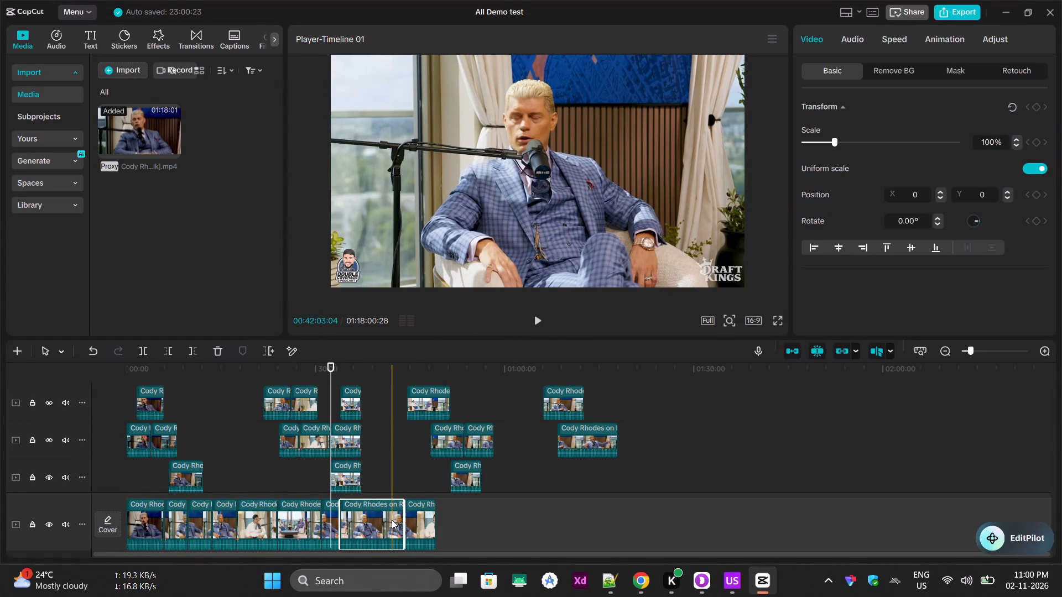
click(194, 515)
key(Delete)
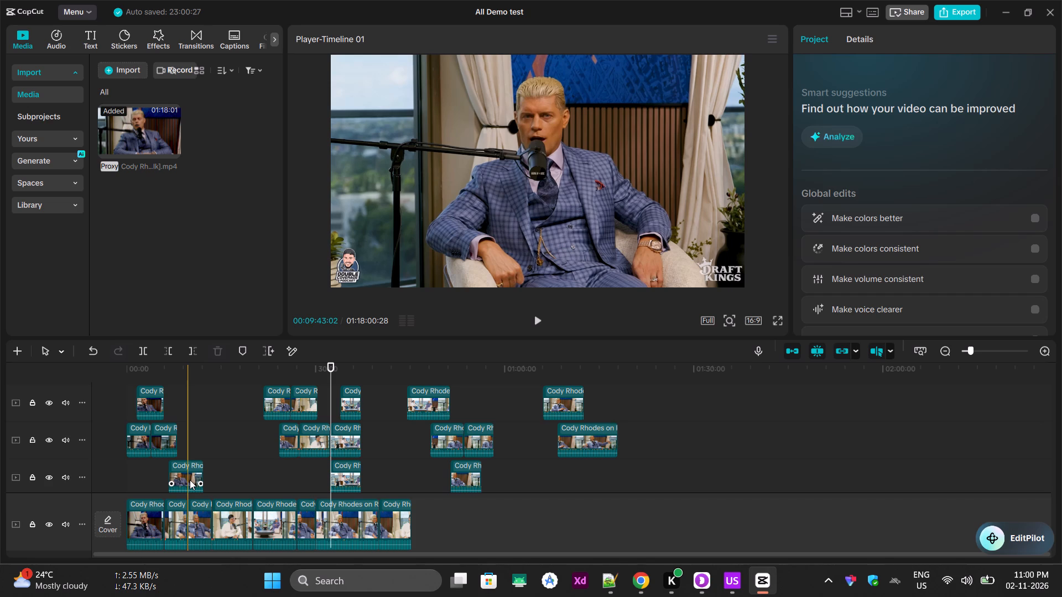
Delete the main track's first segment, plus the long segment that starts around 00:24 once the track closes up.
click(153, 509)
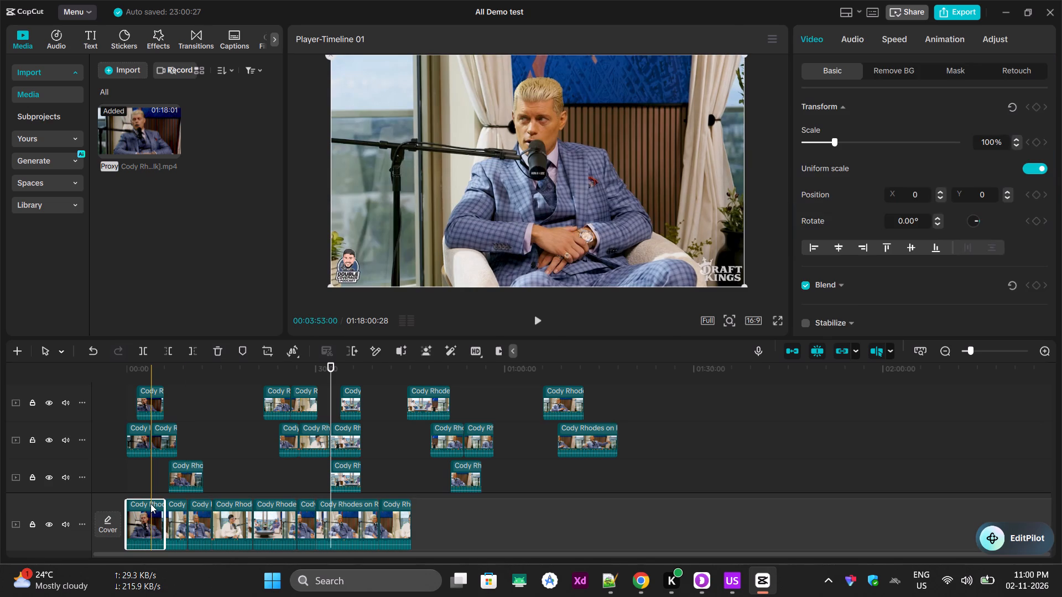
key(Delete)
click(288, 535)
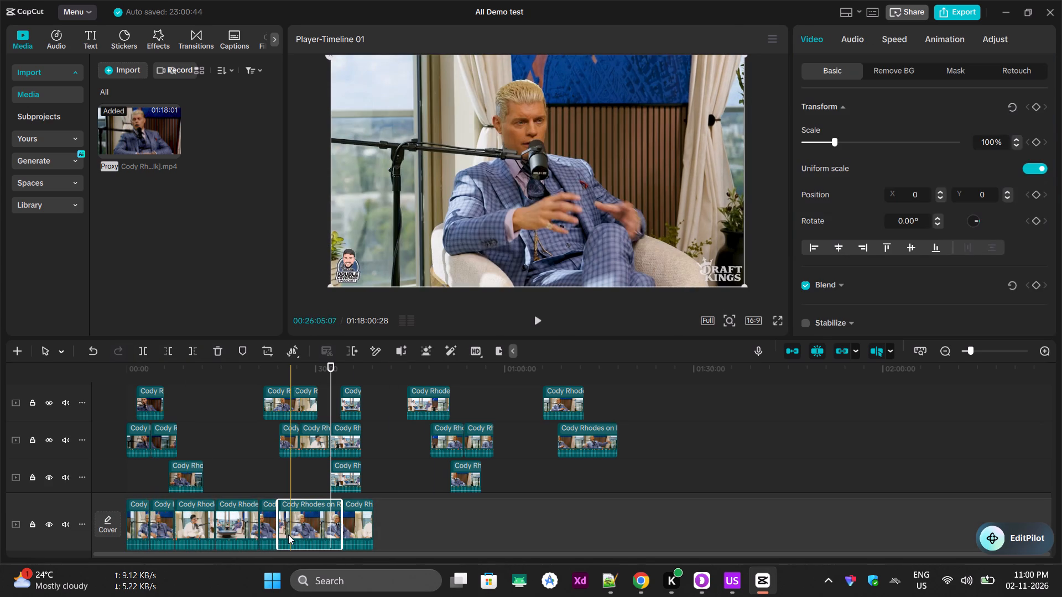
key(Delete)
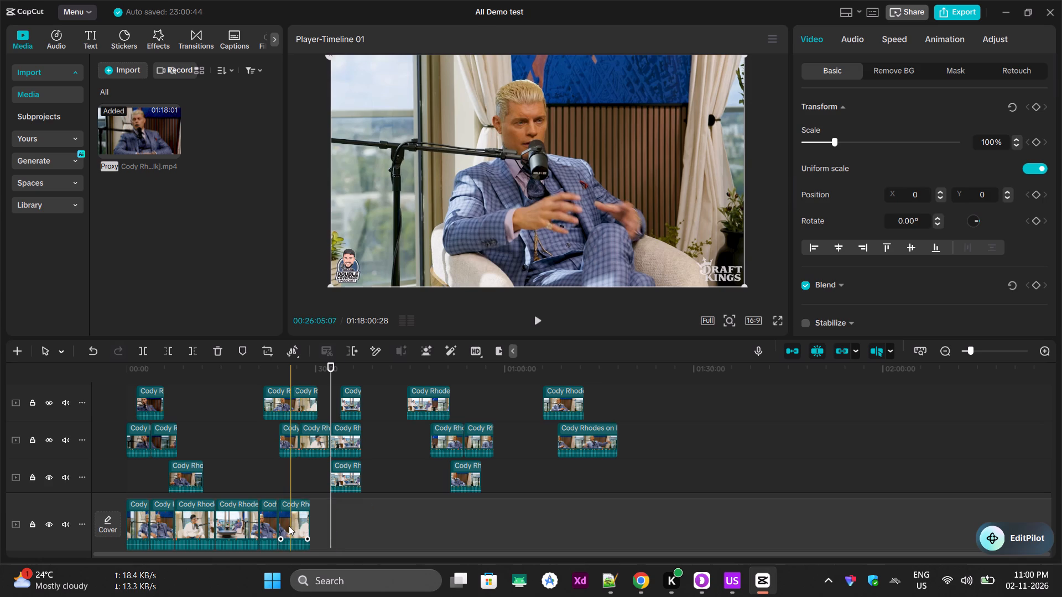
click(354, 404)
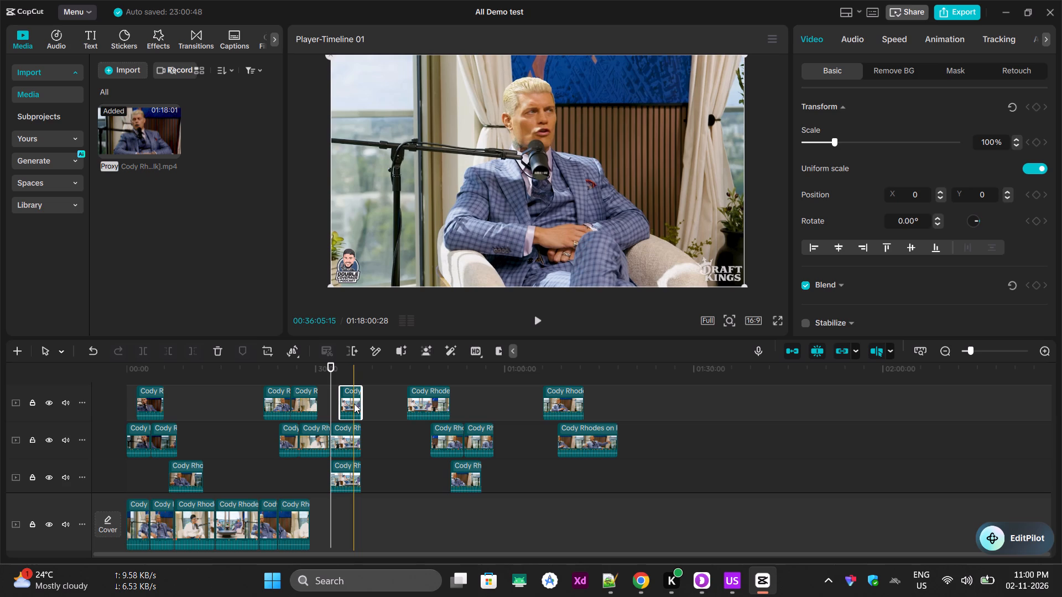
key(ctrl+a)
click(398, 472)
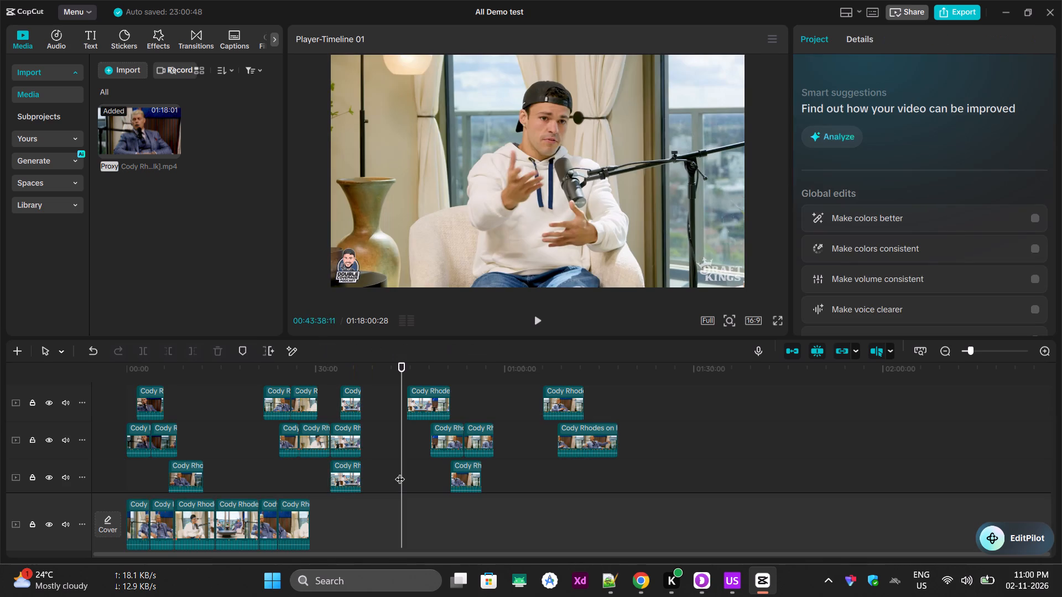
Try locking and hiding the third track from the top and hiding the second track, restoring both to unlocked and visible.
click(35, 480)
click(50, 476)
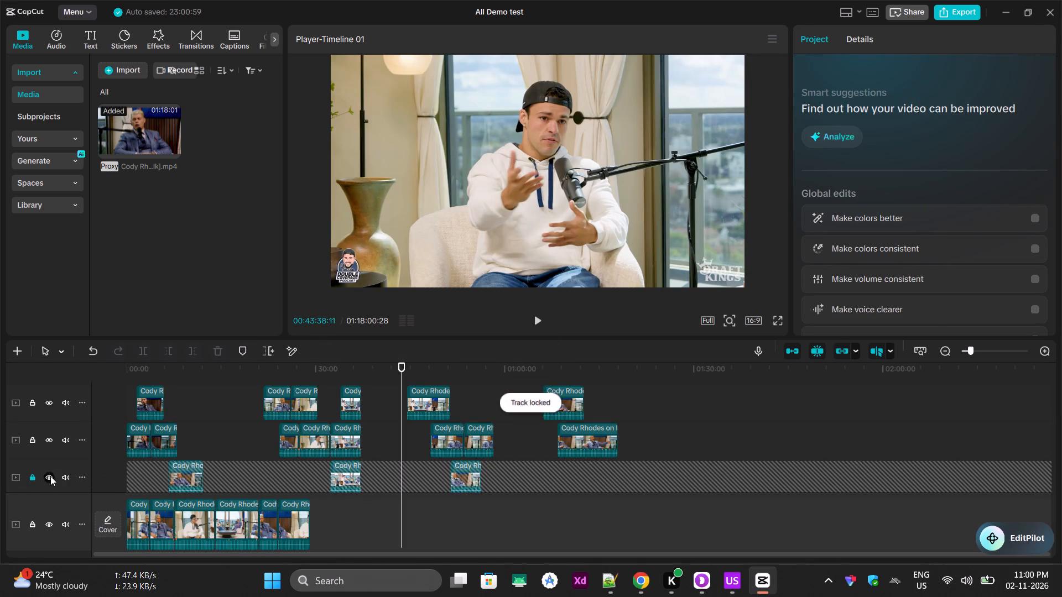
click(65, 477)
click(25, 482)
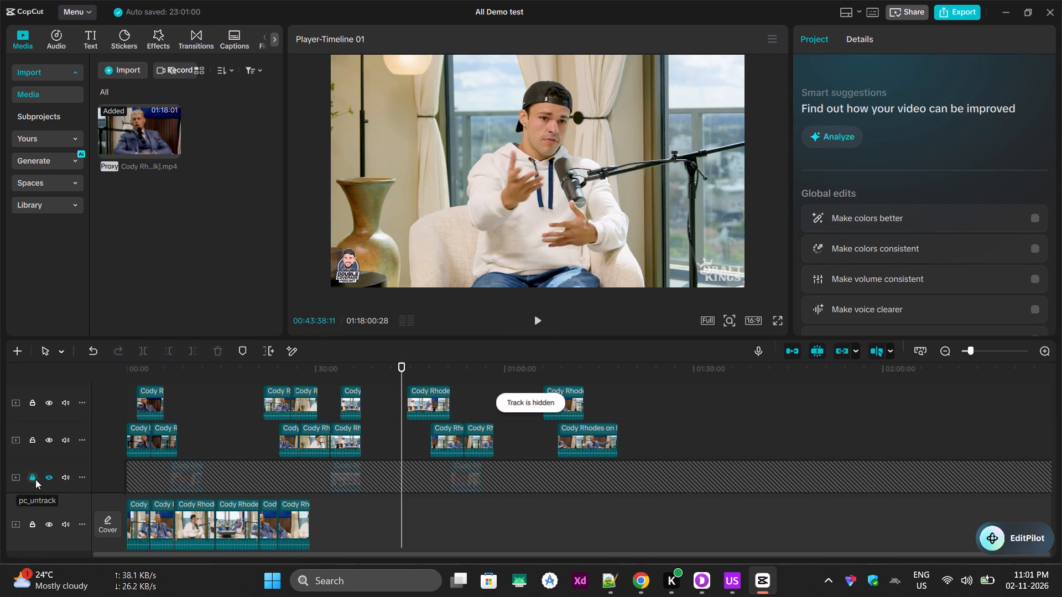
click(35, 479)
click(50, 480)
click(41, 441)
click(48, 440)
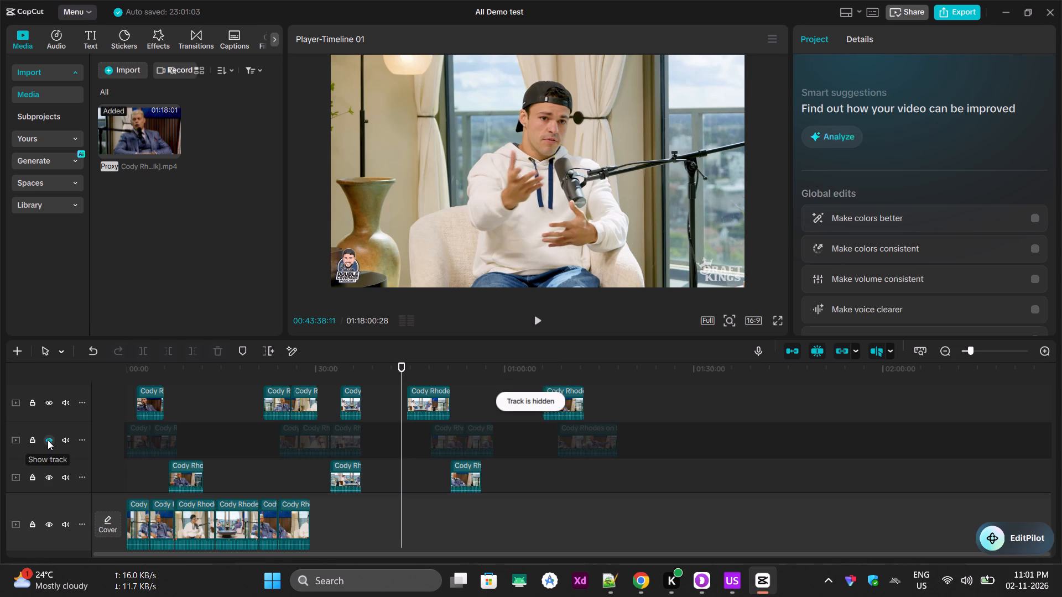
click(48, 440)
Delete the main track's last segment, starting around 00:24, and its third segment, starting around 00:08.
click(287, 515)
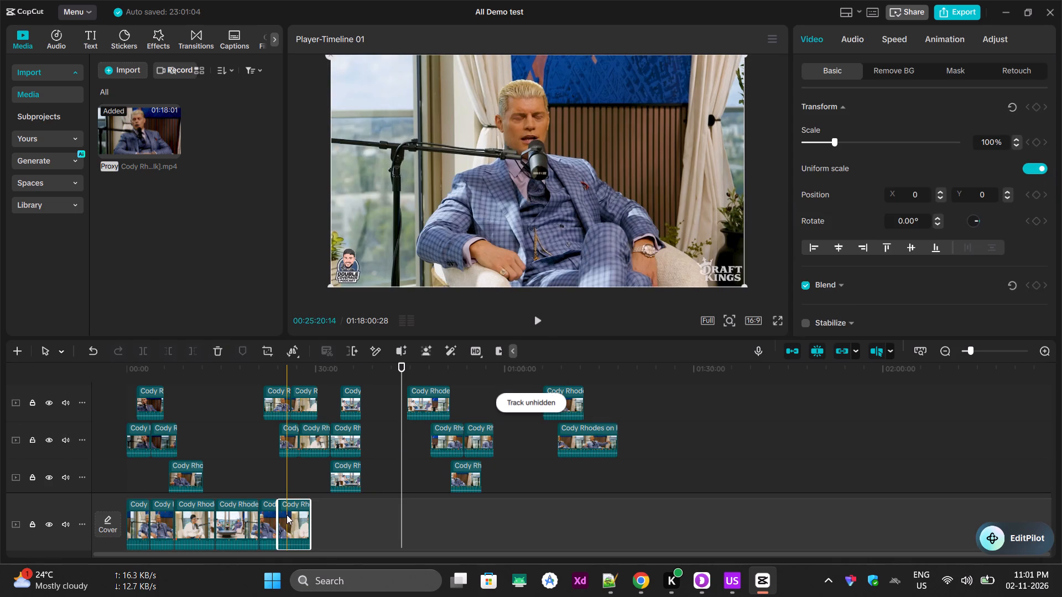
key(Delete)
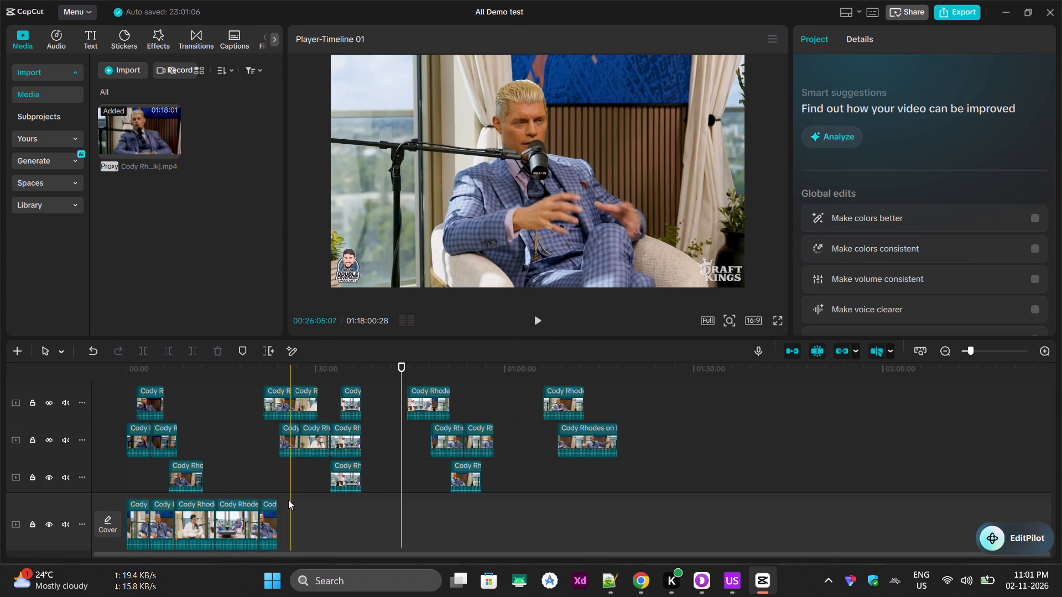
click(200, 523)
key(Delete)
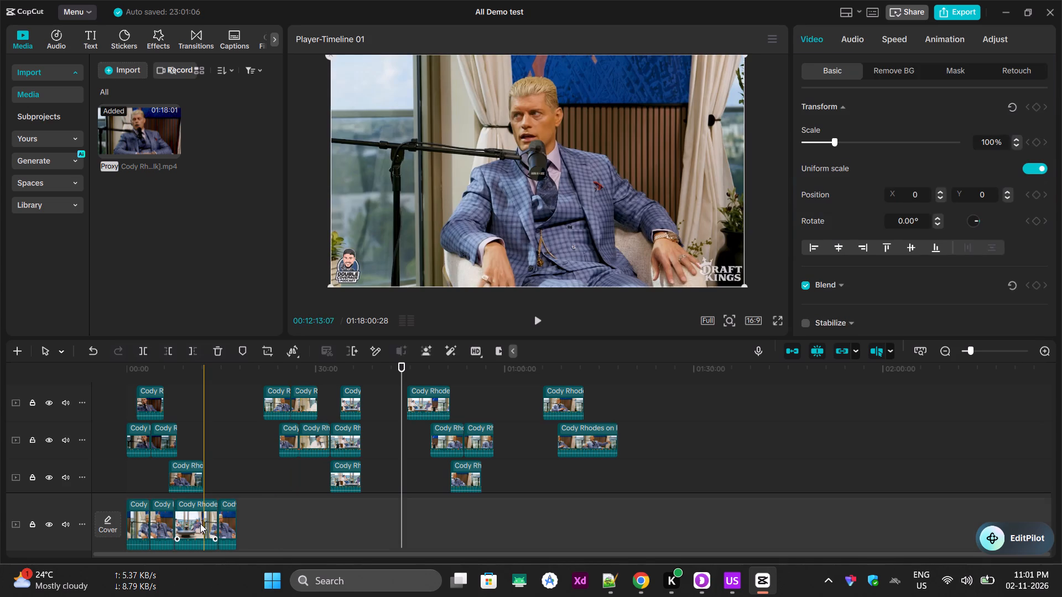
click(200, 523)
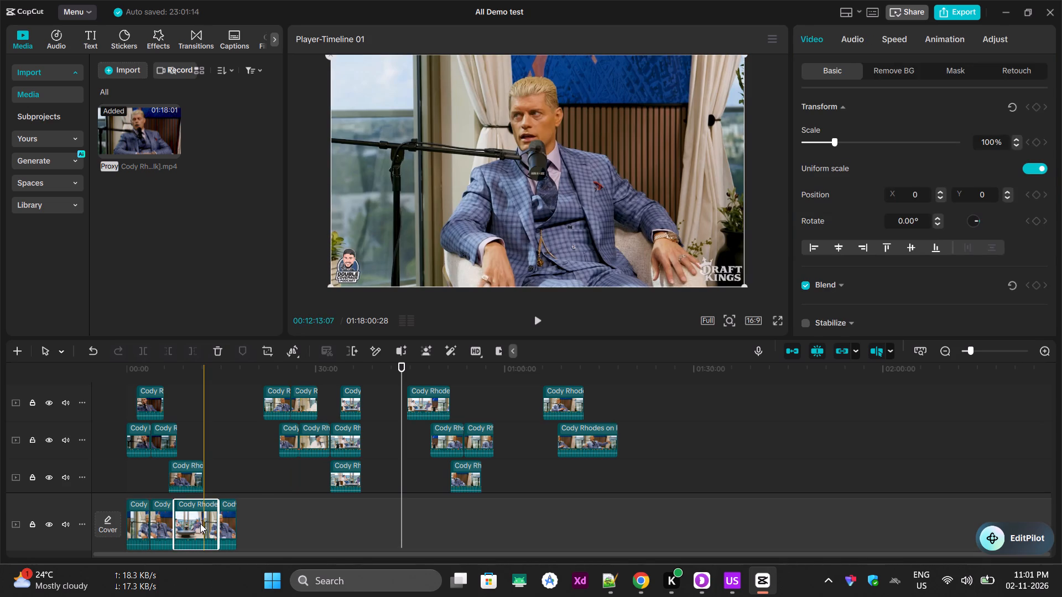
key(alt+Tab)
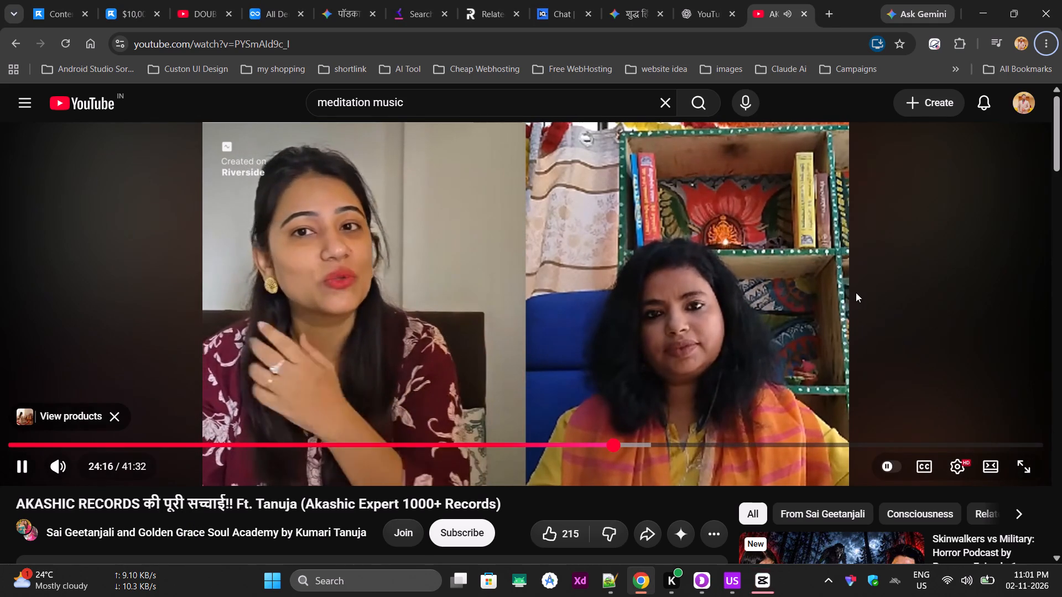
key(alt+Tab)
Delete the segment starting around 00:27 on the second track from the top.
click(313, 428)
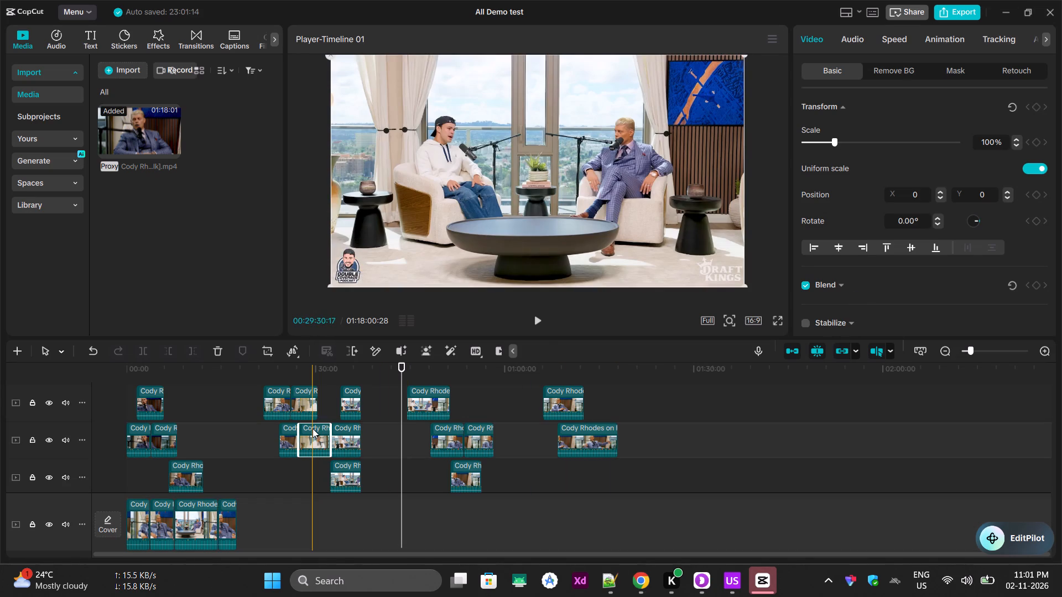
key(Delete)
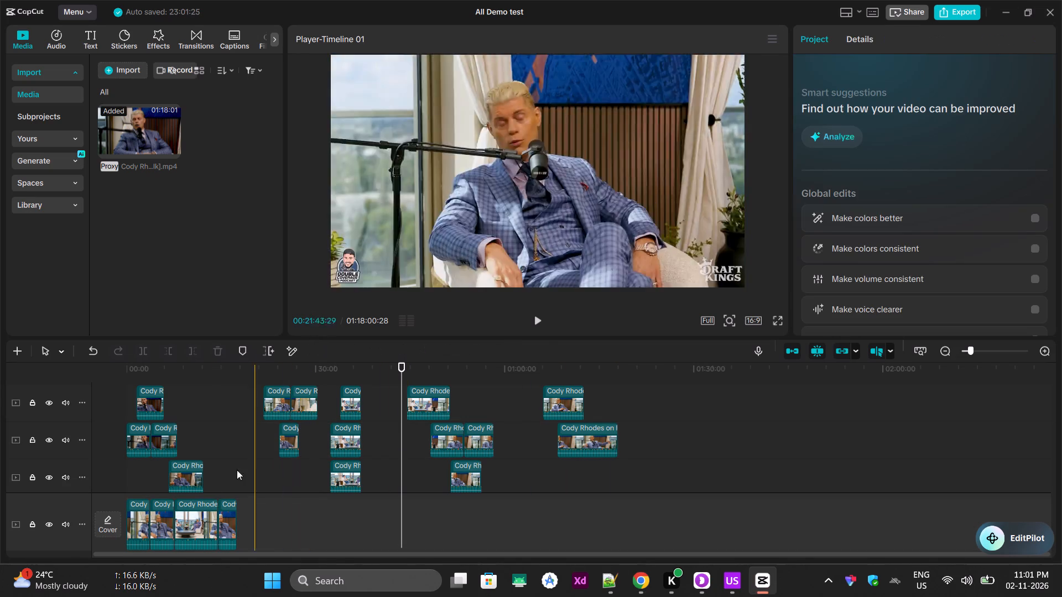
Split the first segment of the third track from the top at about 00:09:14.
click(181, 468)
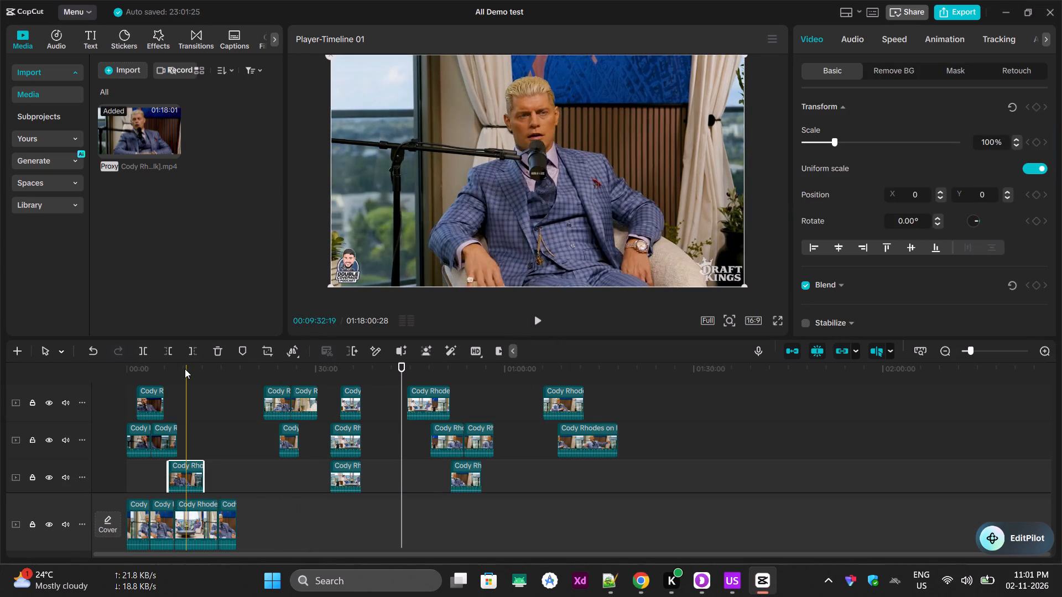
click(185, 369)
click(201, 480)
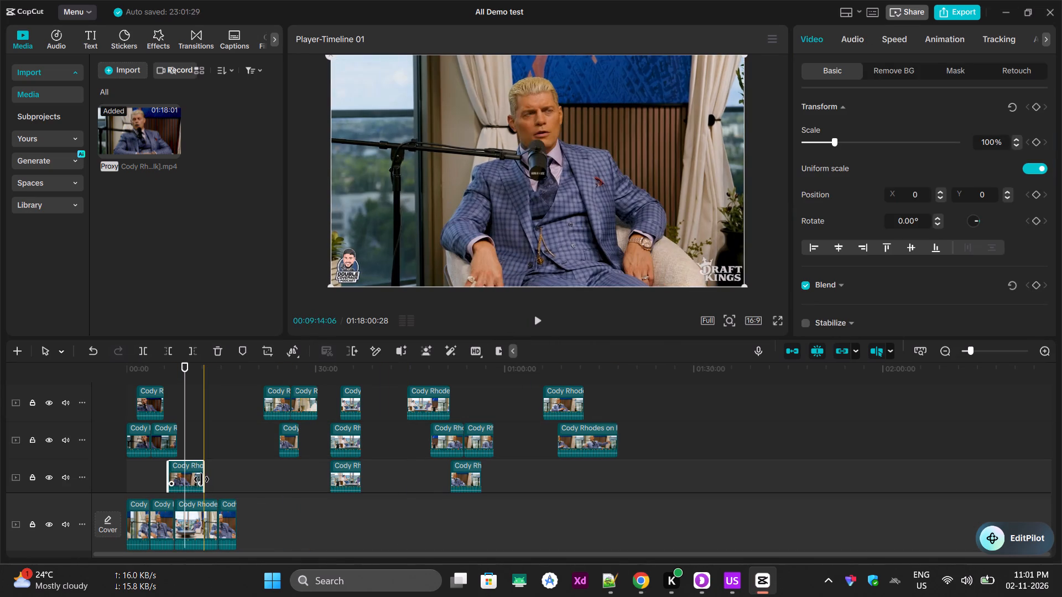
click(184, 478)
click(148, 348)
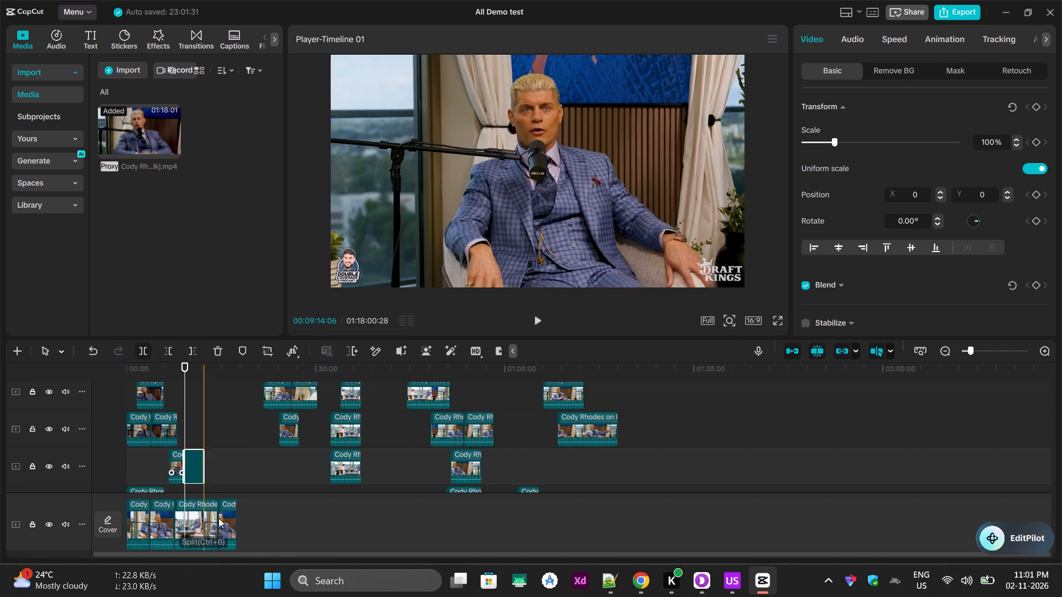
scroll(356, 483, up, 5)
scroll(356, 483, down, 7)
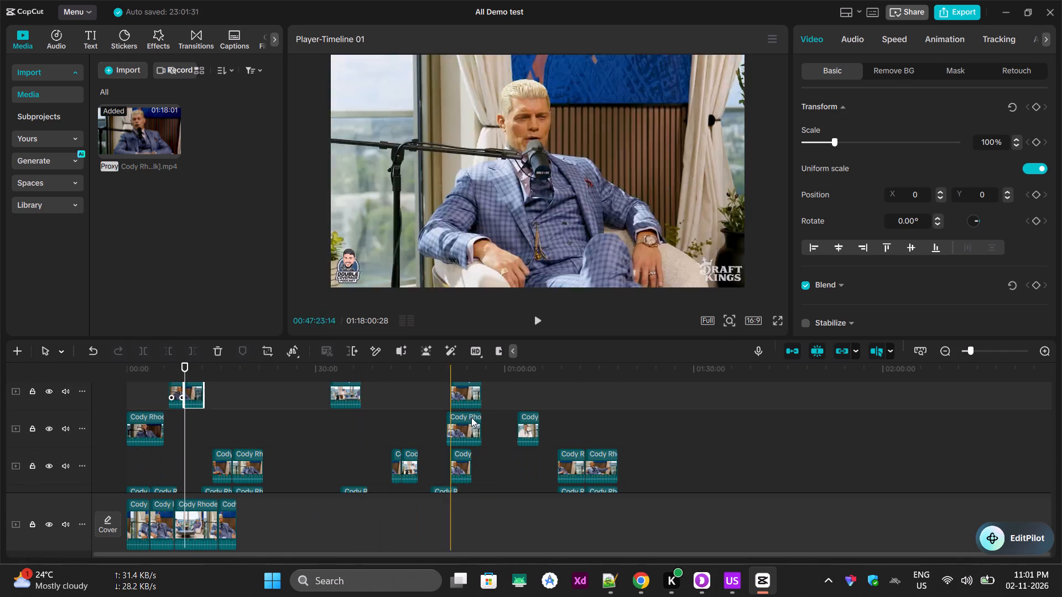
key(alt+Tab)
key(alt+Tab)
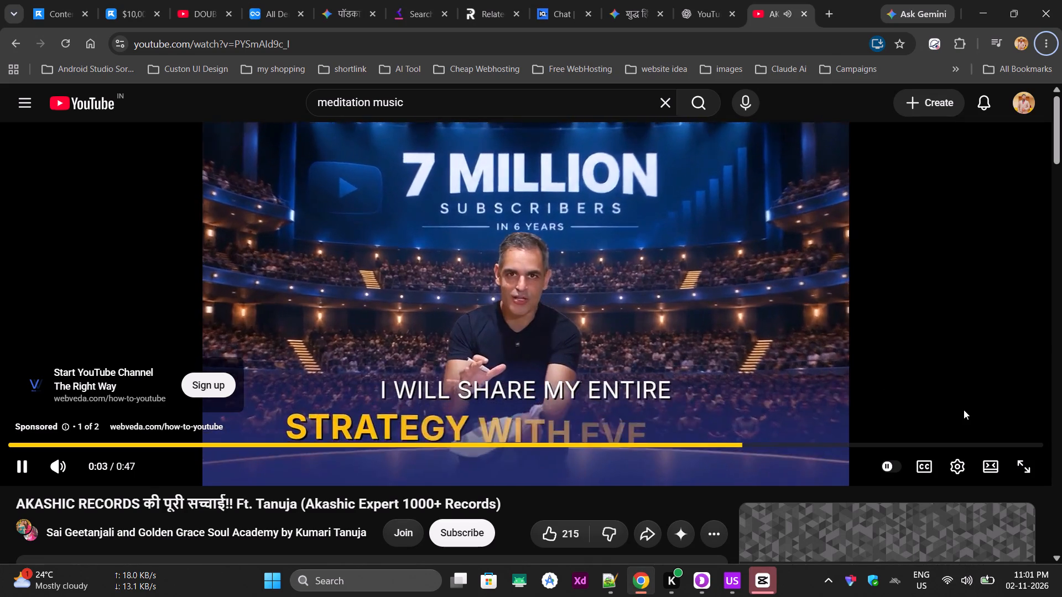
Delete the segment starting around 00:32 on the third track from the top.
click(356, 394)
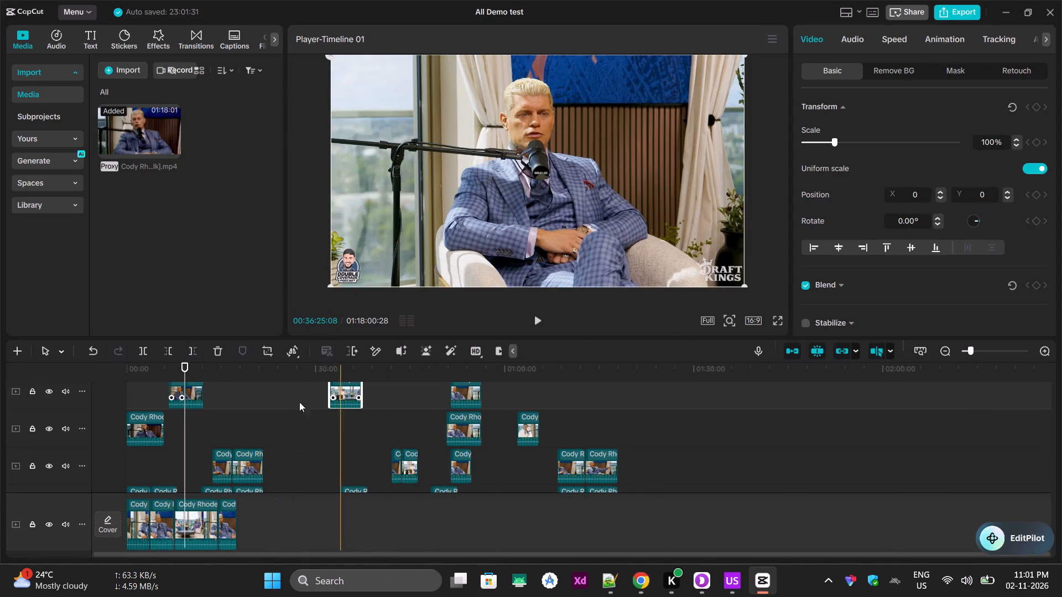
click(223, 350)
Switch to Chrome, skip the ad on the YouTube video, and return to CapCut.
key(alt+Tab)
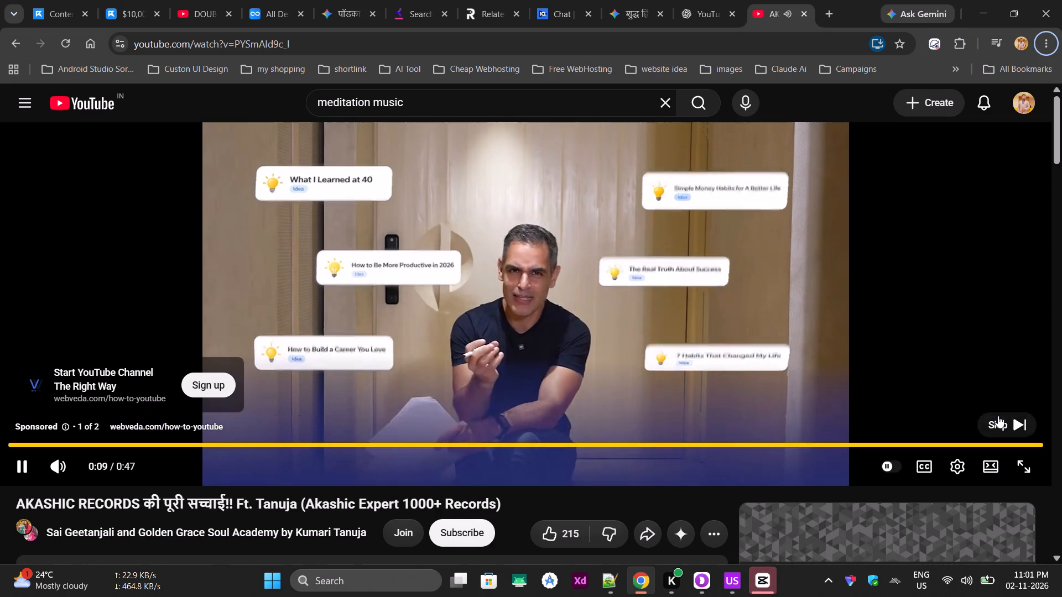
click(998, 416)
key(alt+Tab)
Delete the second segment, starting around 00:17, on the fifth track from the top.
scroll(383, 427, down, 4)
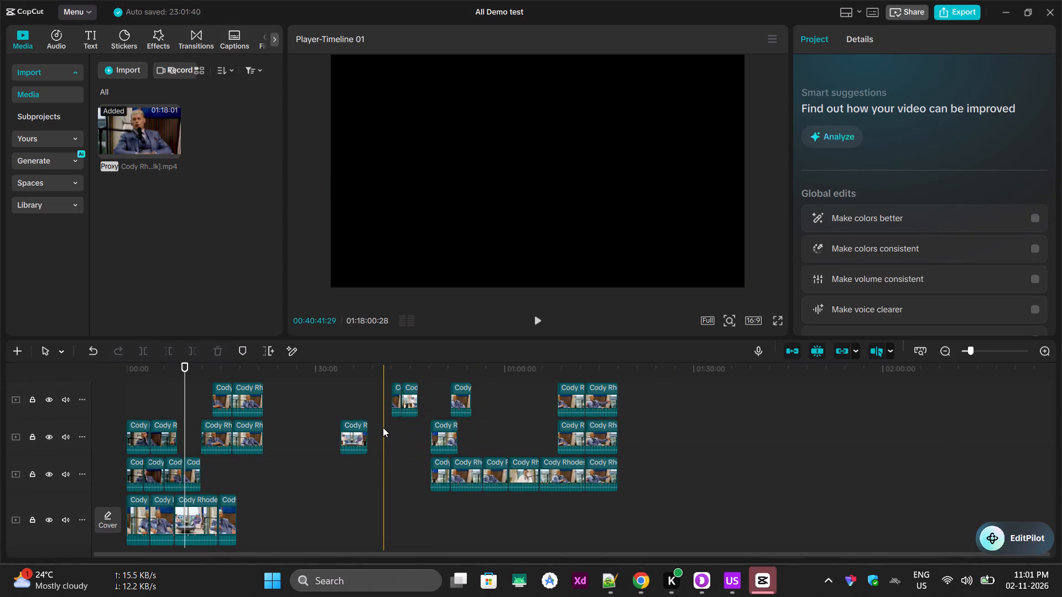
click(242, 404)
key(Delete)
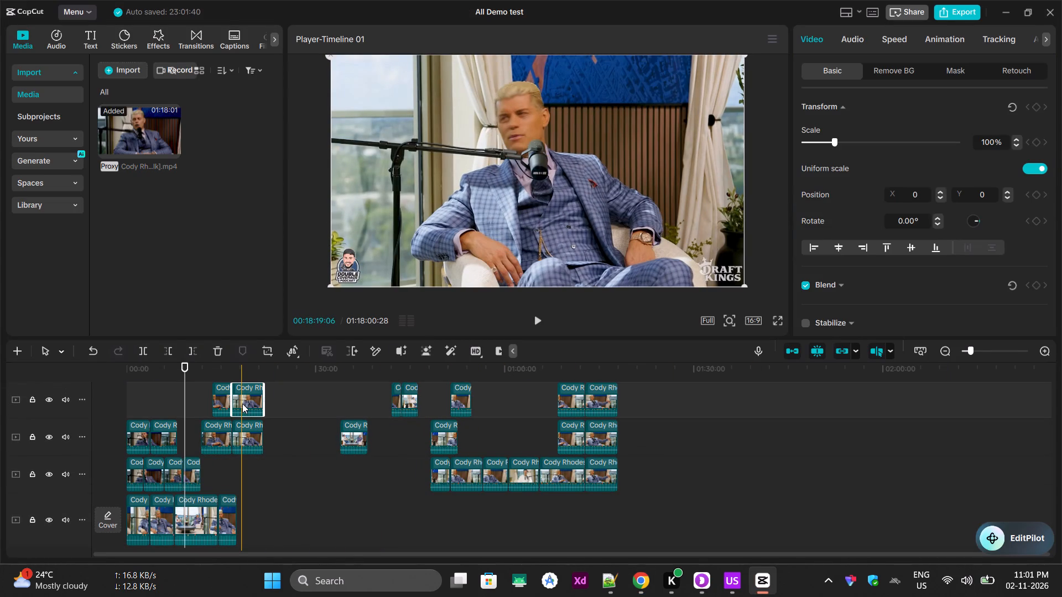
Split the main track's third segment at about 00:12:13 and again at about 00:09:56.
scroll(478, 470, up, 19)
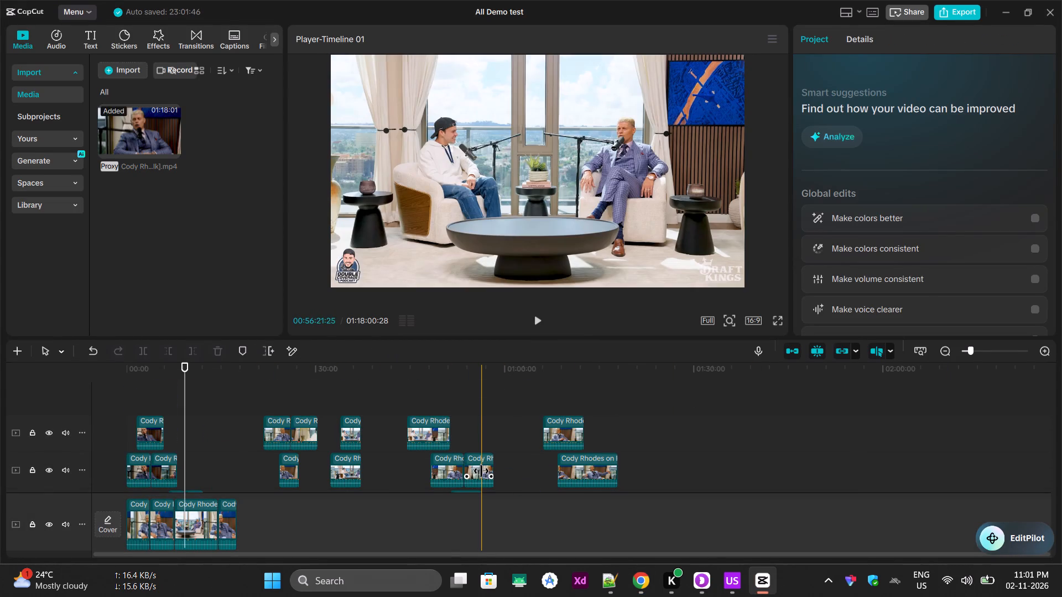
click(189, 530)
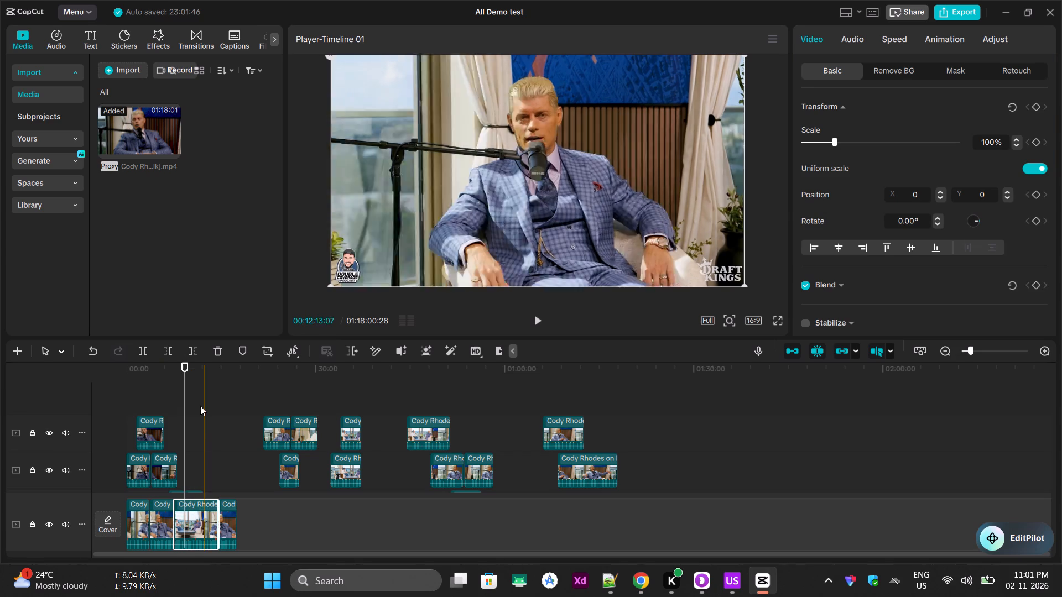
click(202, 374)
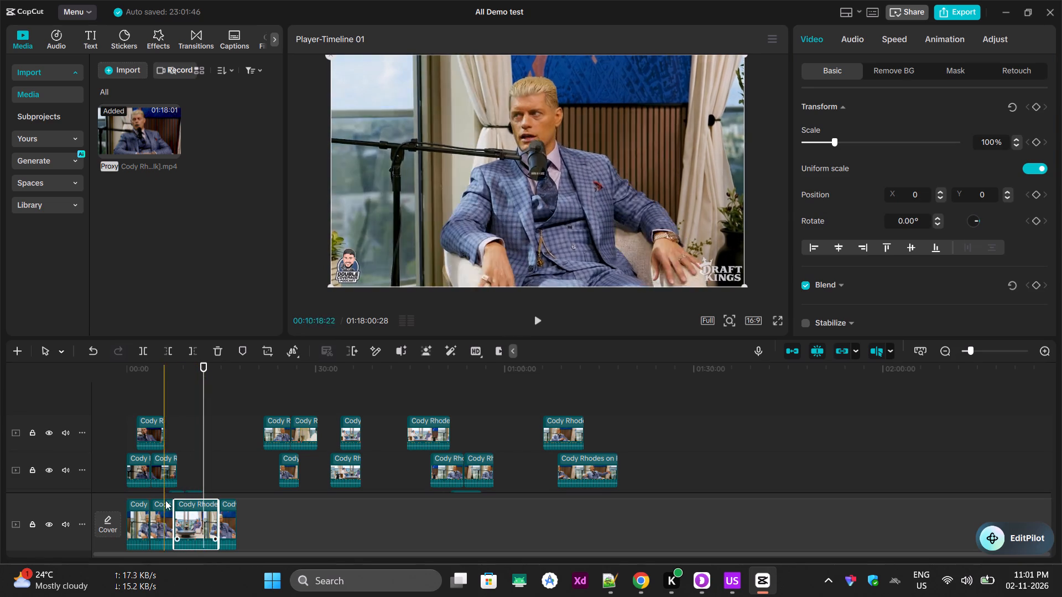
click(209, 541)
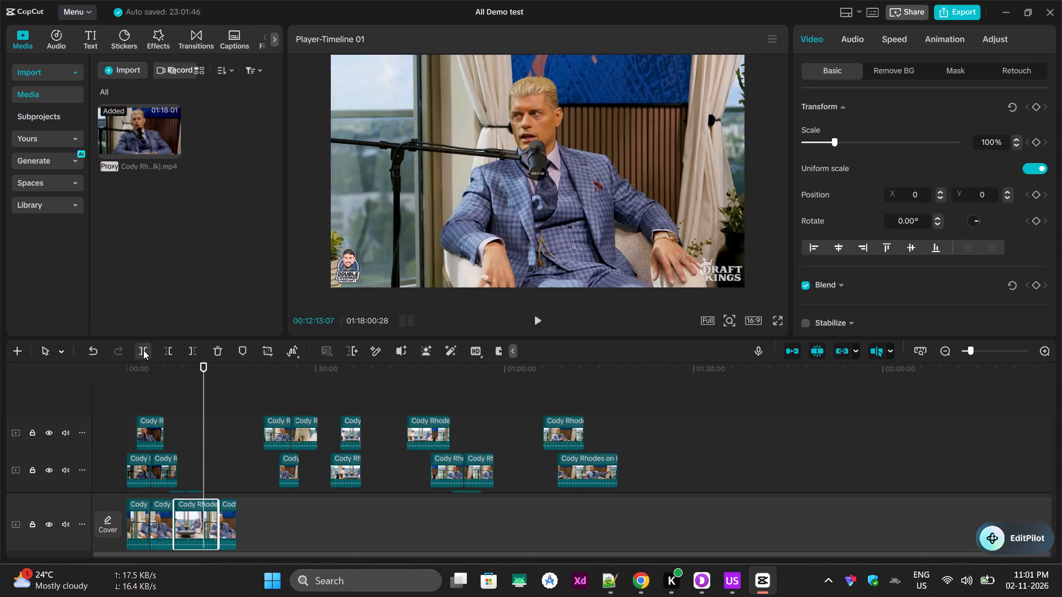
click(143, 350)
click(189, 364)
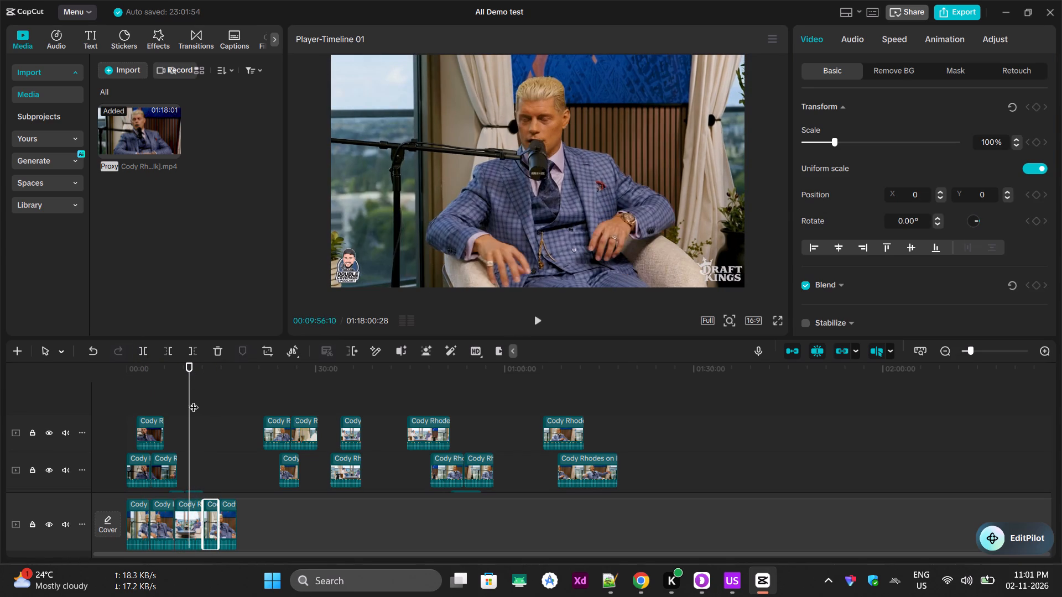
click(192, 516)
click(144, 350)
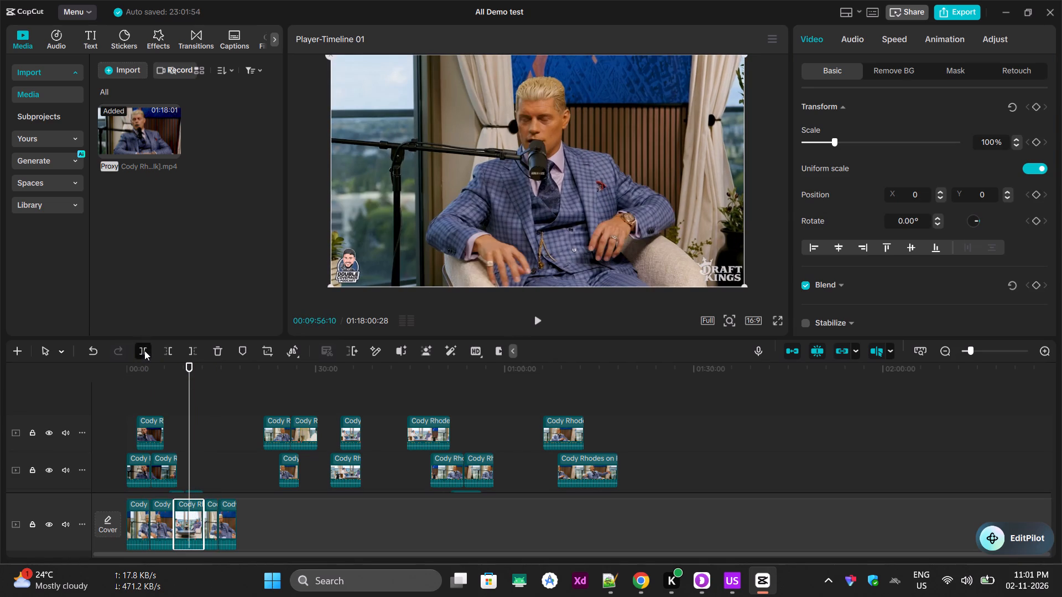
Delete the second track's segment starting around 00:32 and the main track's piece just before the 00:09:56 cut.
click(356, 474)
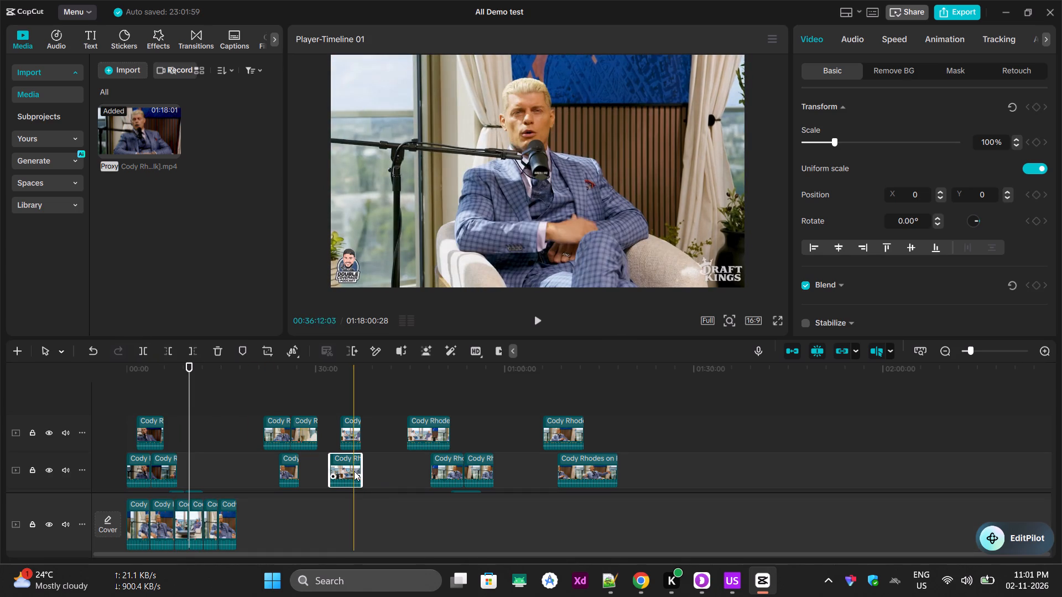
key(Delete)
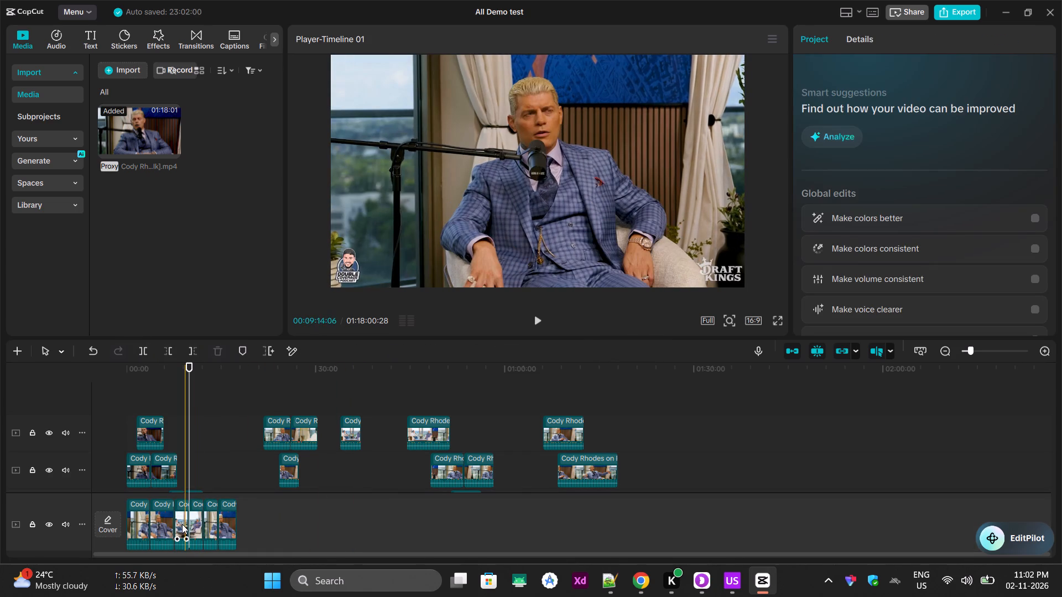
click(182, 524)
key(Delete)
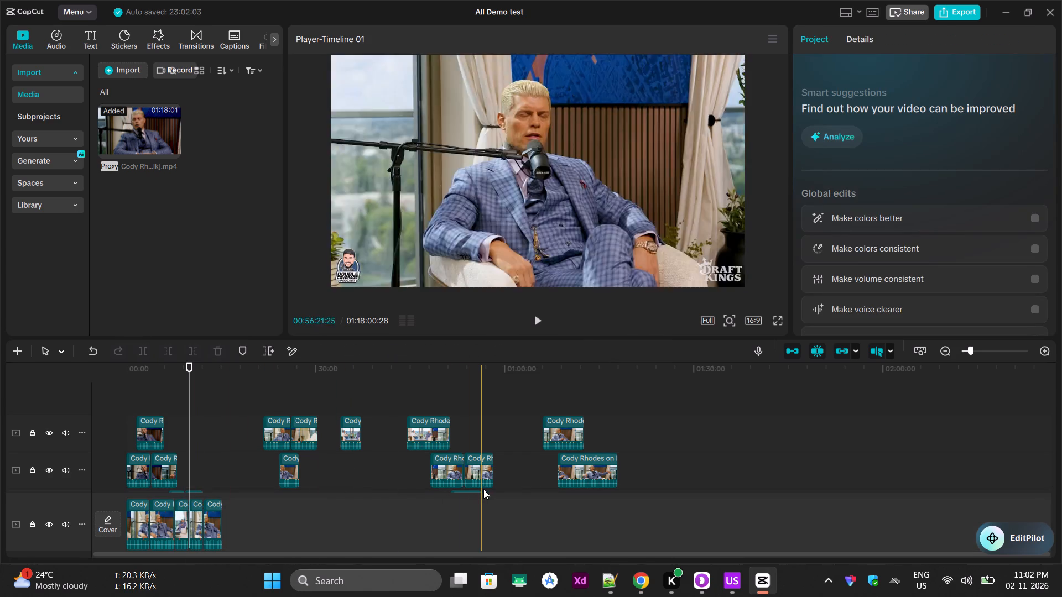
Delete the segment starting around 00:56 on the track directly above the main track.
scroll(483, 489, up, 6)
scroll(501, 449, down, 13)
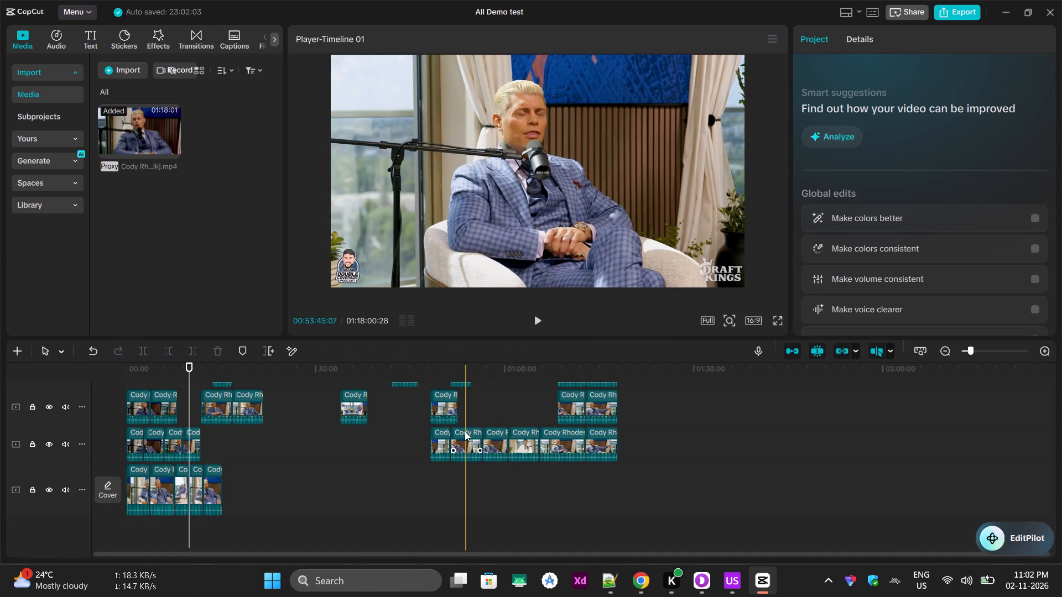
click(498, 441)
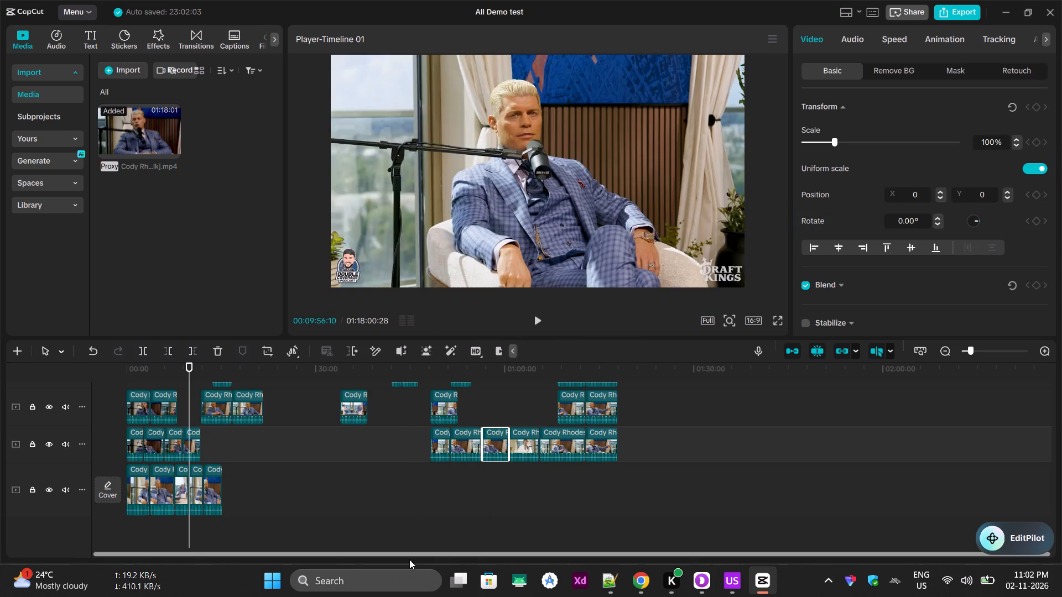
scroll(421, 452, up, 1)
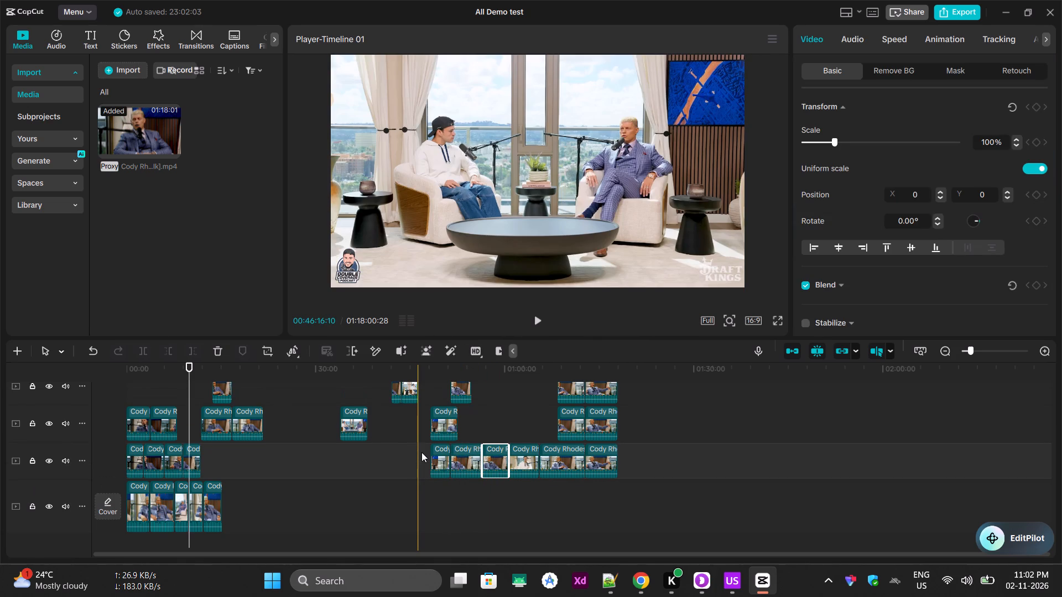
key(Delete)
Delete the main track's third, second and first segments, keeping its final two pieces.
click(187, 503)
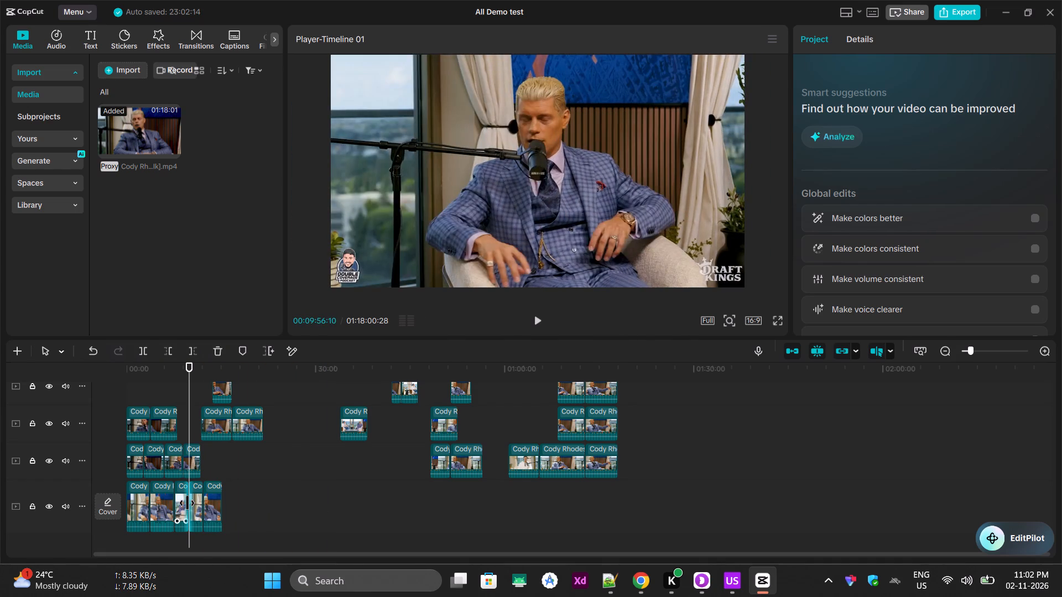
click(184, 503)
key(Delete)
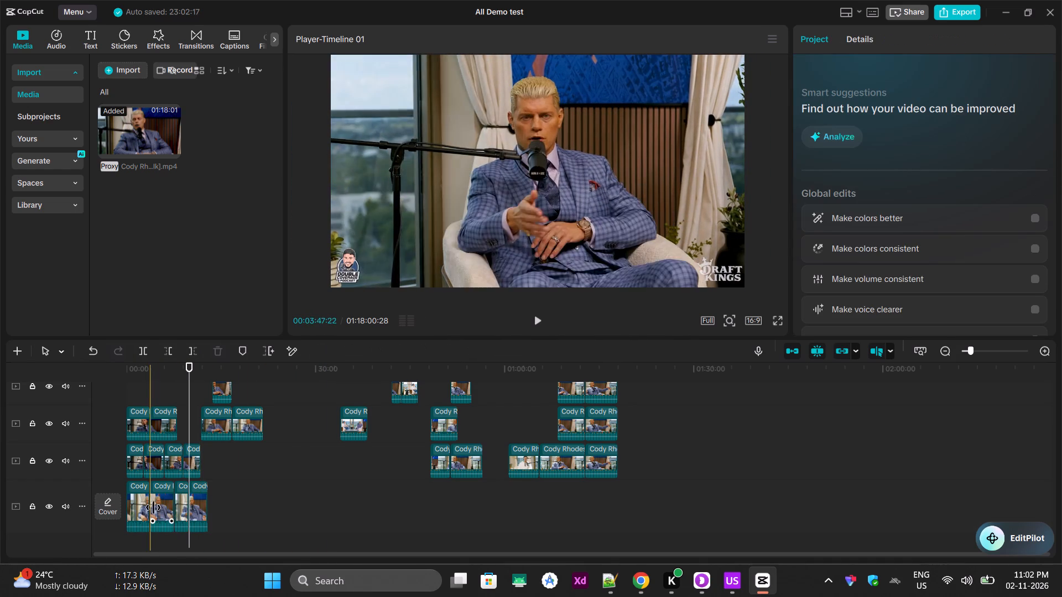
click(160, 500)
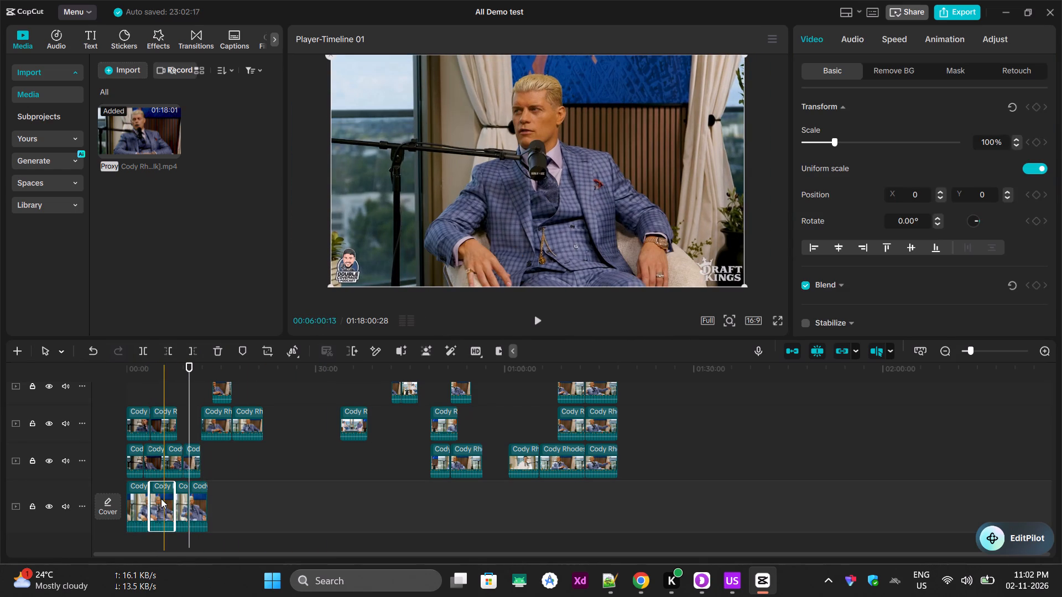
key(Delete)
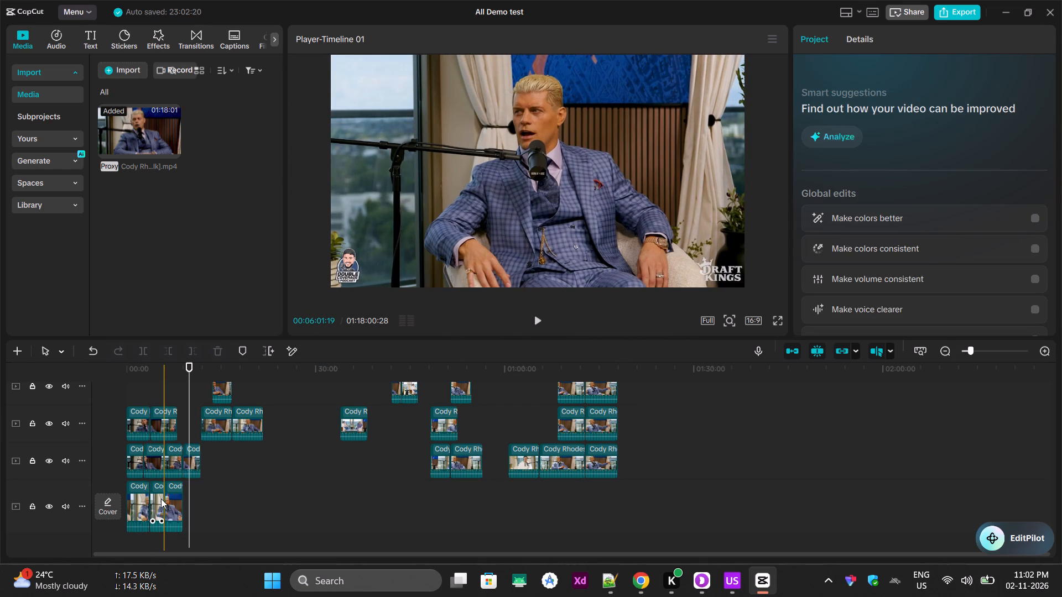
click(142, 517)
key(Delete)
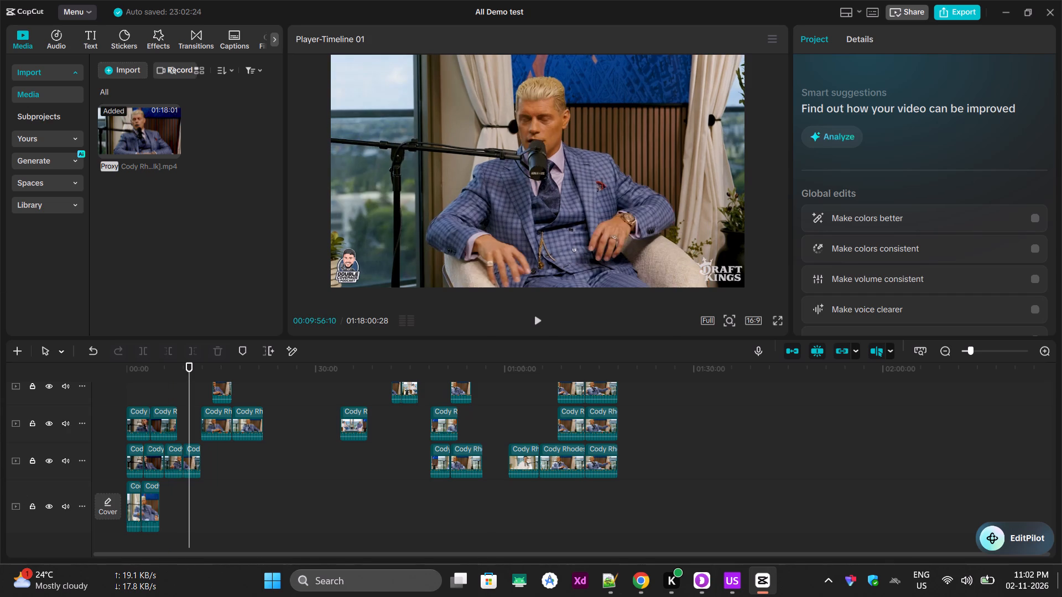
Split the segment starting around 01:05 on the track directly above the main track at about 01:09.
click(567, 451)
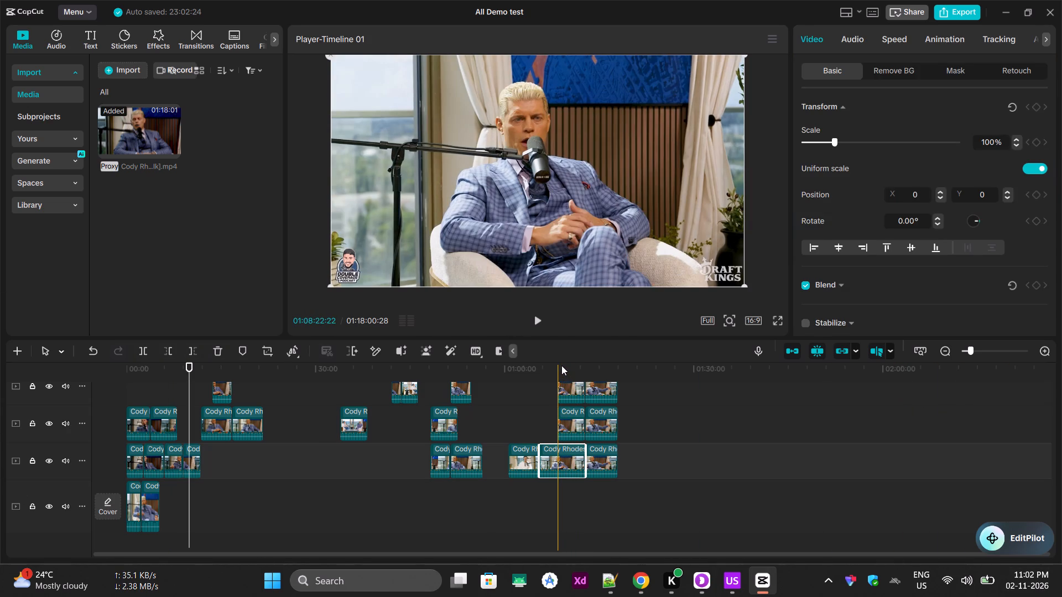
click(563, 365)
click(565, 459)
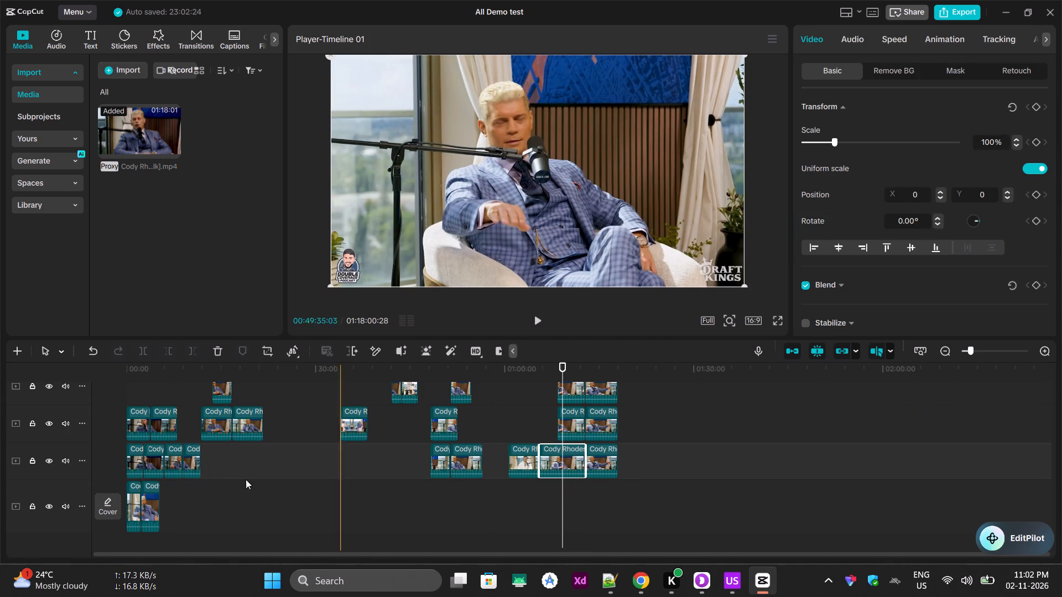
click(145, 352)
Delete the fourth track's segment starting around 00:51 and the second of the main track's two segments.
scroll(555, 524, up, 3)
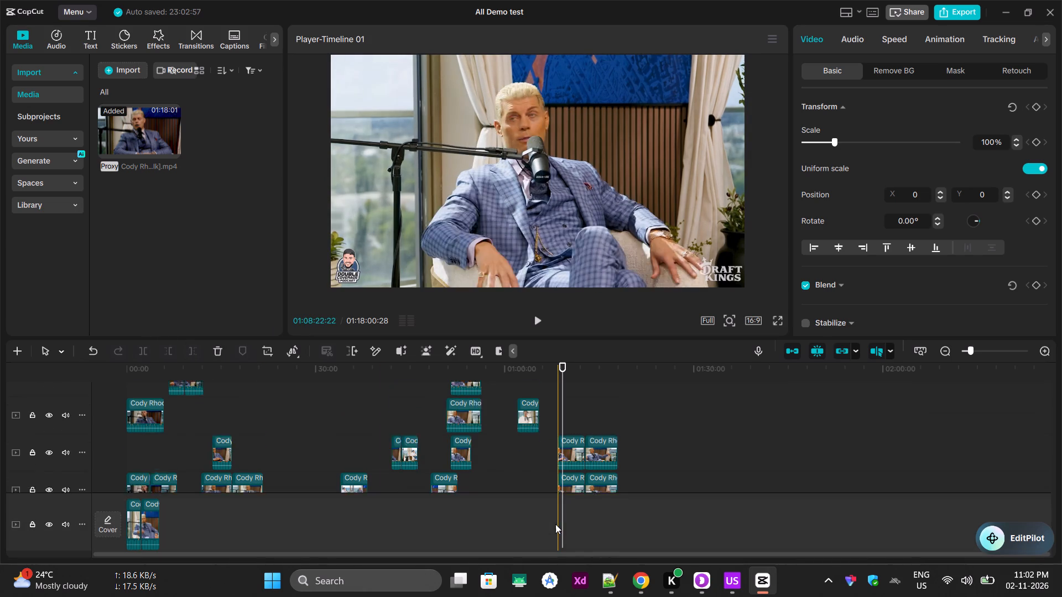
scroll(555, 524, up, 3)
click(466, 441)
key(Delete)
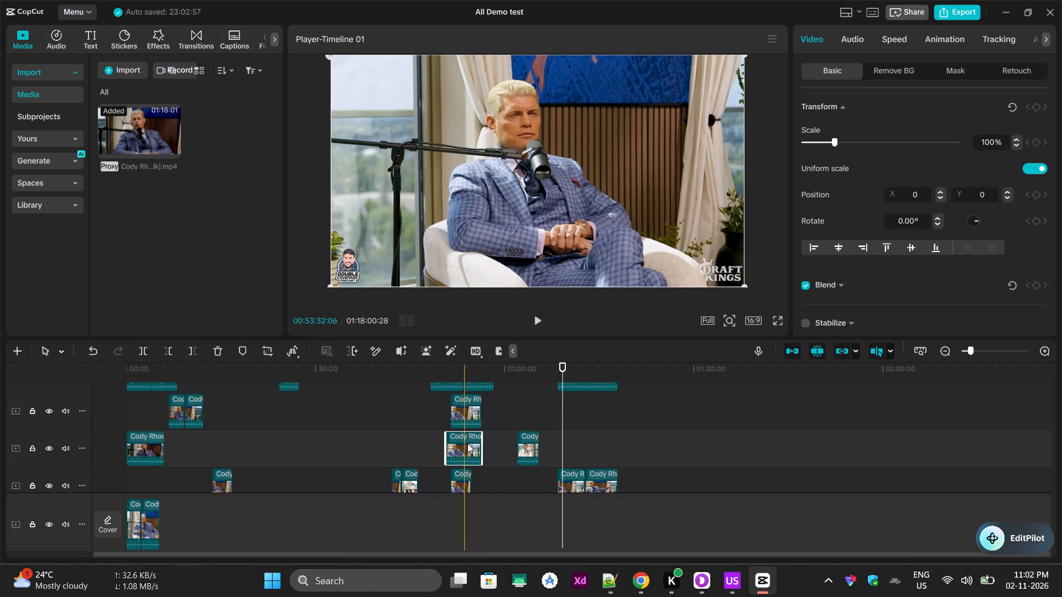
scroll(267, 418, down, 10)
click(152, 481)
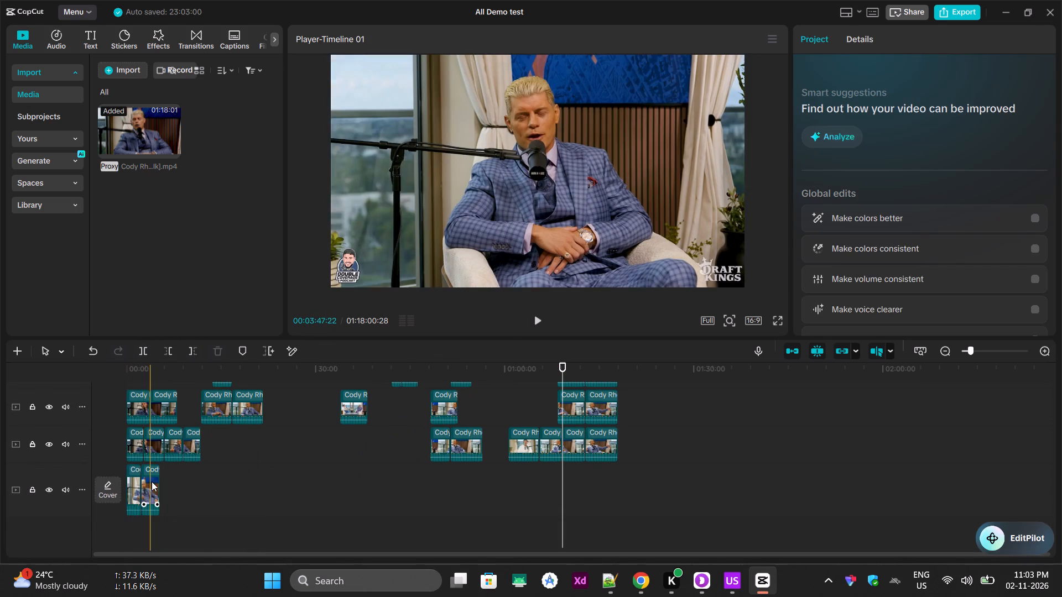
key(Delete)
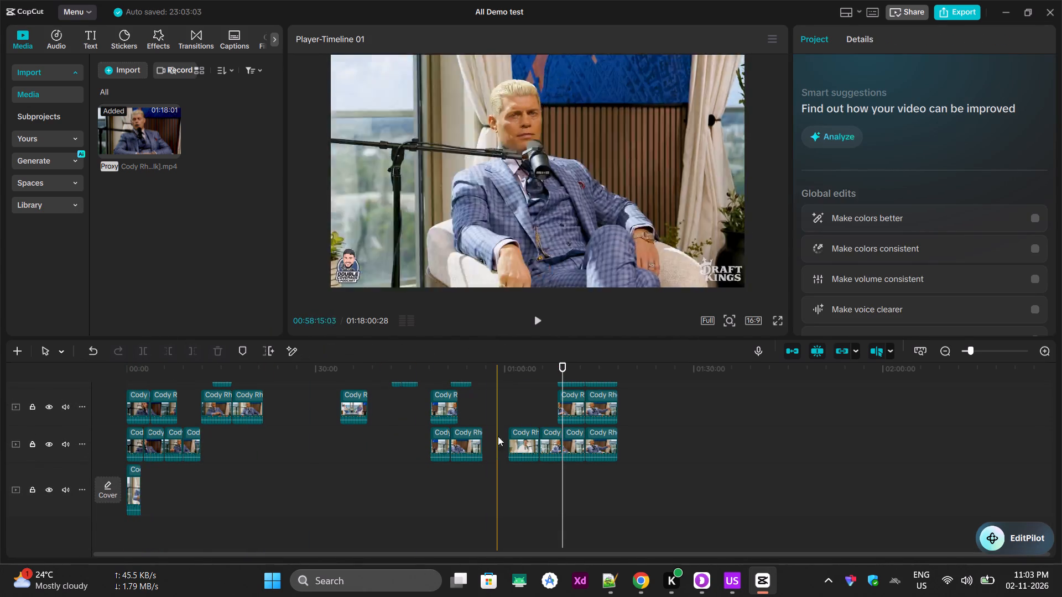
Delete the second track's segment starting around 00:24 and the main track's only remaining segment.
scroll(498, 453, up, 11)
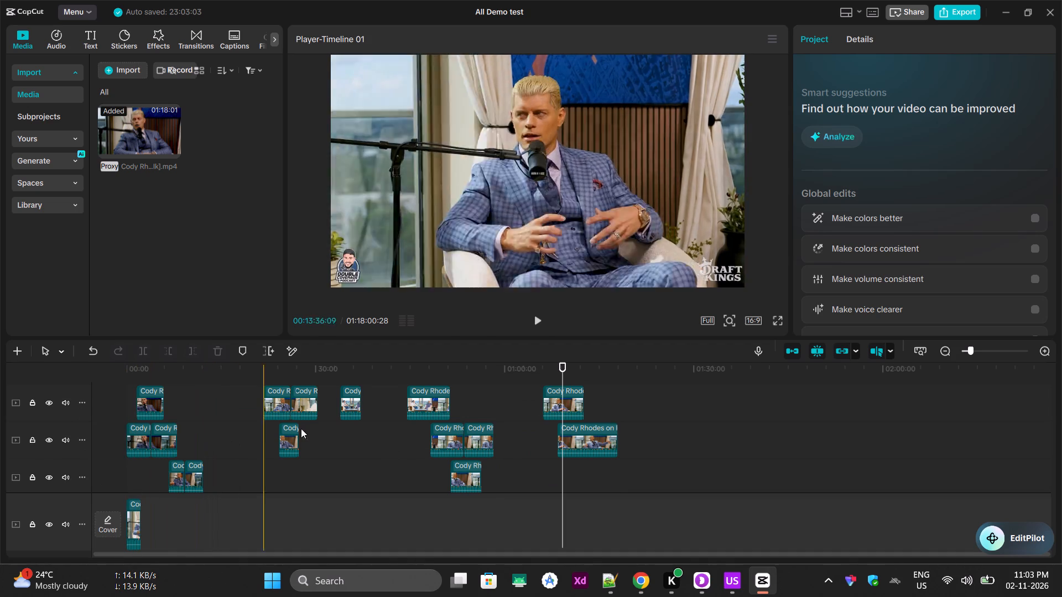
click(296, 436)
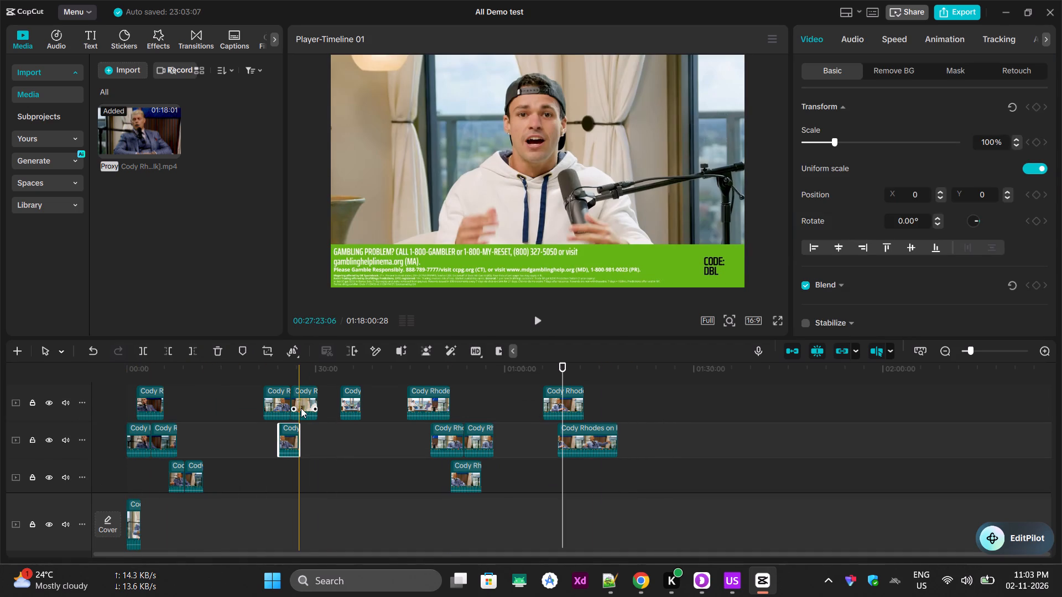
key(Delete)
scroll(301, 403, down, 14)
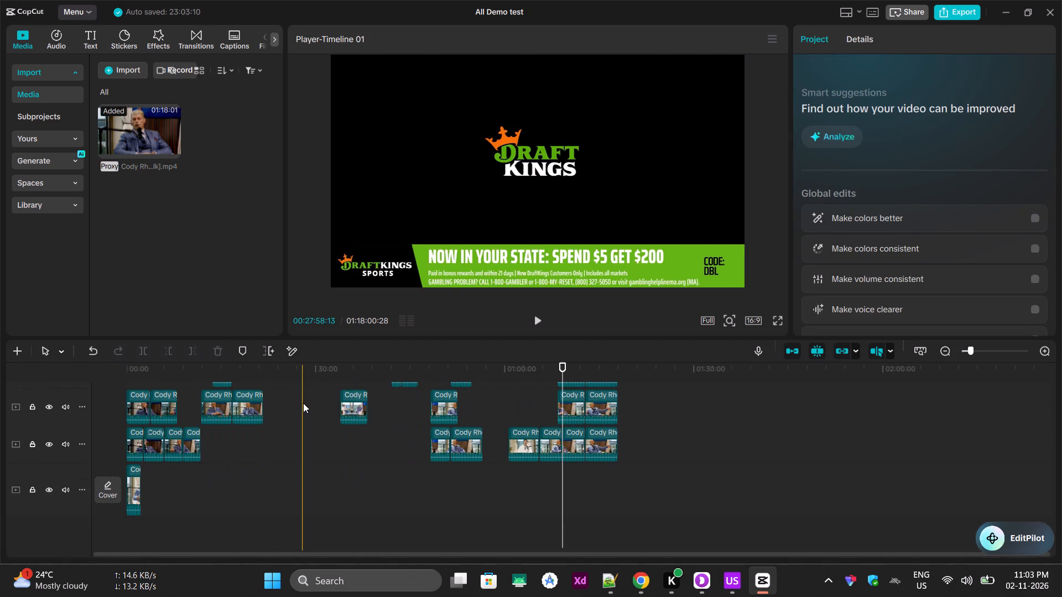
scroll(303, 403, down, 4)
click(131, 489)
key(Delete)
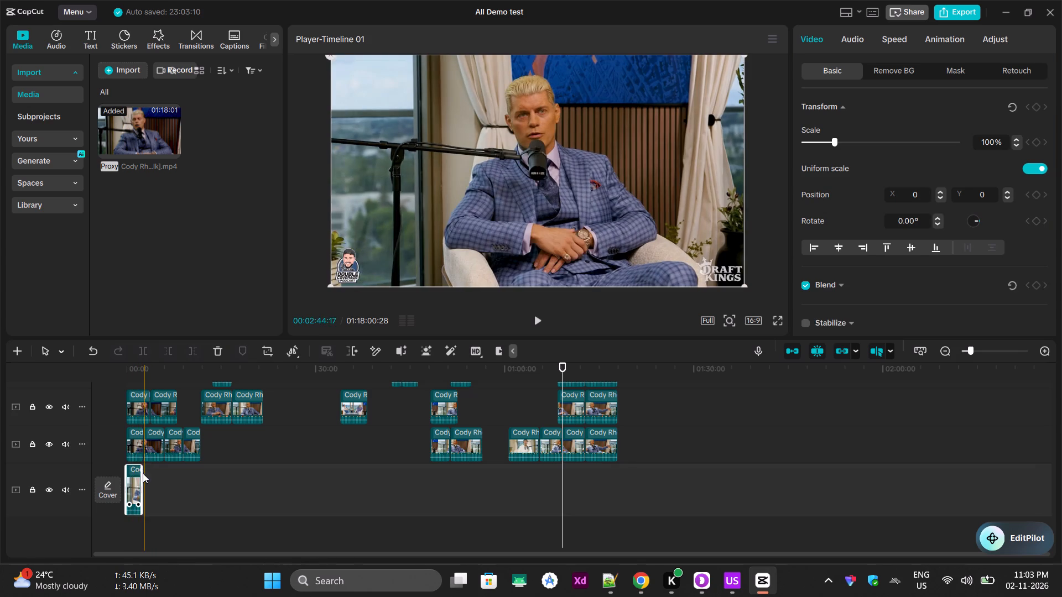
Delete the top track's segment starting around 00:22.
scroll(506, 471, up, 19)
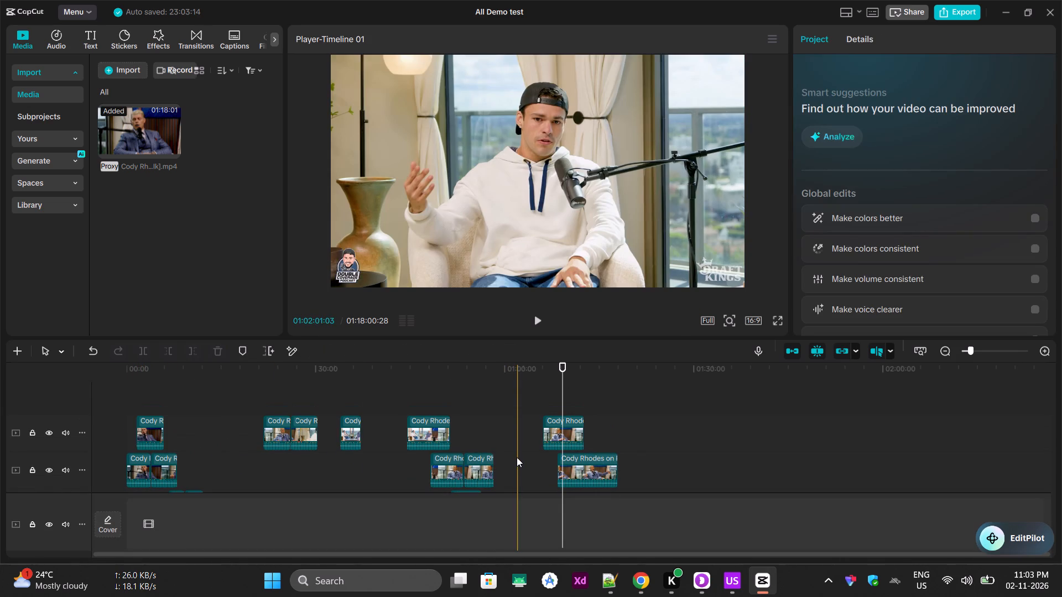
click(277, 443)
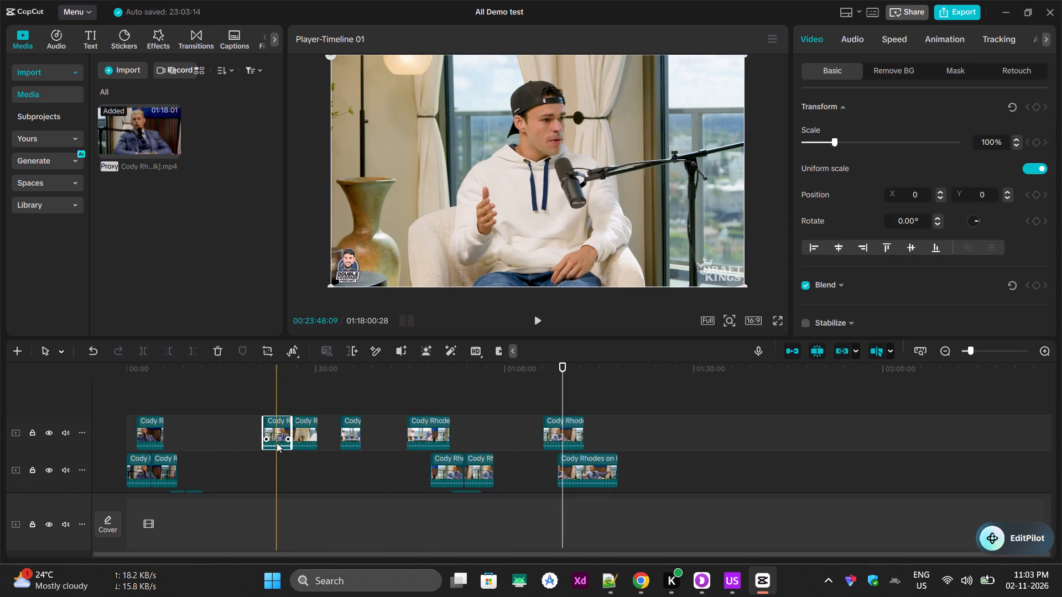
key(Delete)
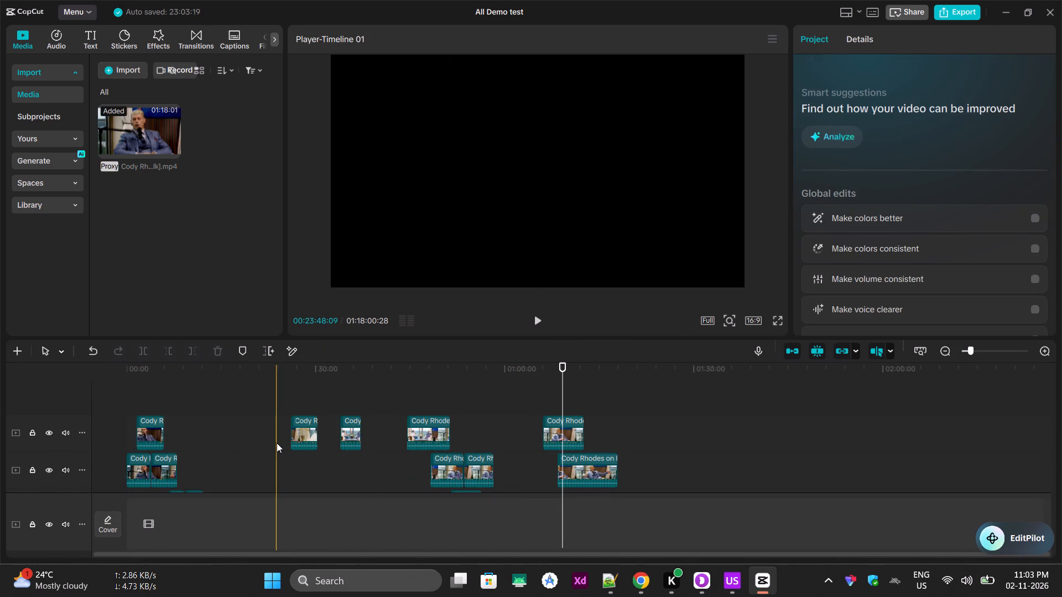
Delete the second track's segment starting around 00:04 and the third track's segment starting around 00:51.
scroll(277, 443, down, 3)
click(170, 427)
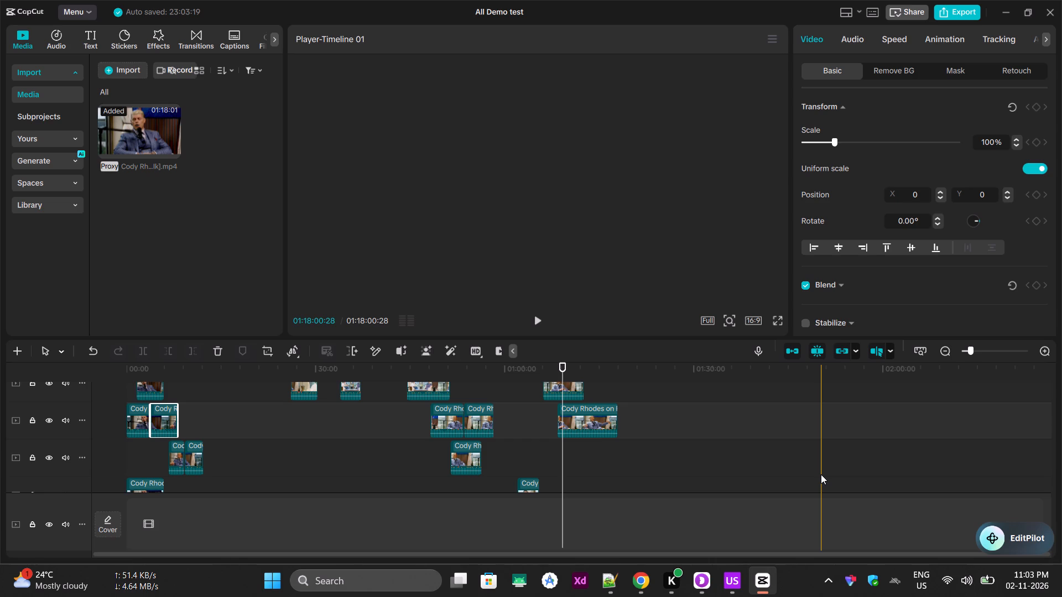
key(Delete)
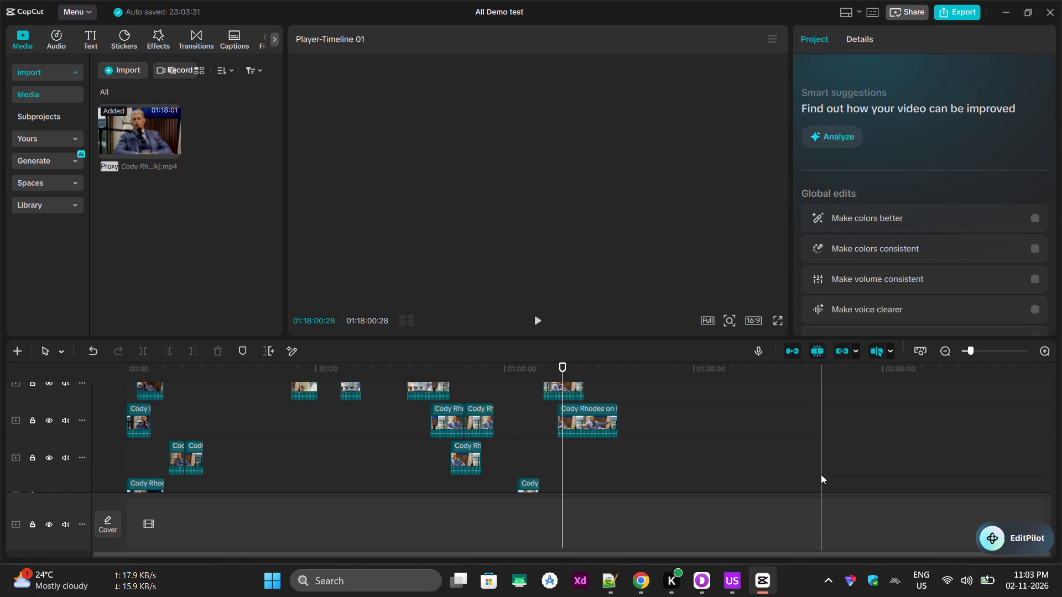
click(460, 457)
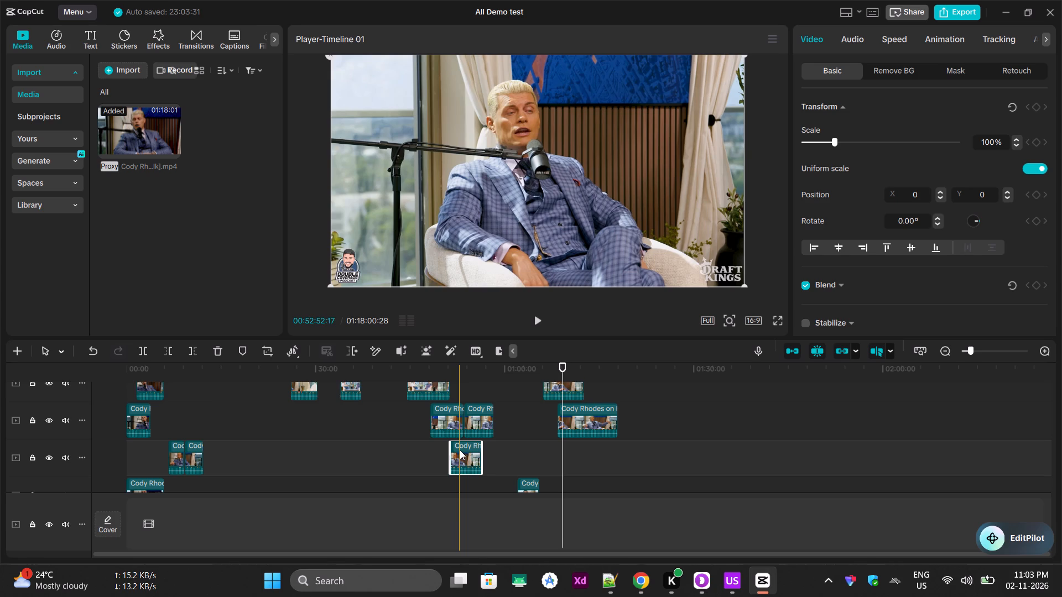
key(Delete)
Preview the timeline briefly from about 00:16:47.
click(235, 376)
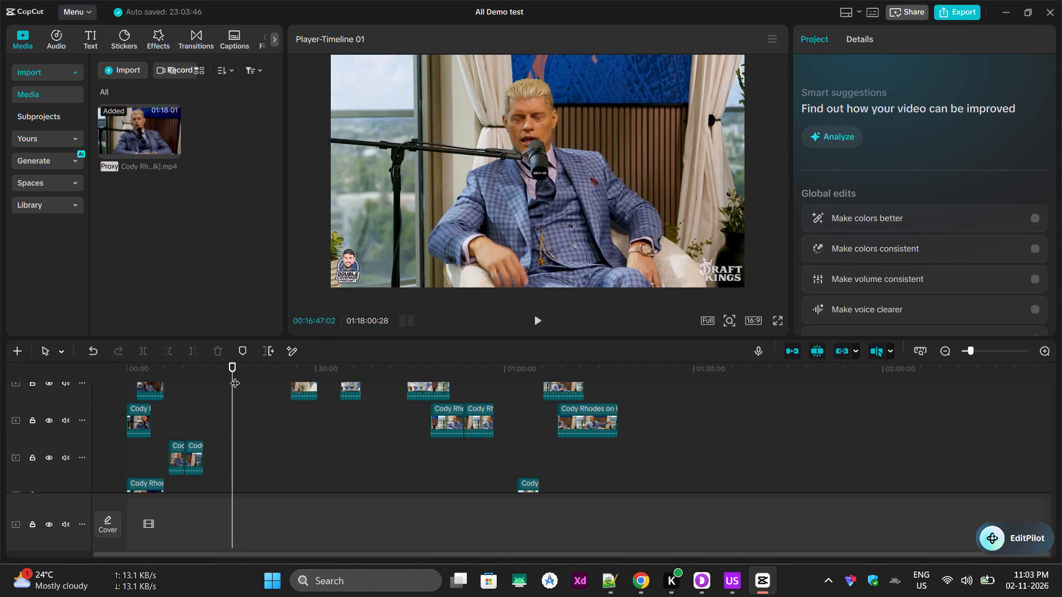
key(space)
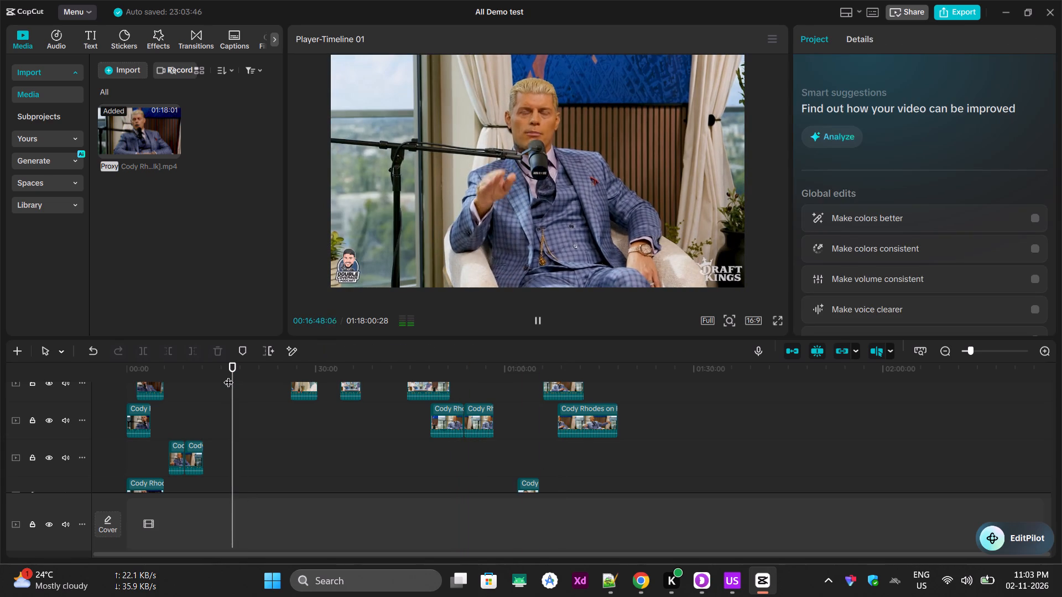
key(space)
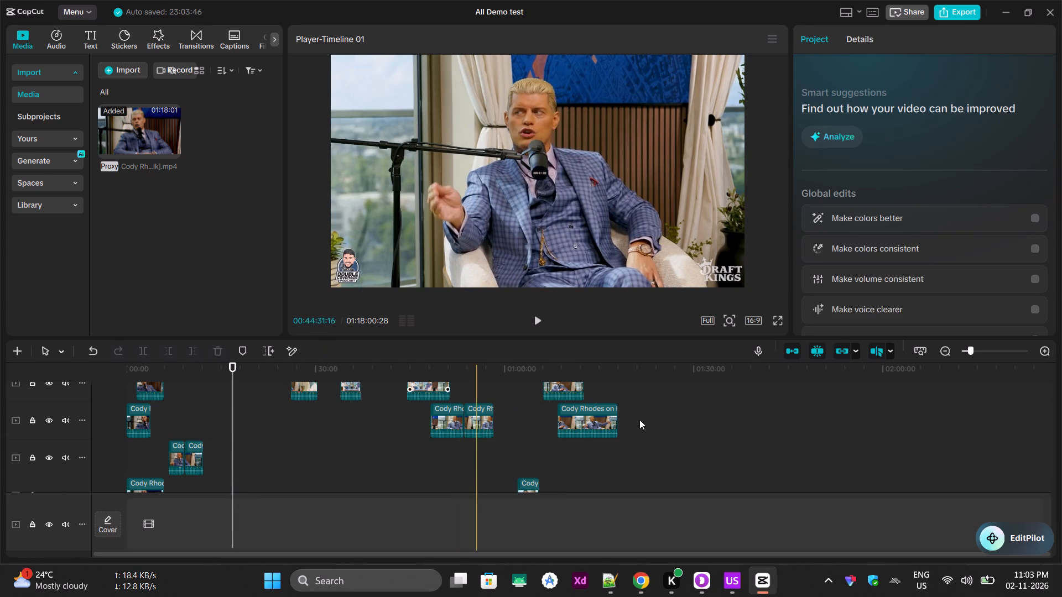
Delete the last segment, starting around 01:13, on the track directly above the main track.
scroll(517, 450, up, 6)
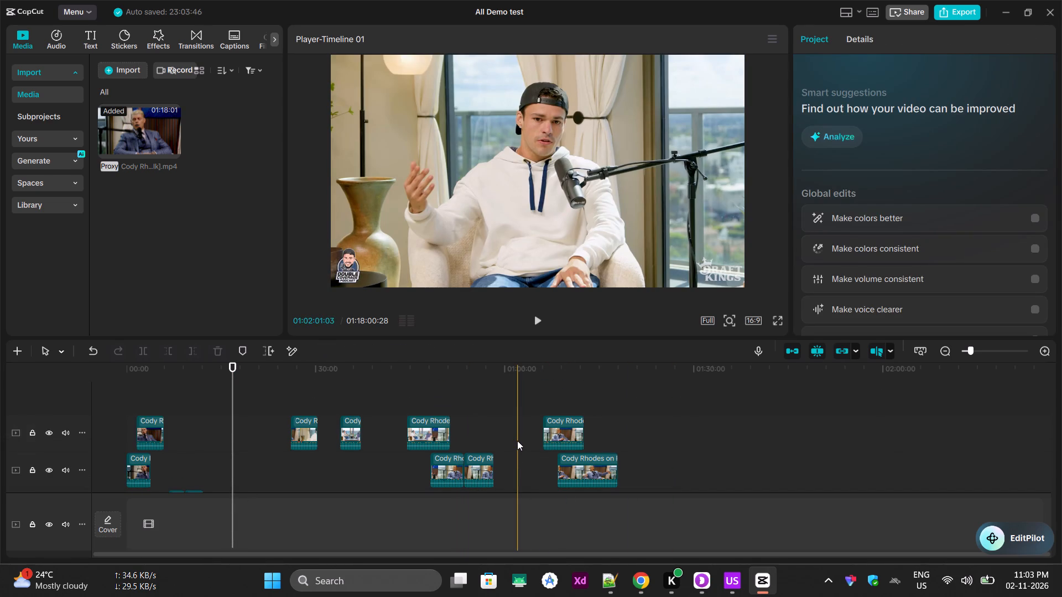
scroll(517, 441, up, 5)
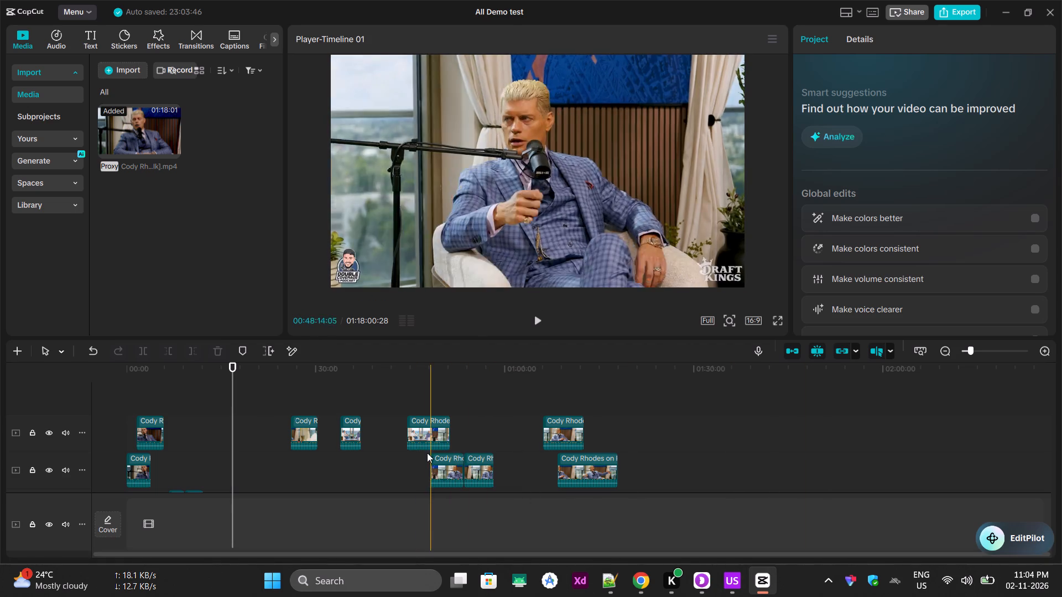
click(419, 430)
scroll(606, 464, down, 11)
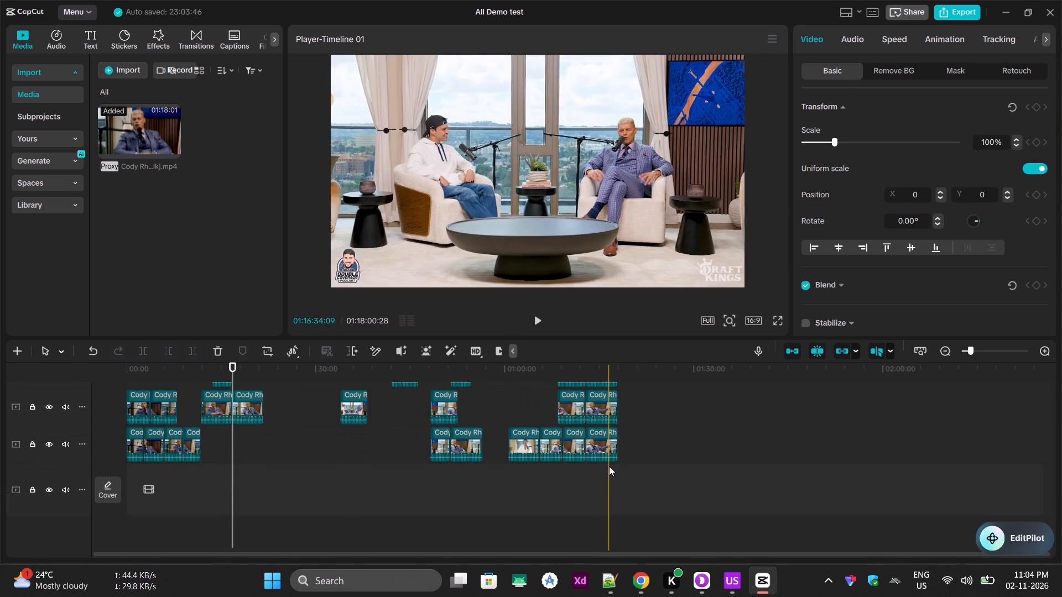
scroll(609, 466, down, 15)
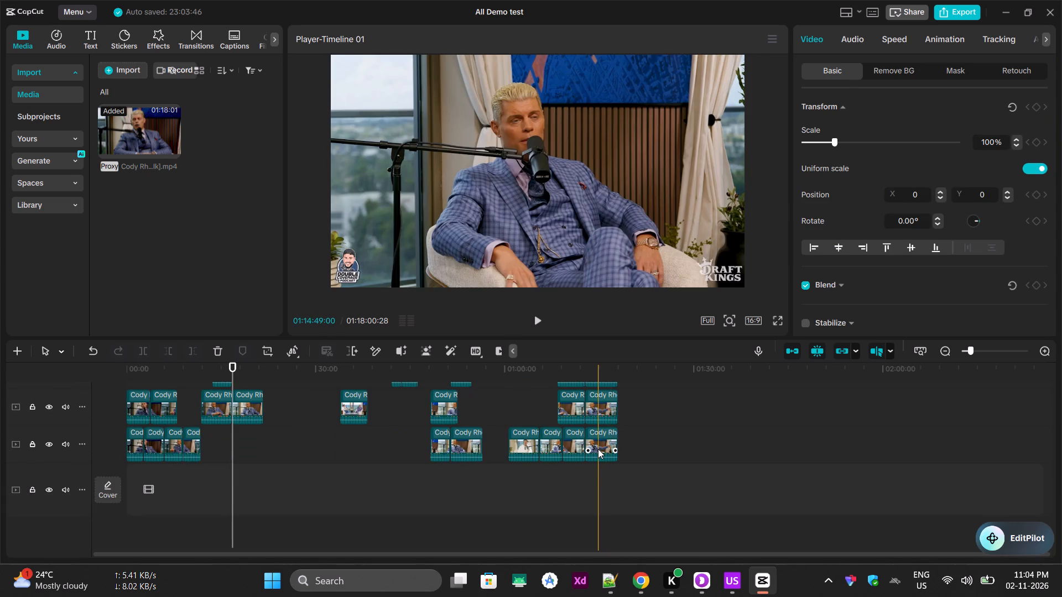
click(598, 449)
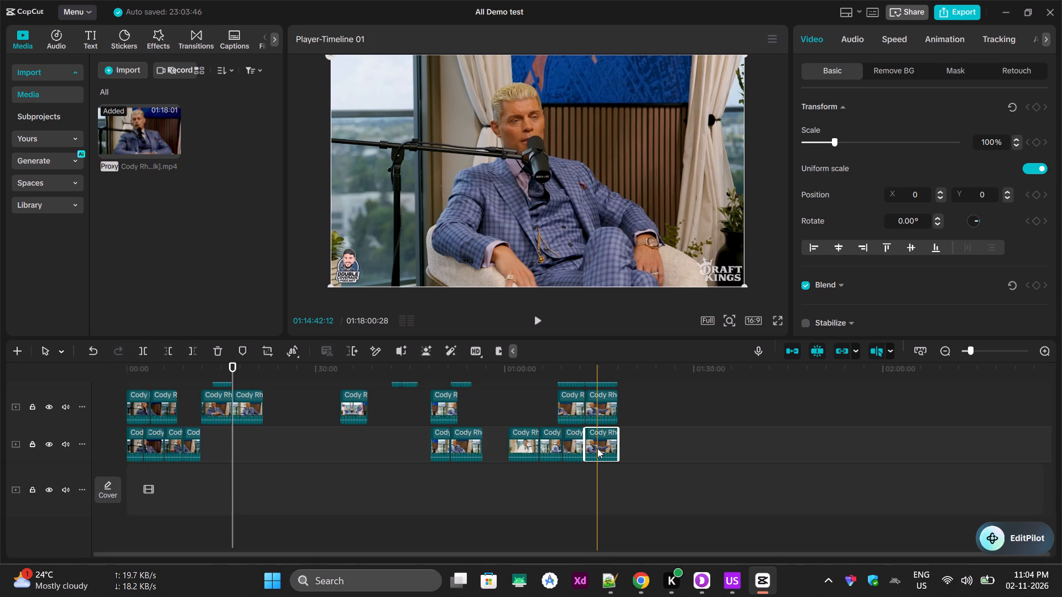
key(Delete)
Delete the second track's segment starting around 00:48.
scroll(437, 442, up, 7)
scroll(436, 441, down, 2)
scroll(436, 441, up, 4)
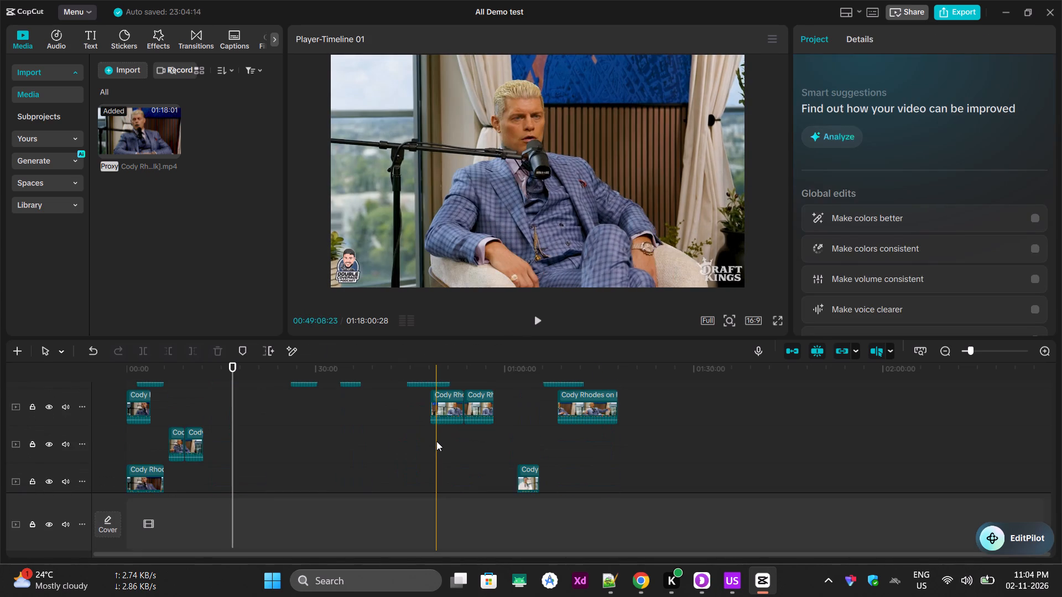
click(451, 405)
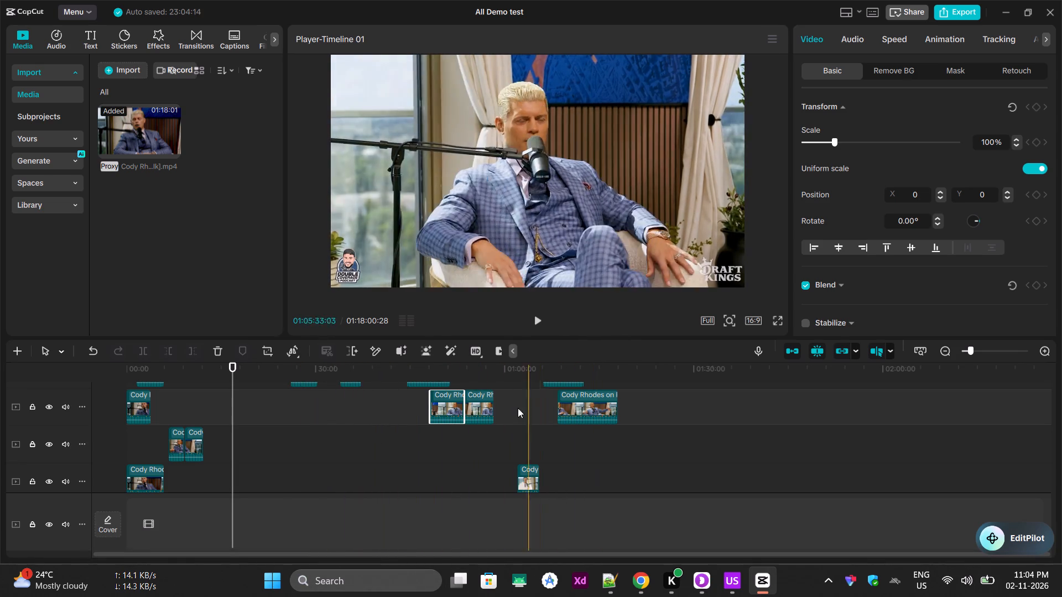
key(Delete)
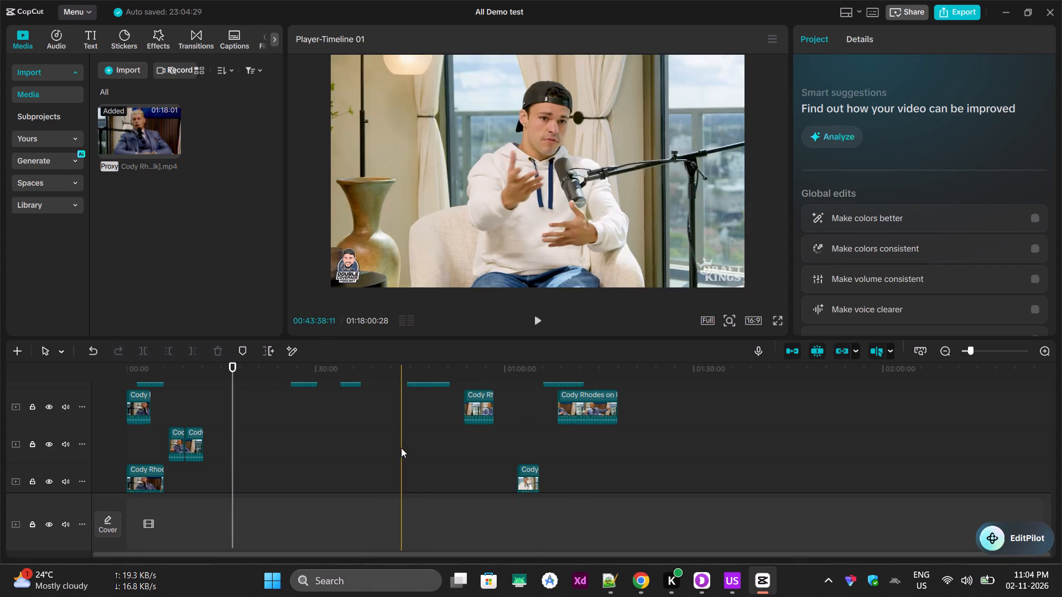
Delete the segment starting around 00:09 on the third track from the top, two tracks above the main track.
click(197, 436)
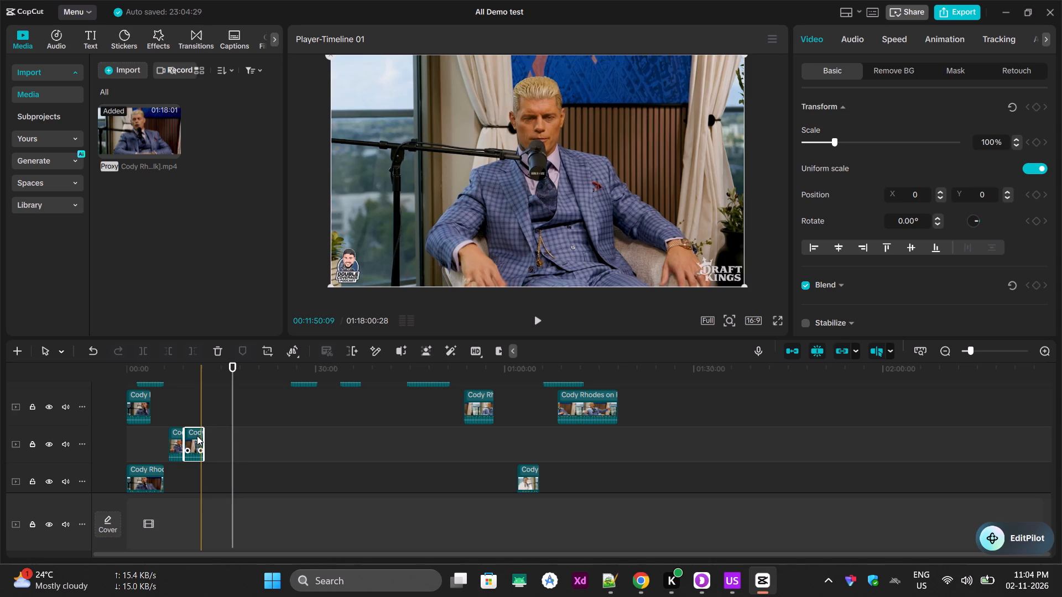
key(alt+Tab)
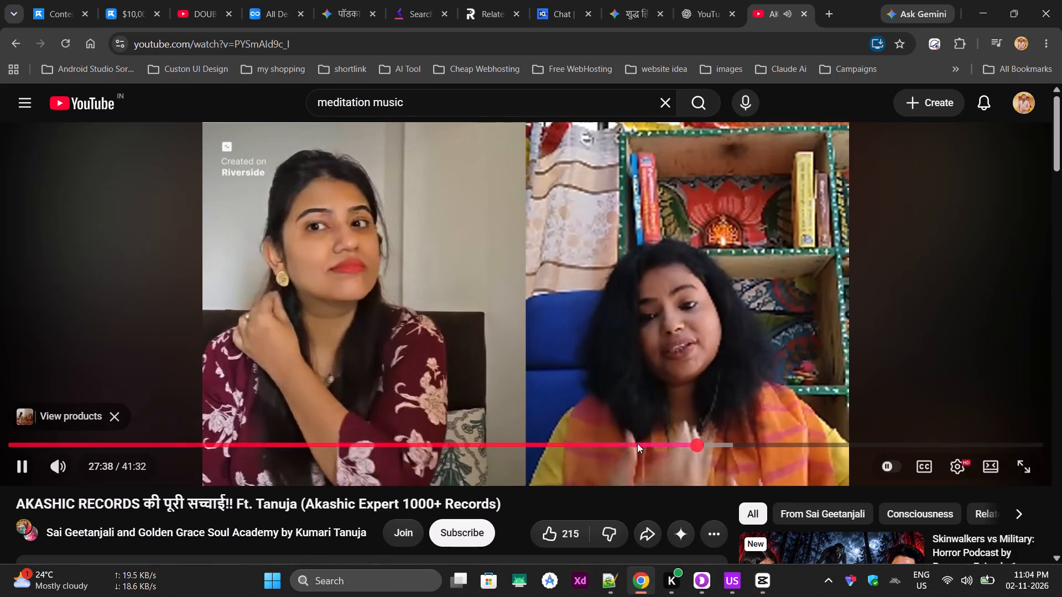
key(alt+Tab)
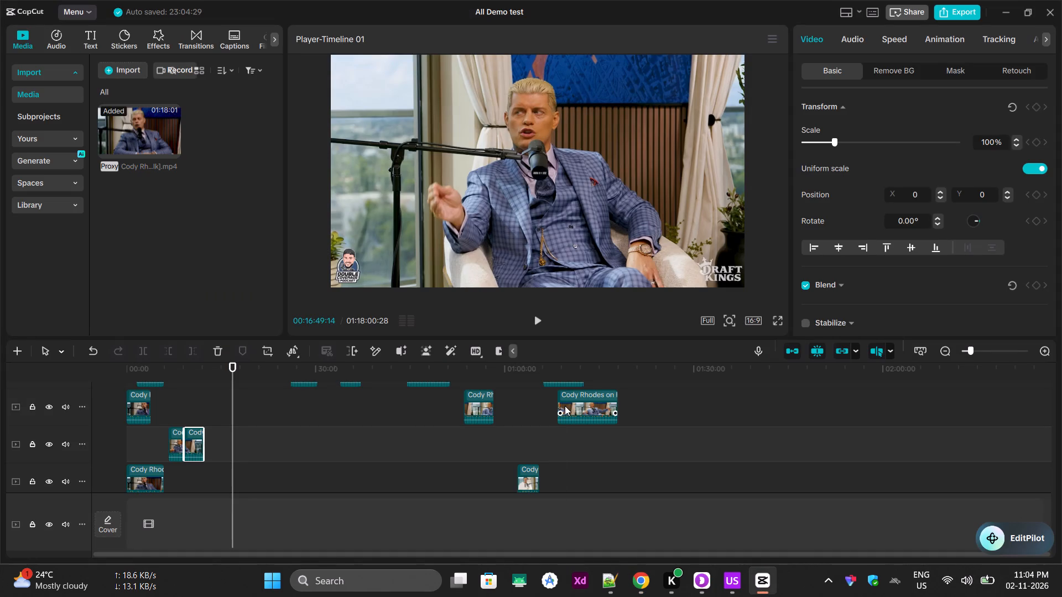
click(192, 444)
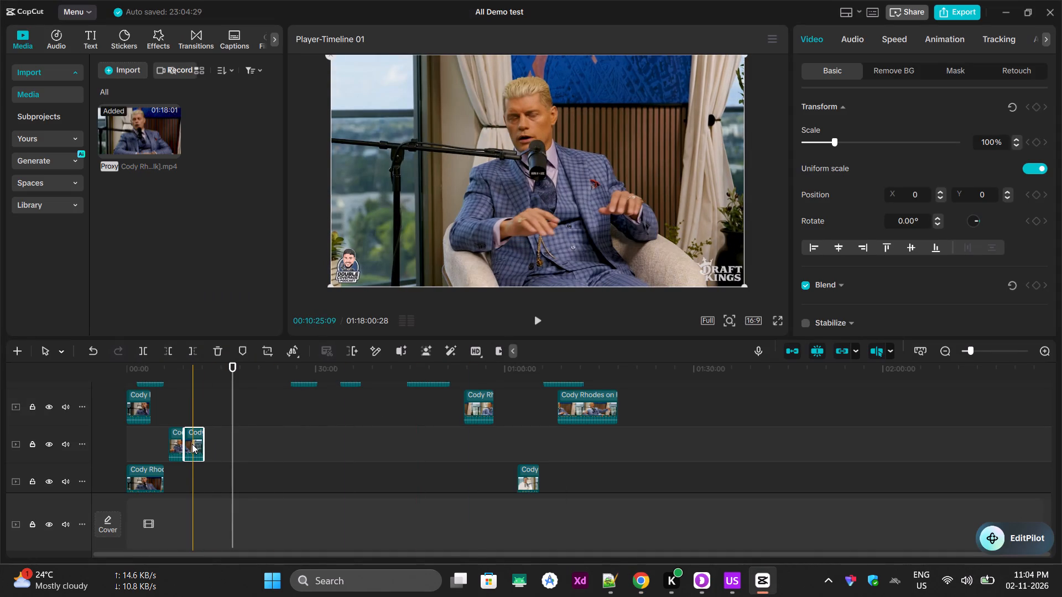
key(Delete)
Split the second track's last segment, starting around 01:08, at about 01:12:37, 01:15:03 and 01:10:40.
scroll(450, 437, up, 3)
click(600, 454)
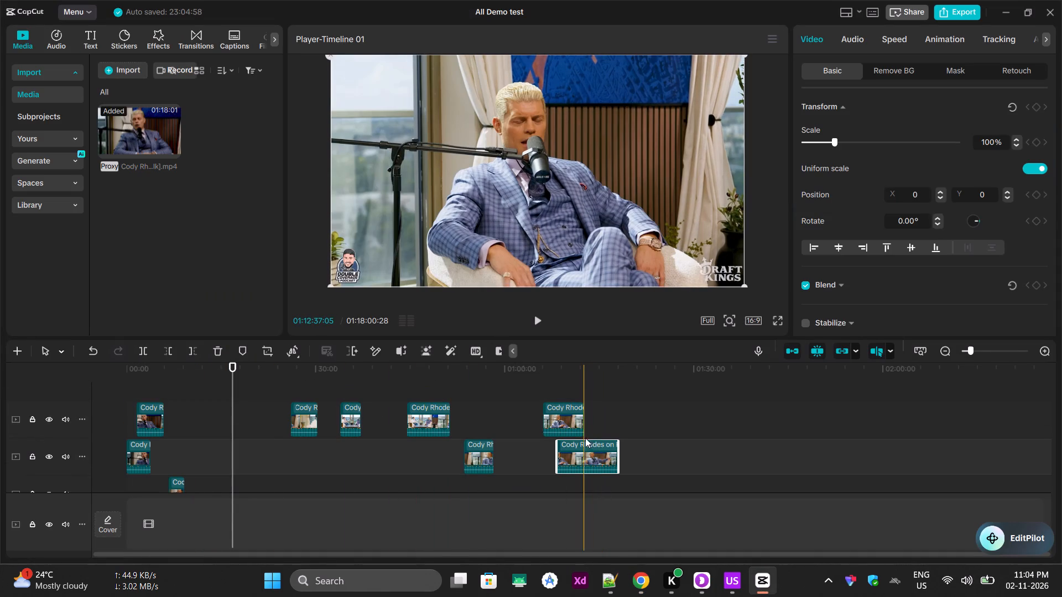
click(585, 374)
click(594, 454)
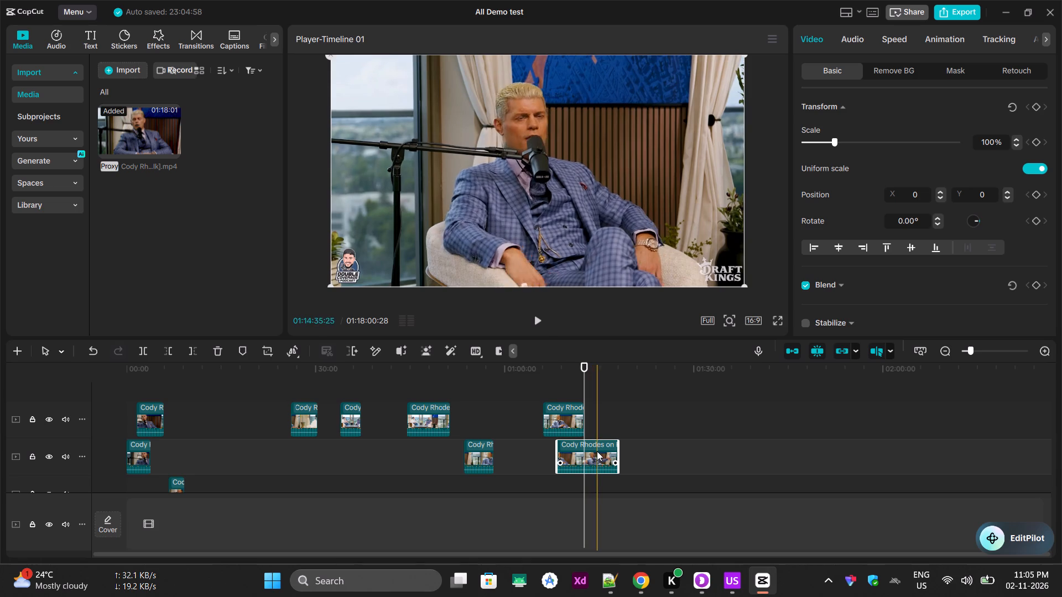
click(143, 358)
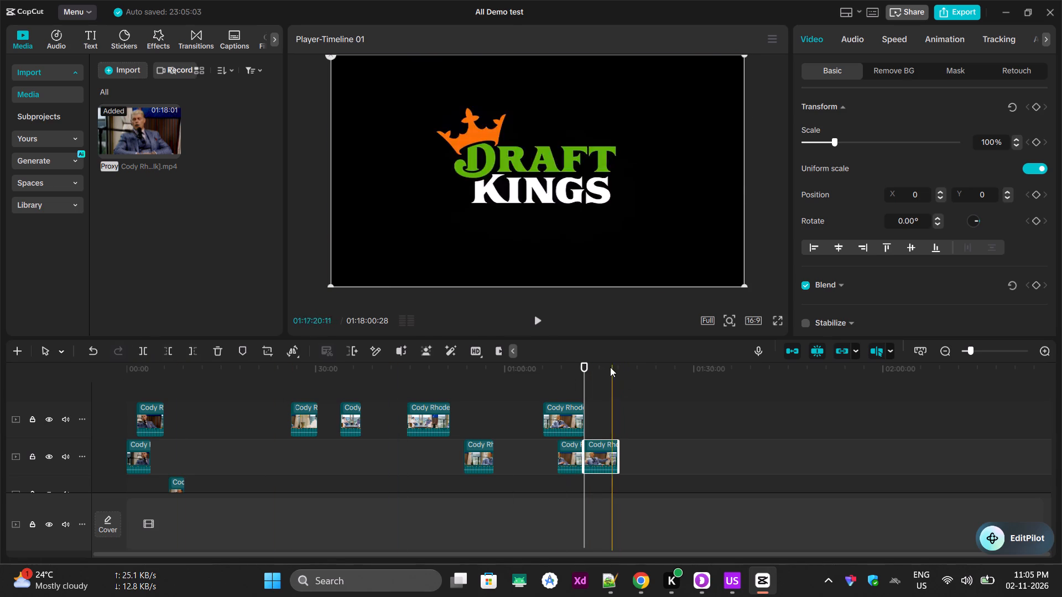
click(607, 360)
click(605, 369)
click(605, 462)
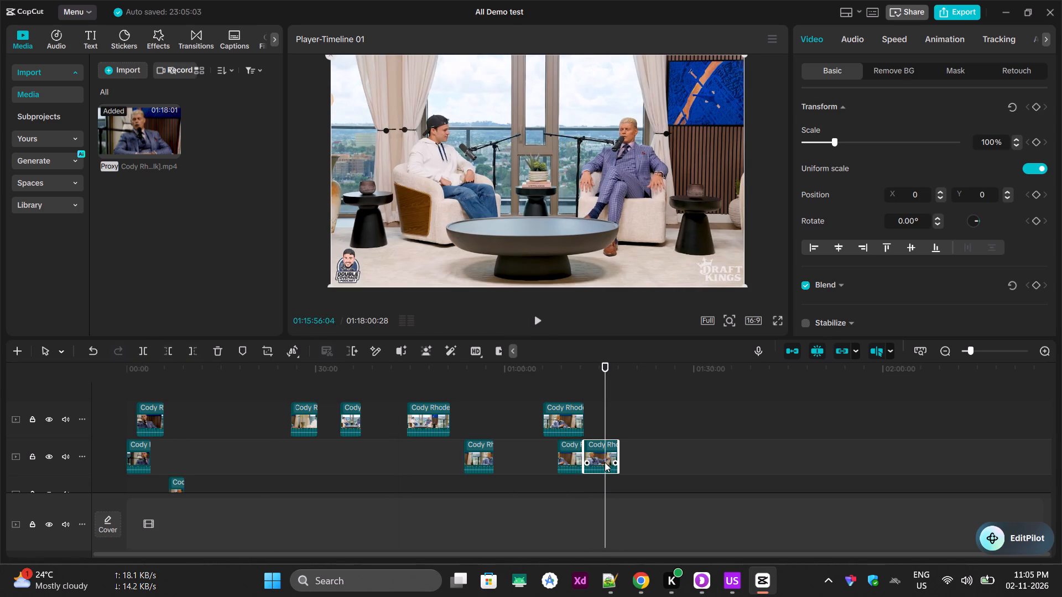
click(600, 365)
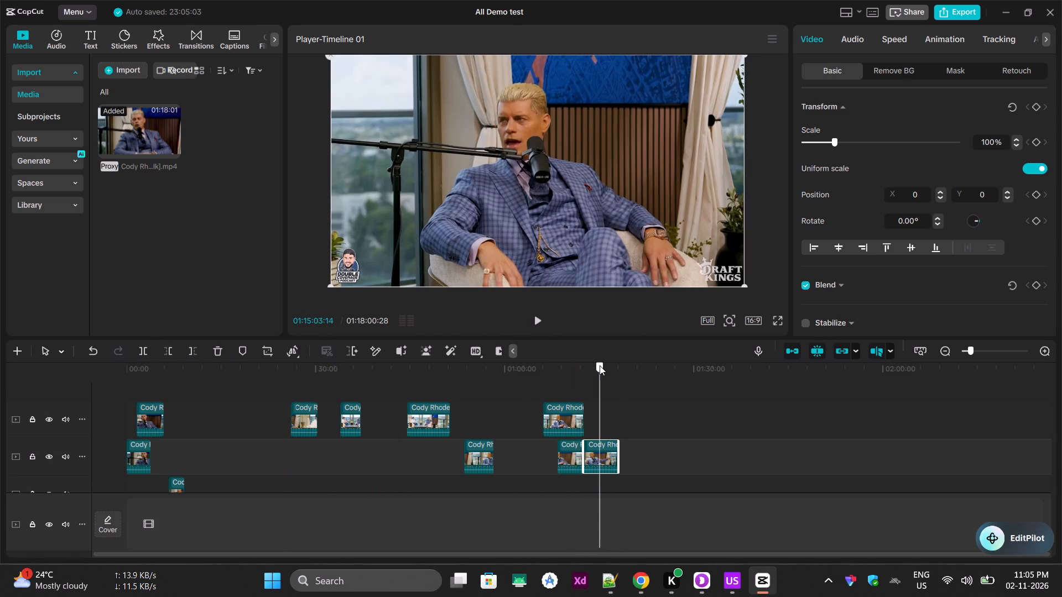
click(601, 457)
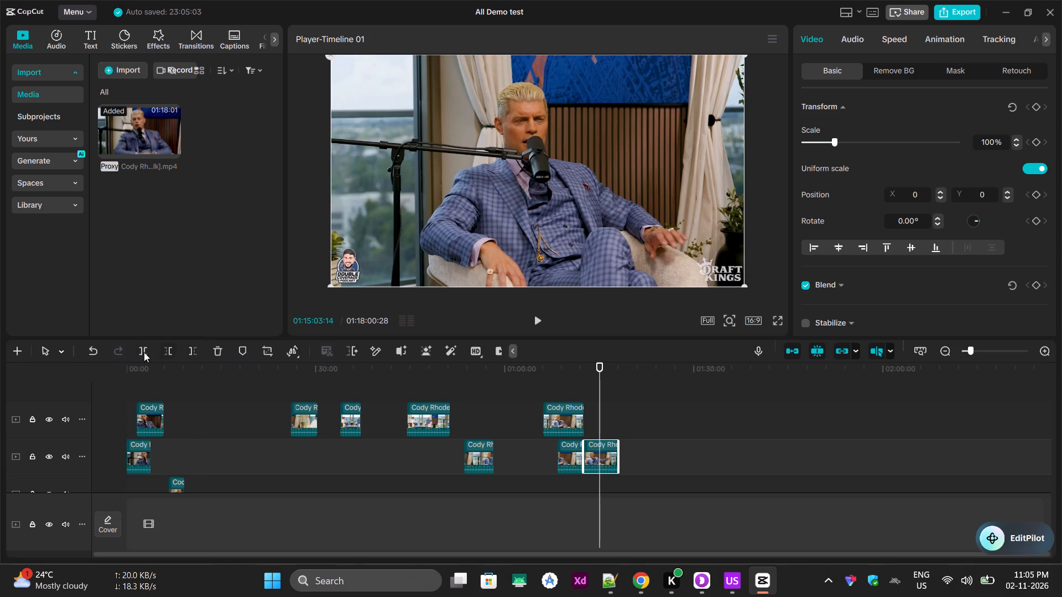
click(139, 353)
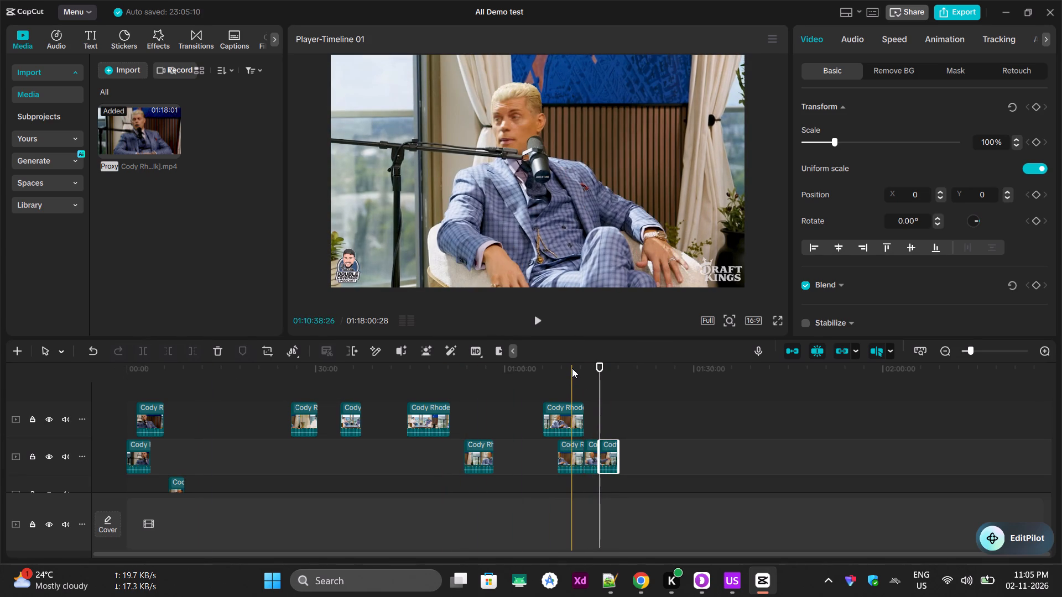
click(572, 368)
click(567, 453)
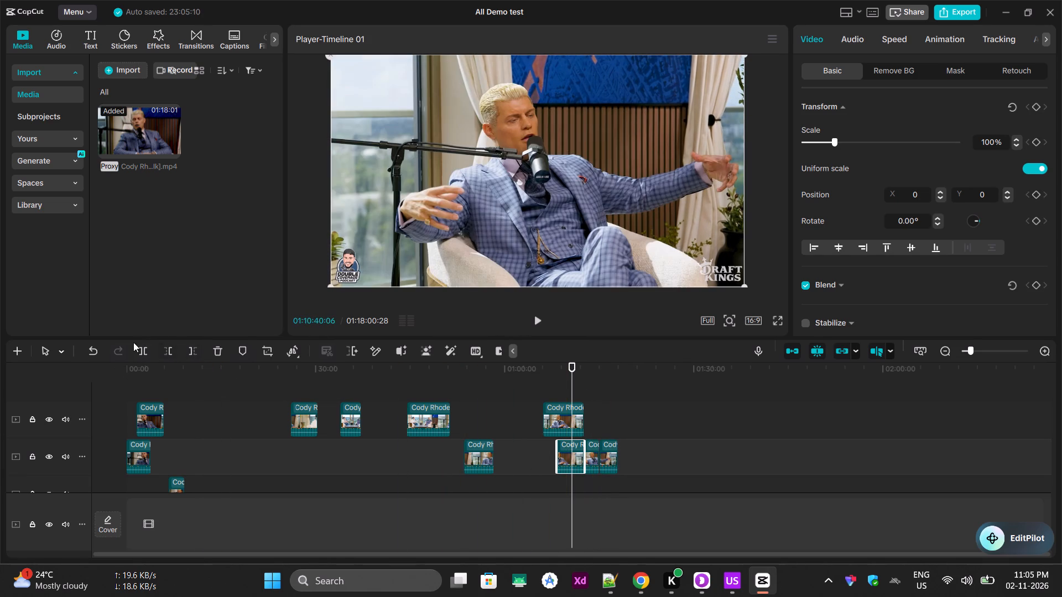
click(140, 358)
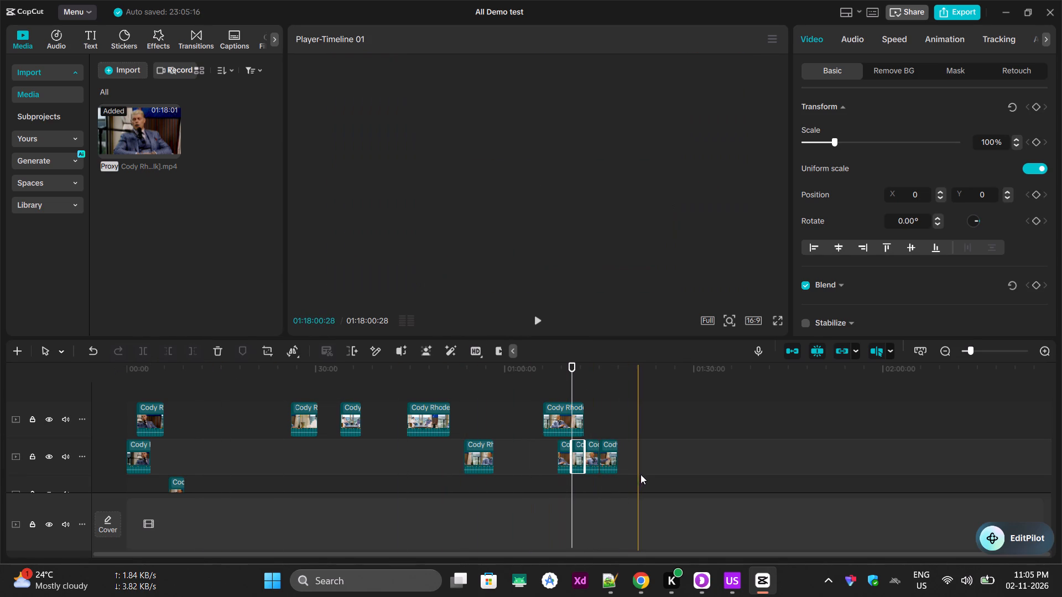
click(642, 474)
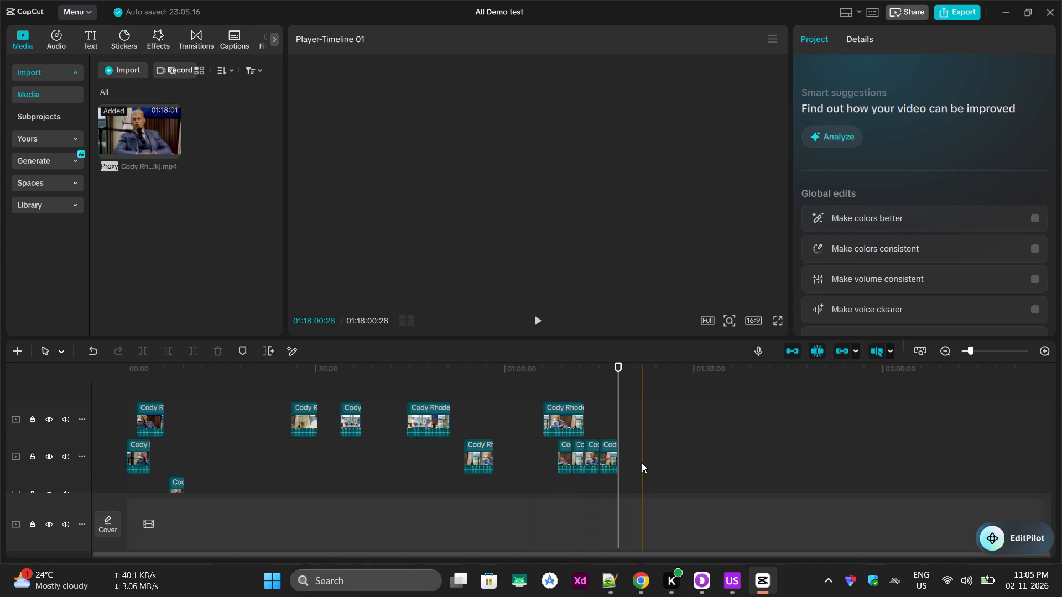
Switch to Chrome, pause the playing YouTube video, and return to CapCut.
key(alt+Tab)
click(586, 277)
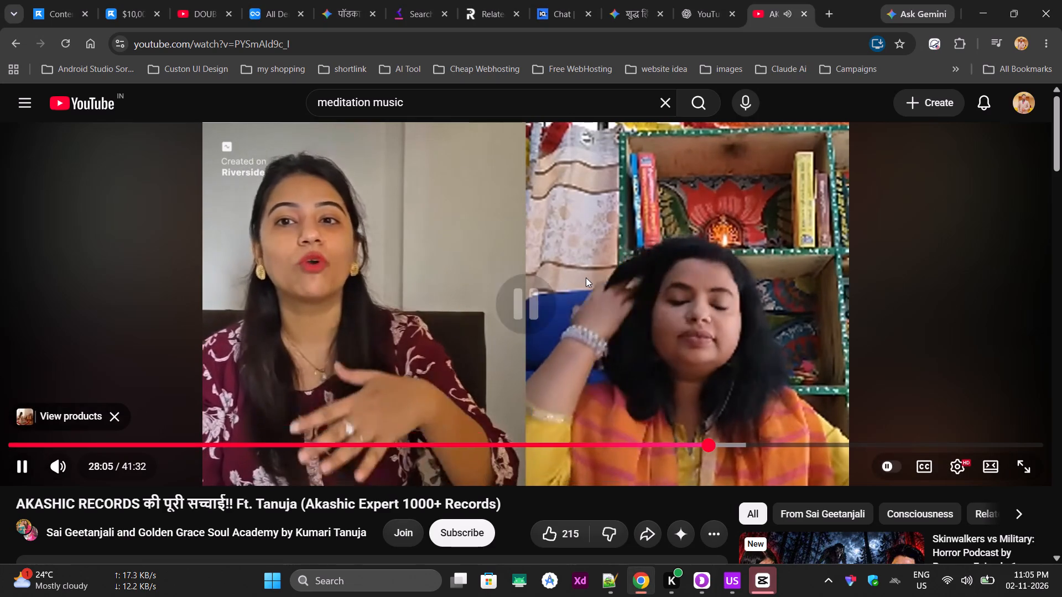
key(Tab)
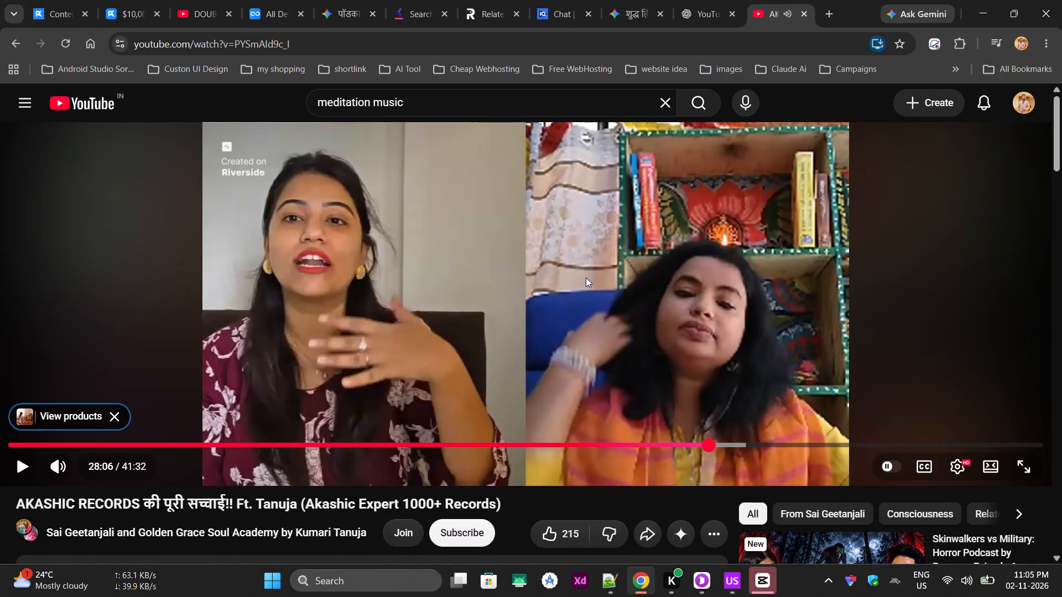
key(alt+Tab)
Split the top track's segment starting around 00:44 at 00:47:40.
drag(474, 363, 106, 388)
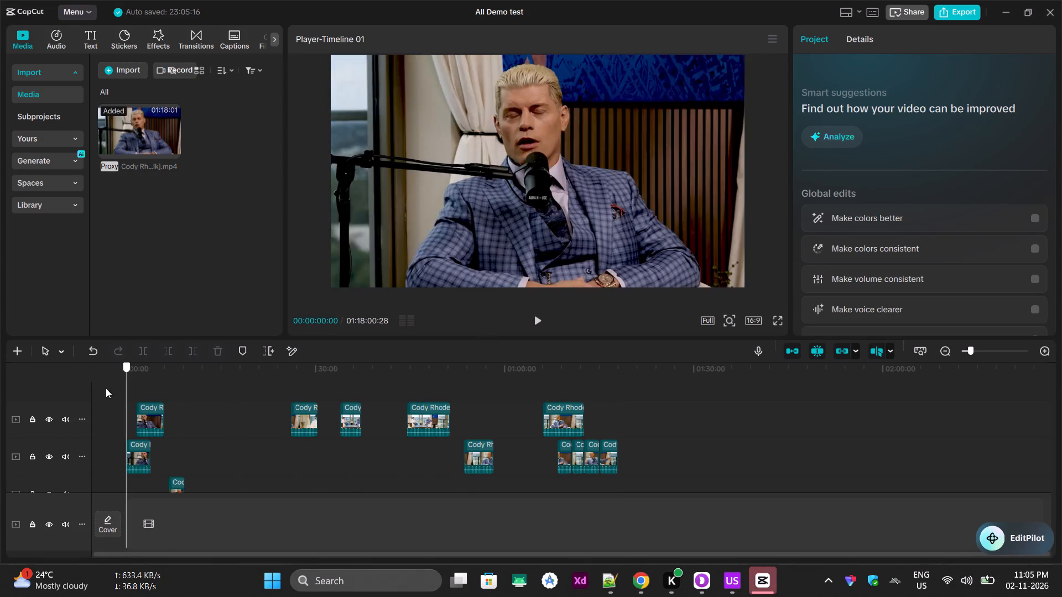
drag(106, 388, 427, 390)
click(429, 422)
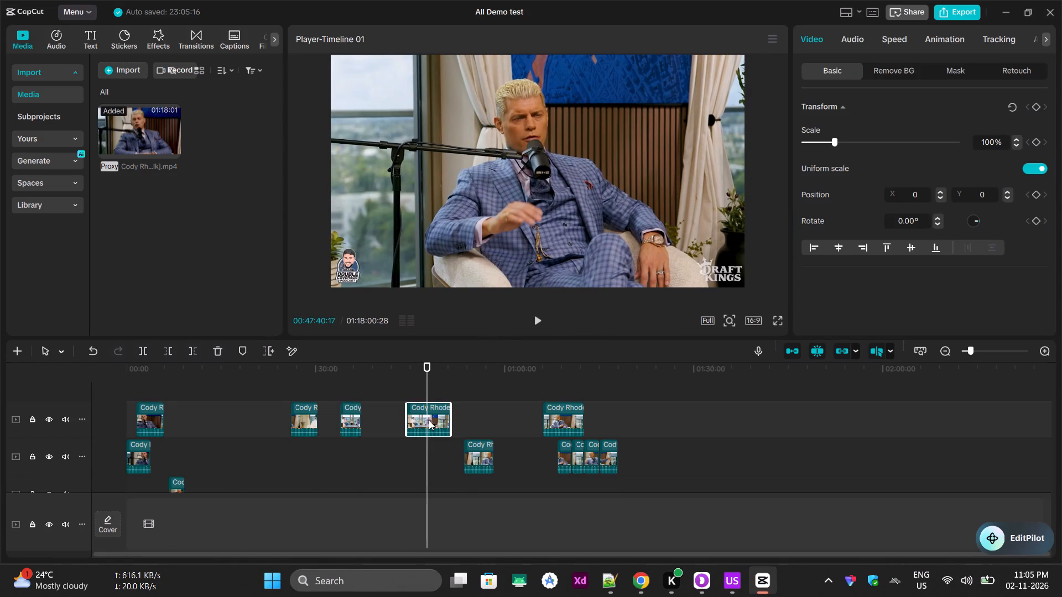
click(145, 347)
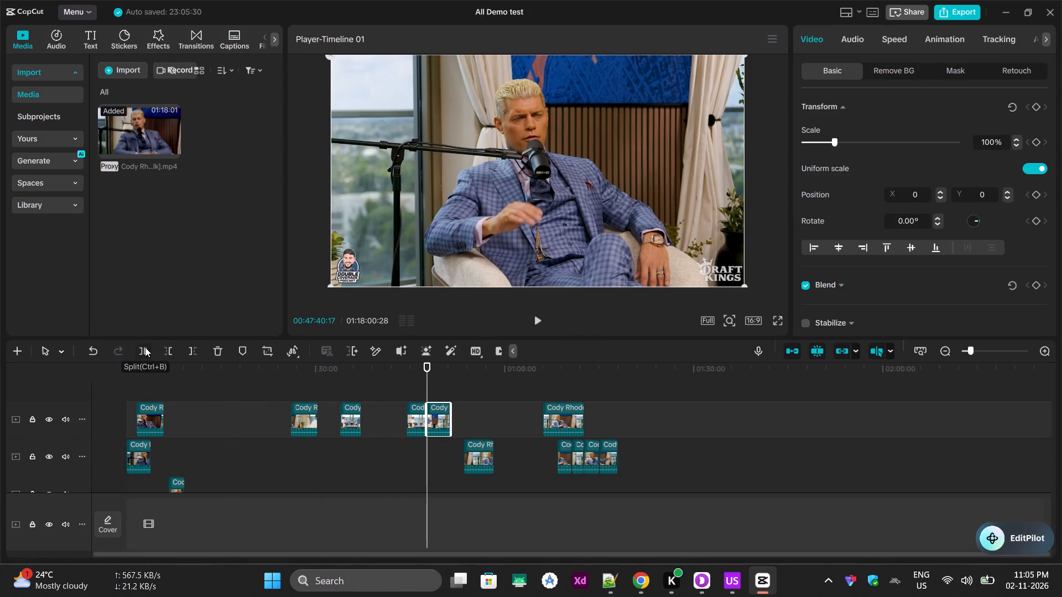
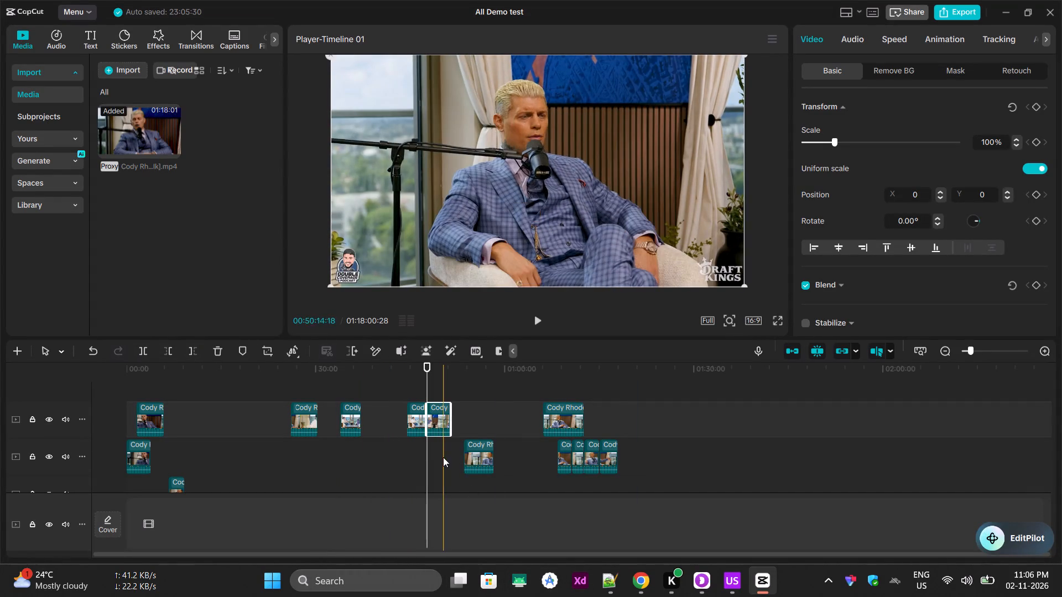
Delete the segment starting around 00:44 on the top track.
click(417, 425)
key(Delete)
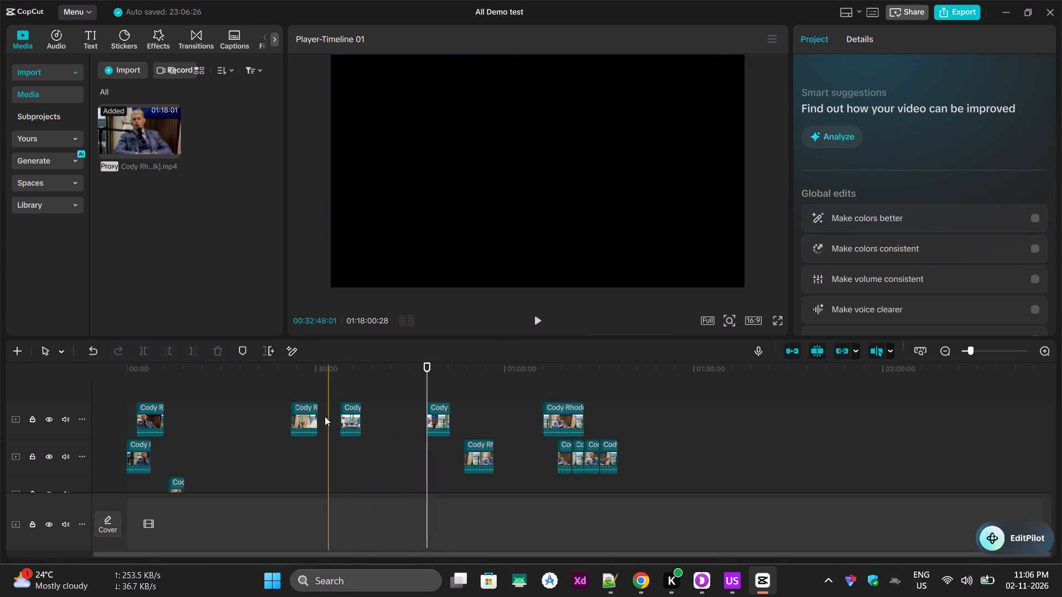
Split the first segment of the fourth track above the main track at about 00:02:40.
click(296, 411)
scroll(309, 476, down, 8)
click(146, 373)
click(149, 394)
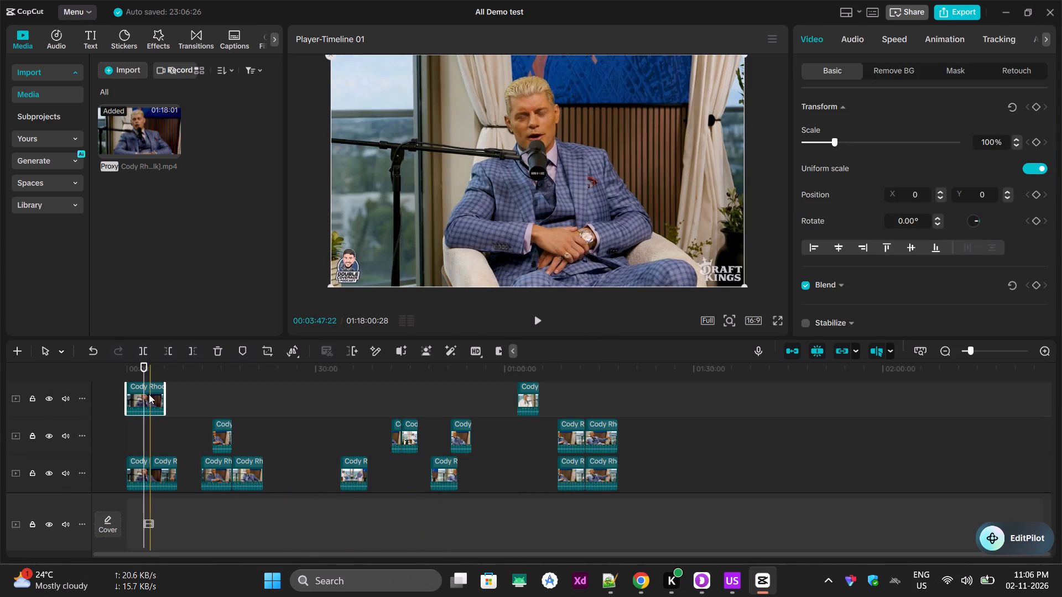
click(140, 357)
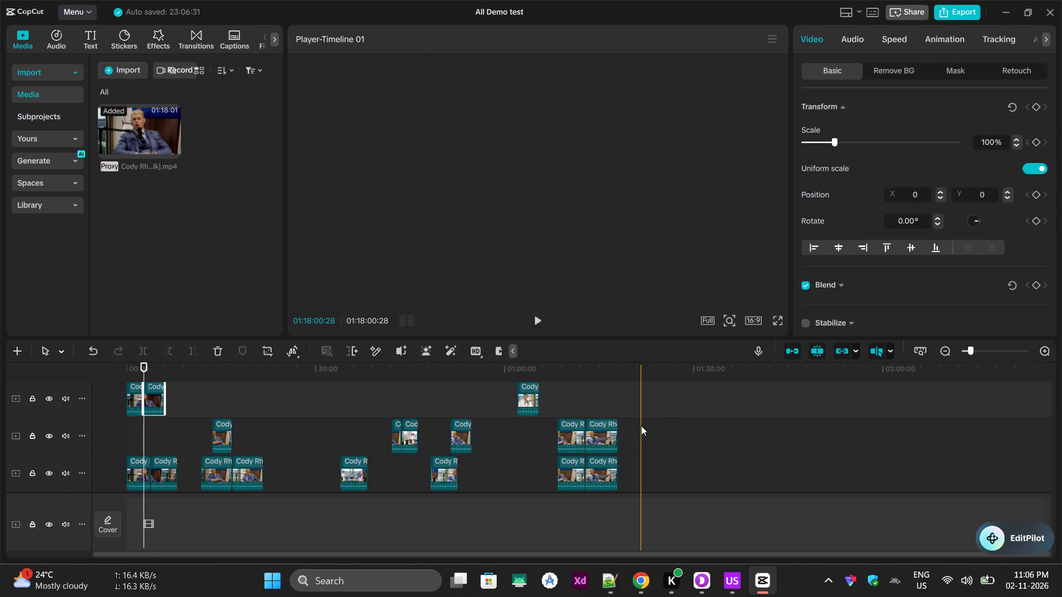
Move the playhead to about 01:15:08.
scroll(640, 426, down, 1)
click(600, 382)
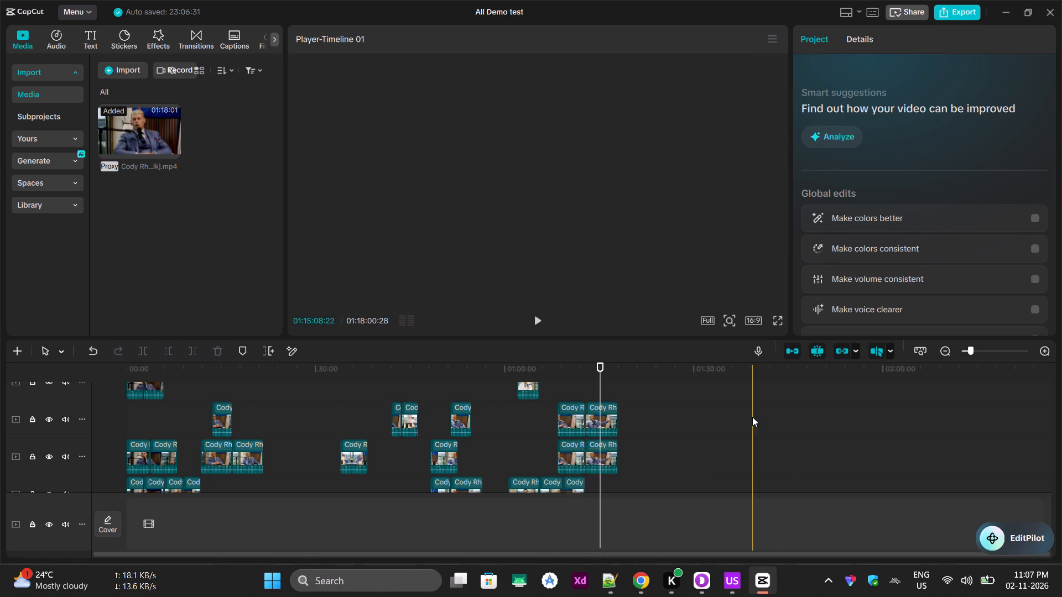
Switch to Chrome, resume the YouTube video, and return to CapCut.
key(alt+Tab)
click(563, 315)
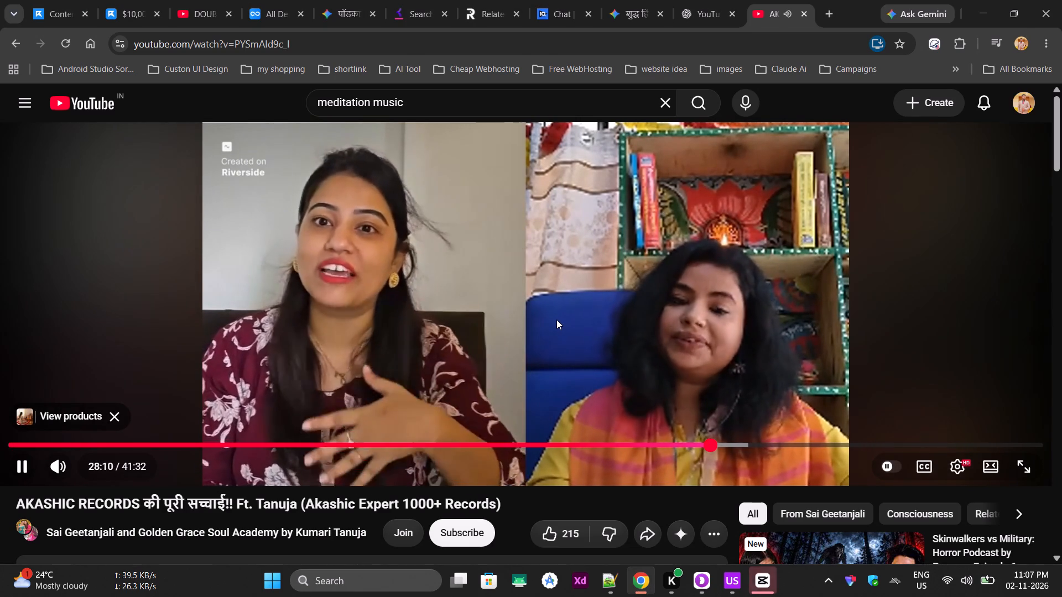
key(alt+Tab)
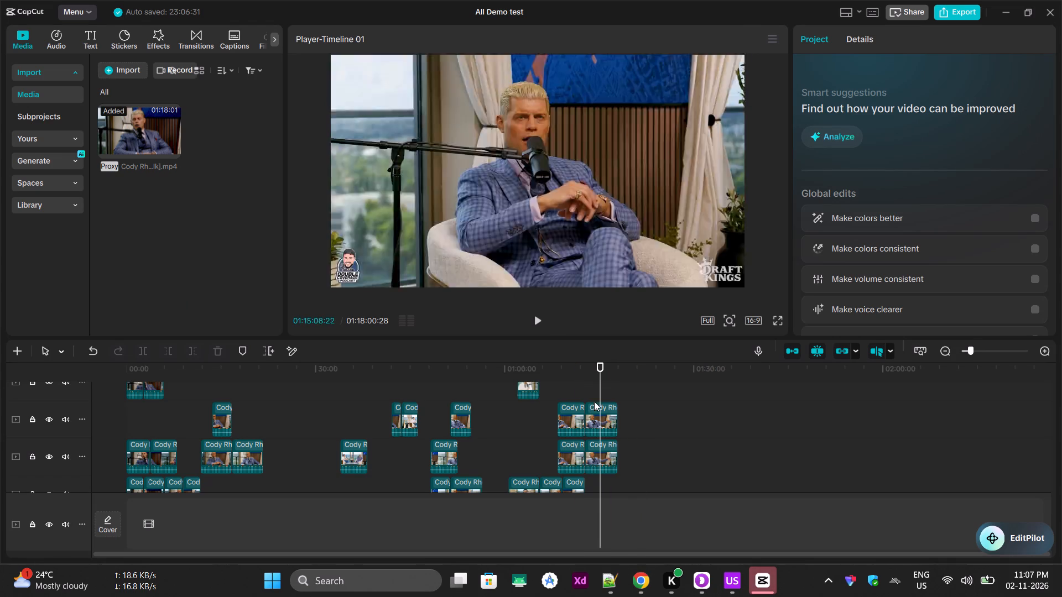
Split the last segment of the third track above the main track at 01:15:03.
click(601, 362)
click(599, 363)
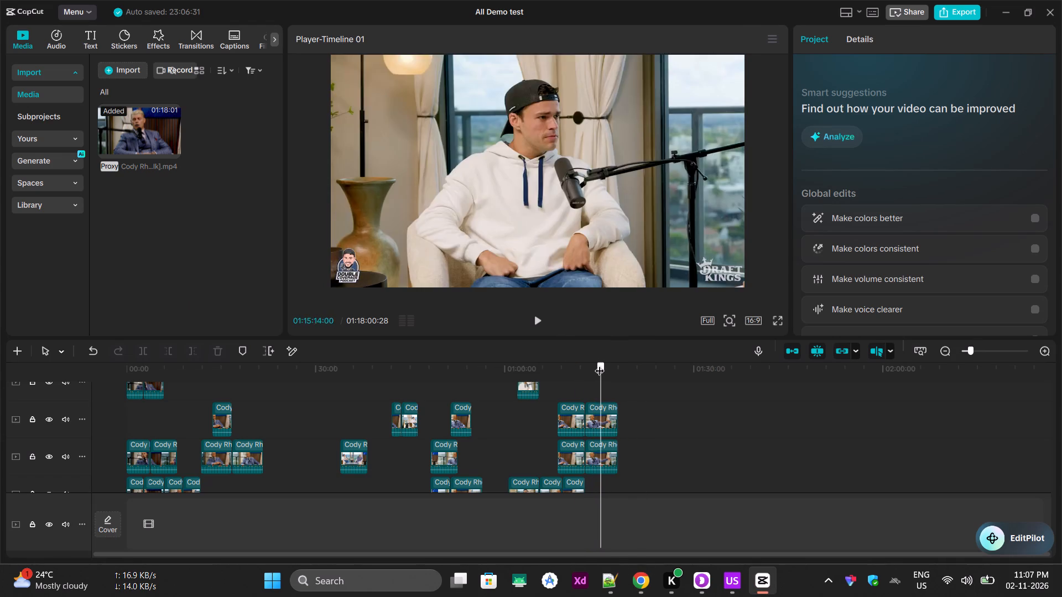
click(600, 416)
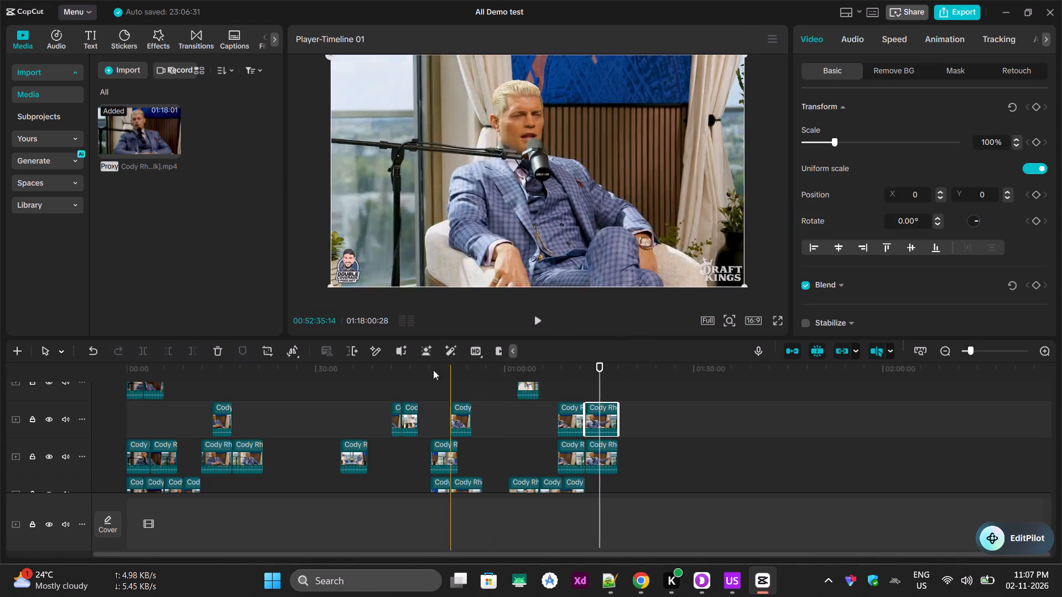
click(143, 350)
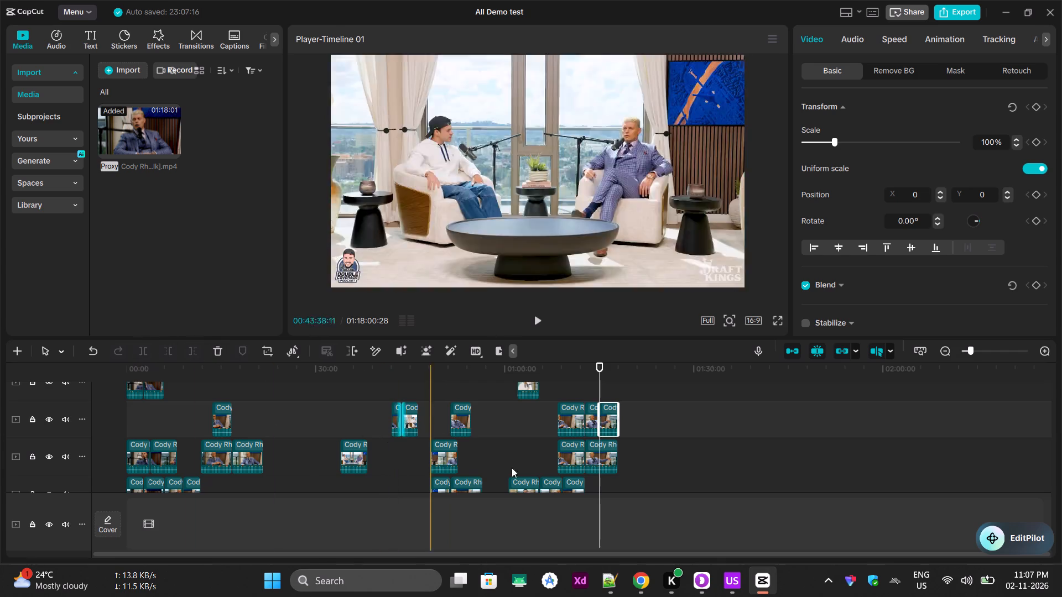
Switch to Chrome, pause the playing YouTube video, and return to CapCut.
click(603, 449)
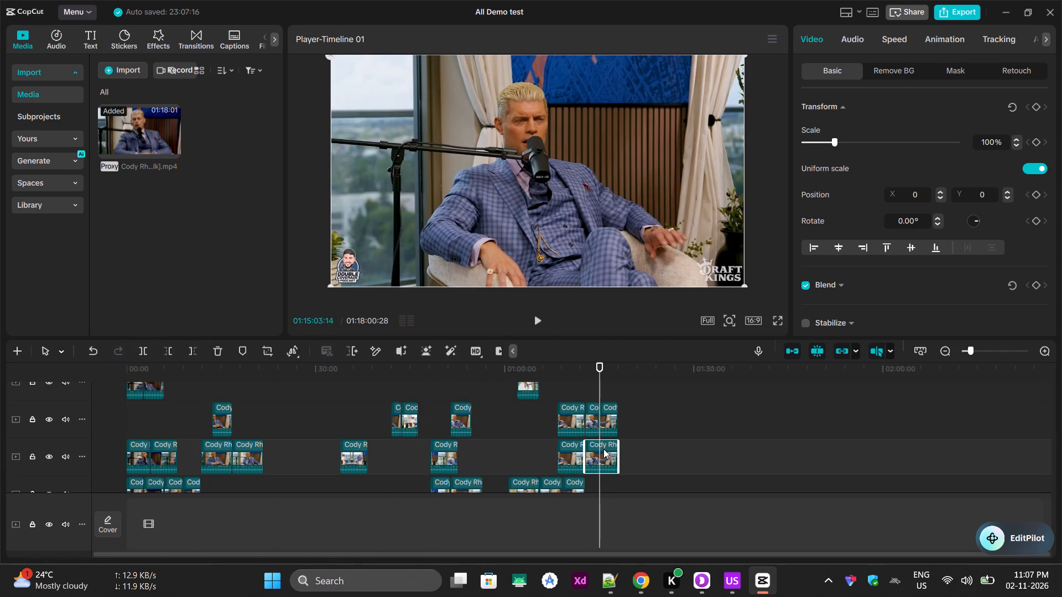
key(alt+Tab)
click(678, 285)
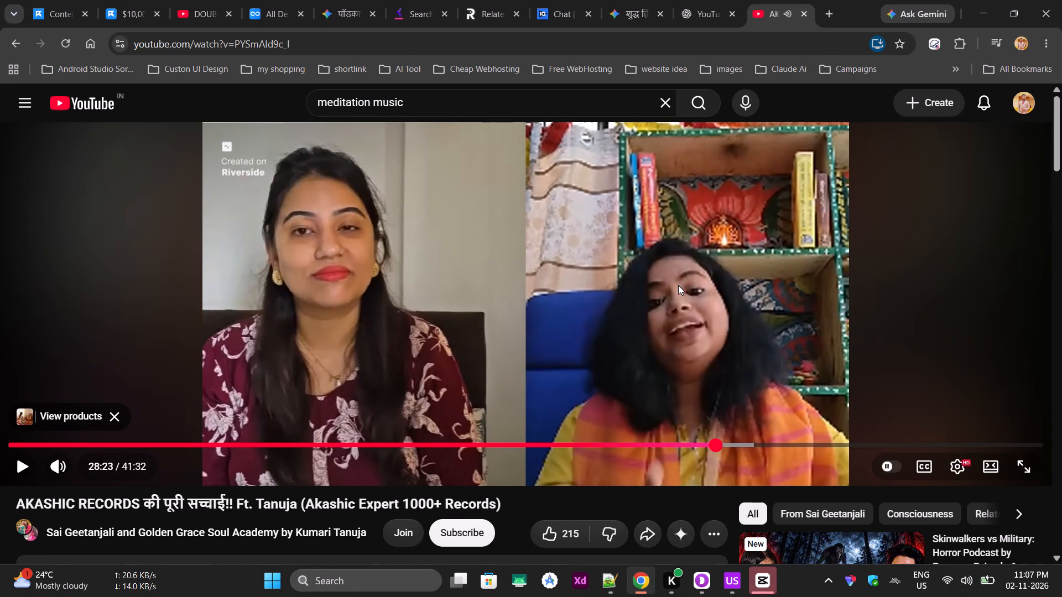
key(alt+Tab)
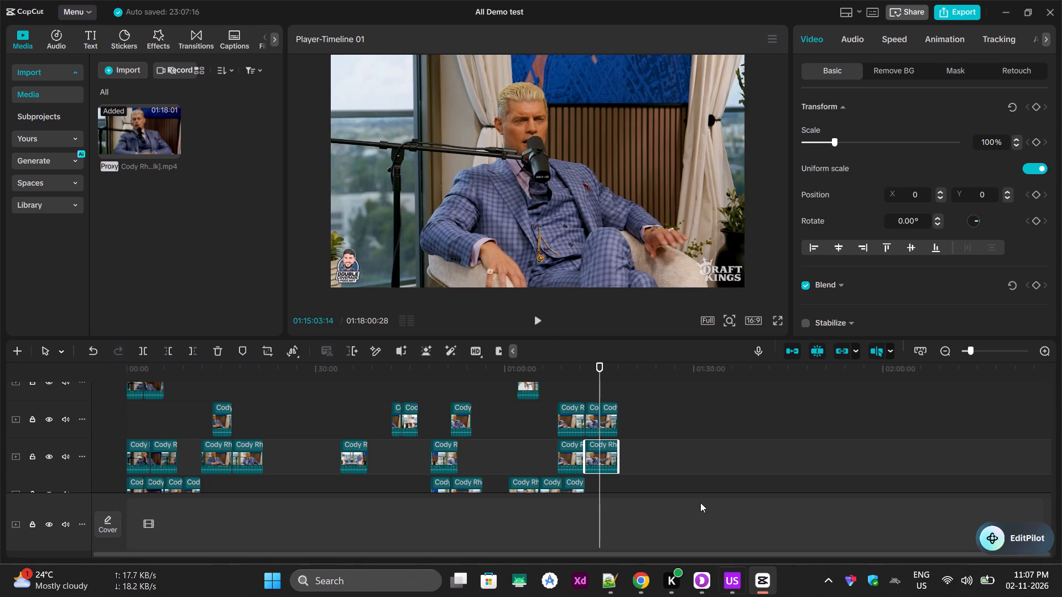
Delete the segment starting around 01:08 on the third track above the main track.
click(600, 415)
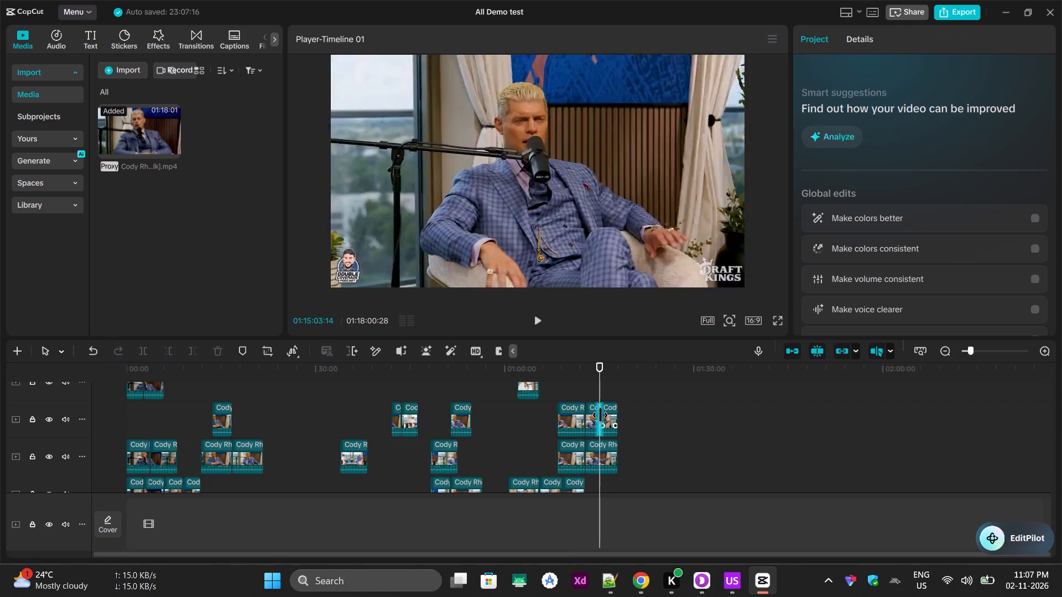
click(570, 426)
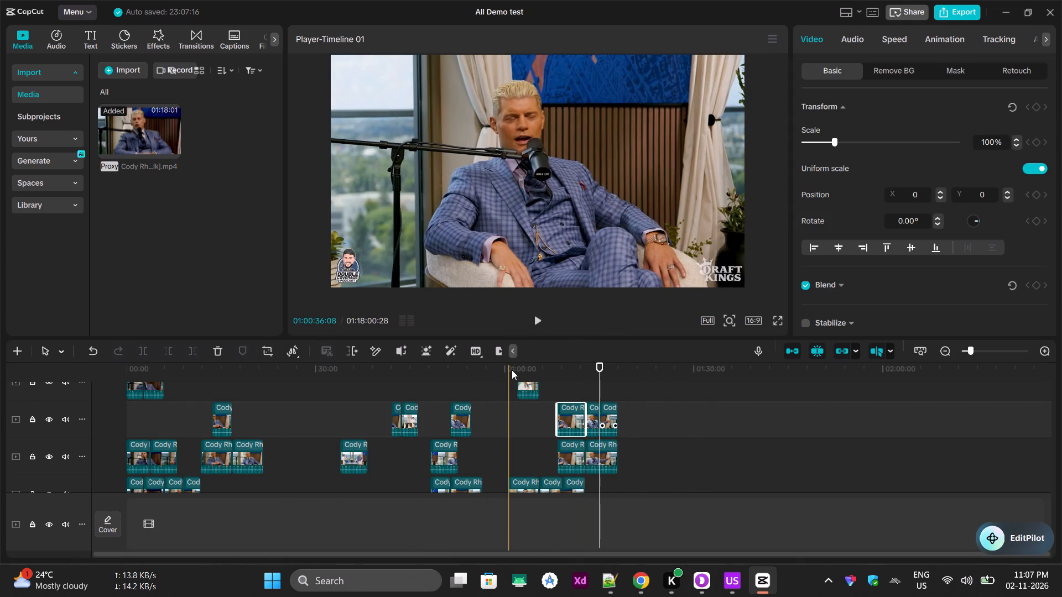
key(Delete)
Delete the segment starting around 00:06 on the track directly above the main track.
scroll(504, 407, down, 10)
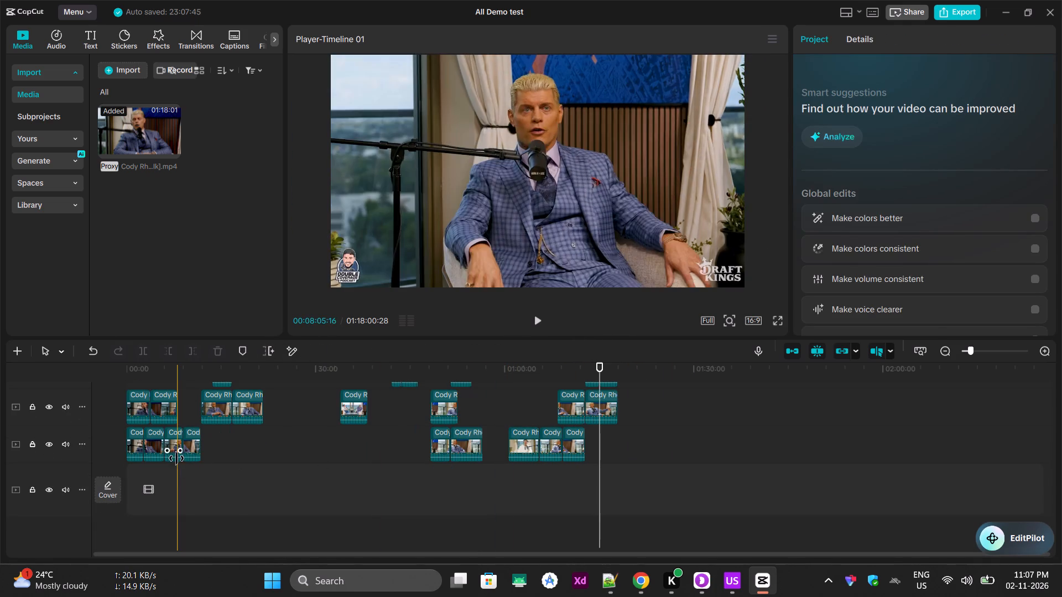
click(165, 442)
click(171, 445)
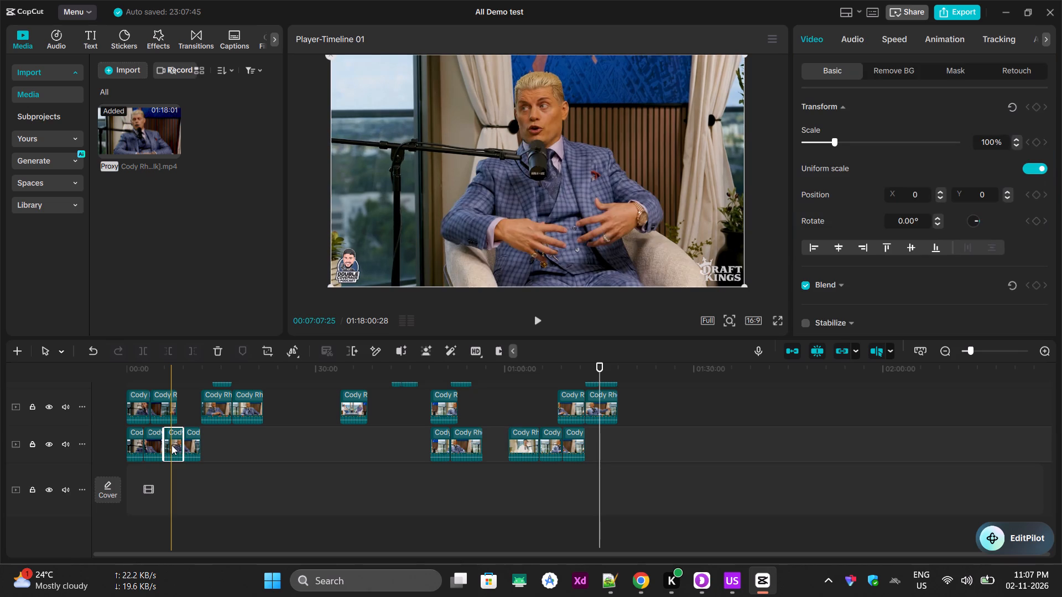
key(Delete)
Play the timeline from the beginning.
drag(165, 364, 71, 370)
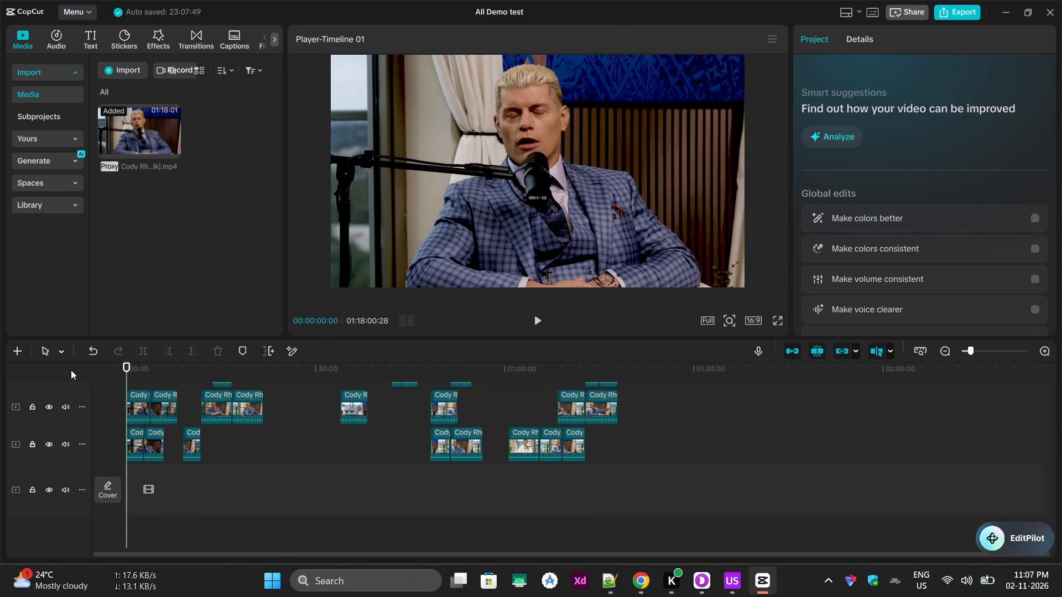
key(space)
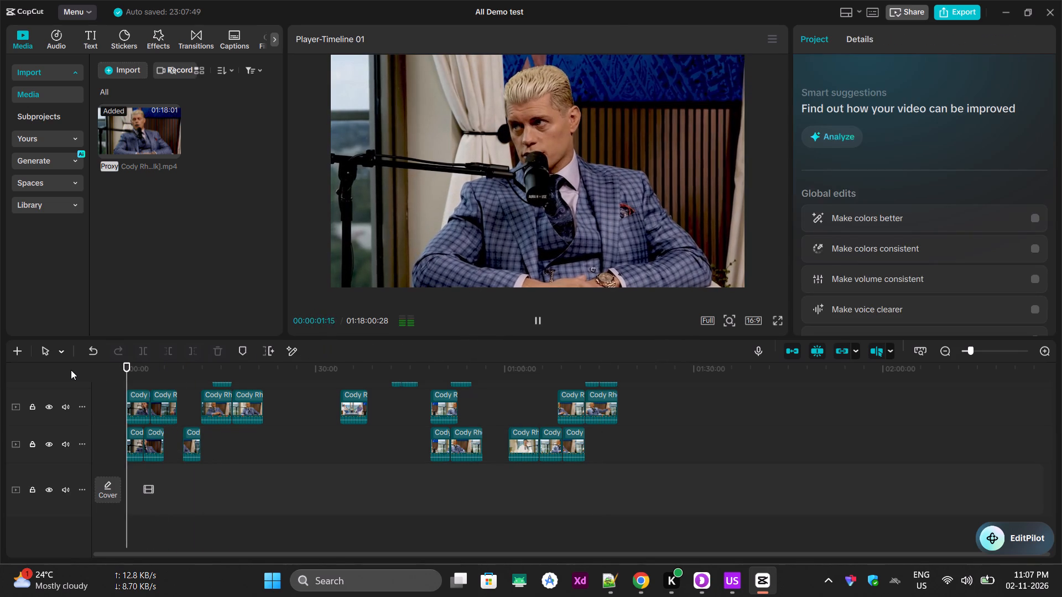
Move the first segment of the second track above the main track onto a new track just below it, starting around 00:06.
scroll(221, 448, up, 4)
scroll(221, 452, down, 2)
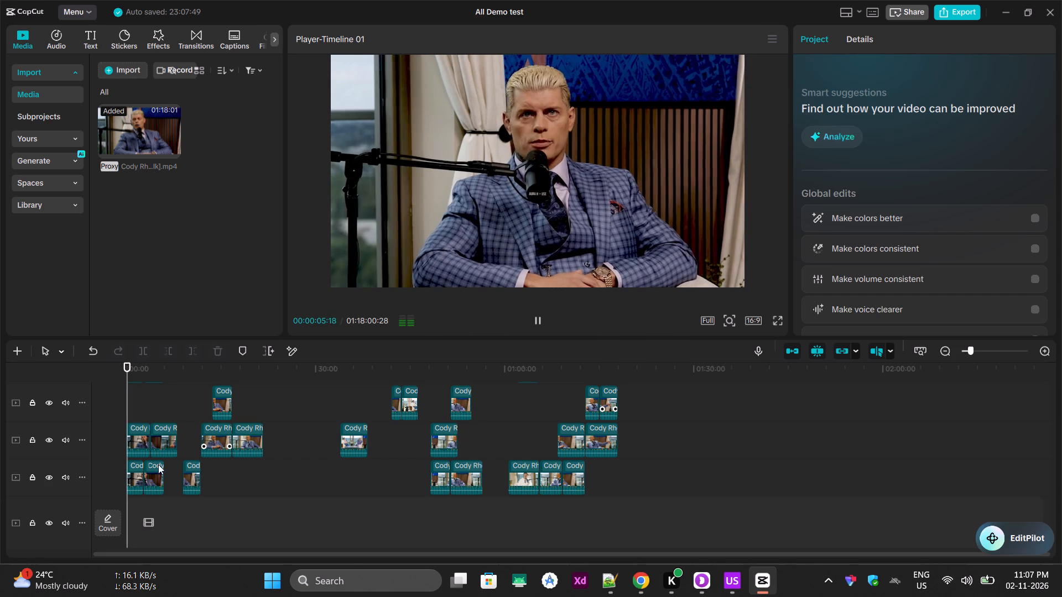
drag(137, 434, 171, 474)
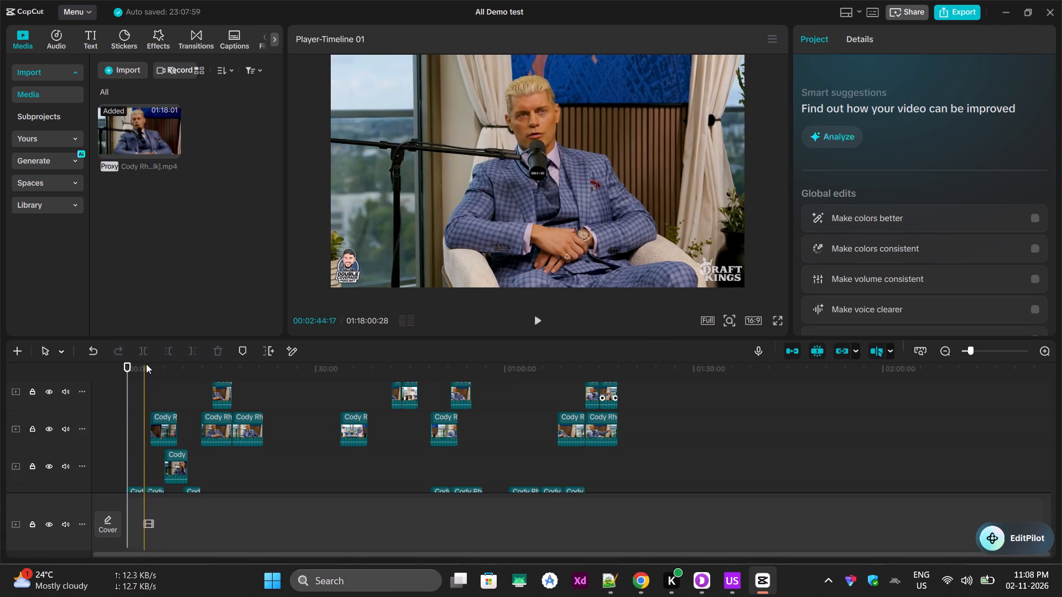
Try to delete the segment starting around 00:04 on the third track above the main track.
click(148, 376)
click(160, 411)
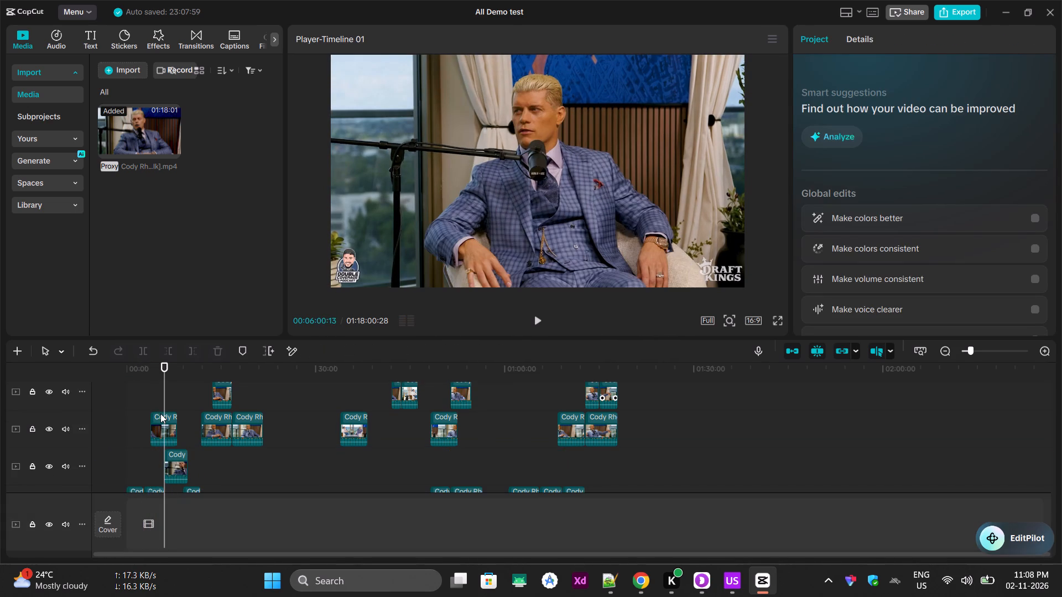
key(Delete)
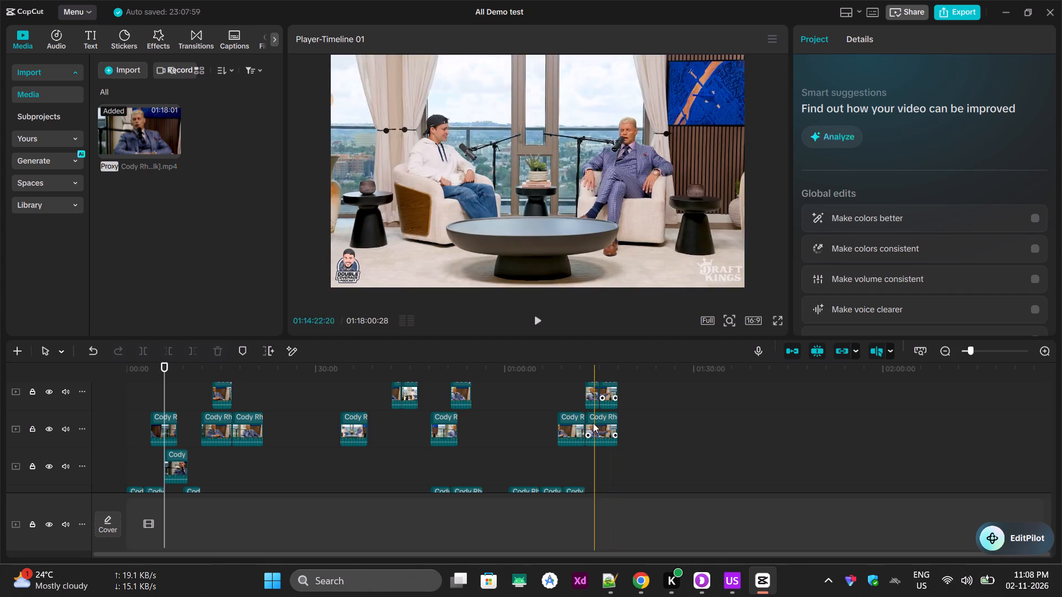
Delete the segment starting around 01:08 on the third track above the main track.
click(585, 420)
click(571, 426)
key(Delete)
key(Delete)
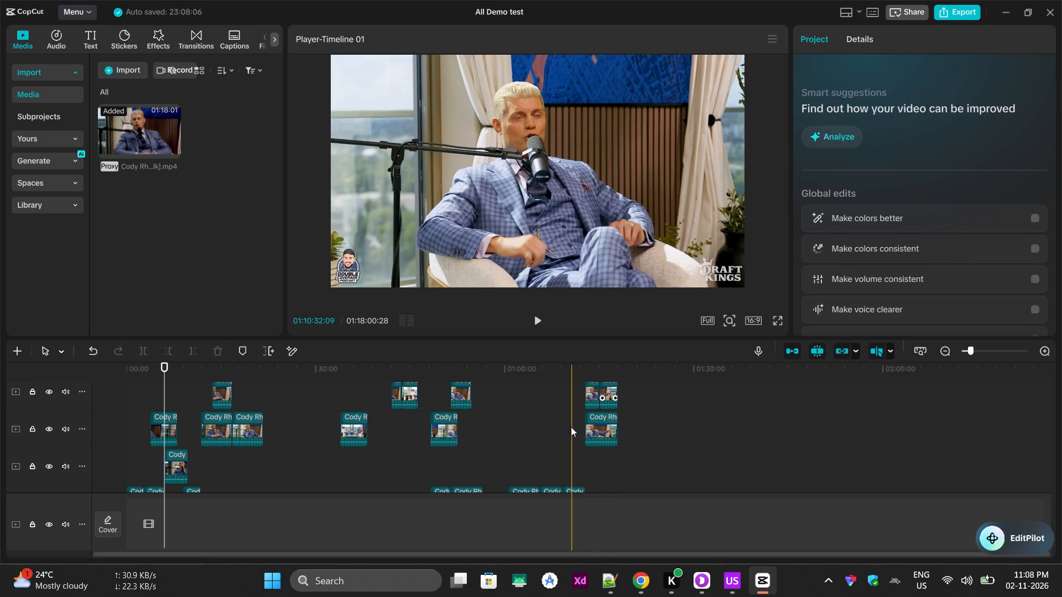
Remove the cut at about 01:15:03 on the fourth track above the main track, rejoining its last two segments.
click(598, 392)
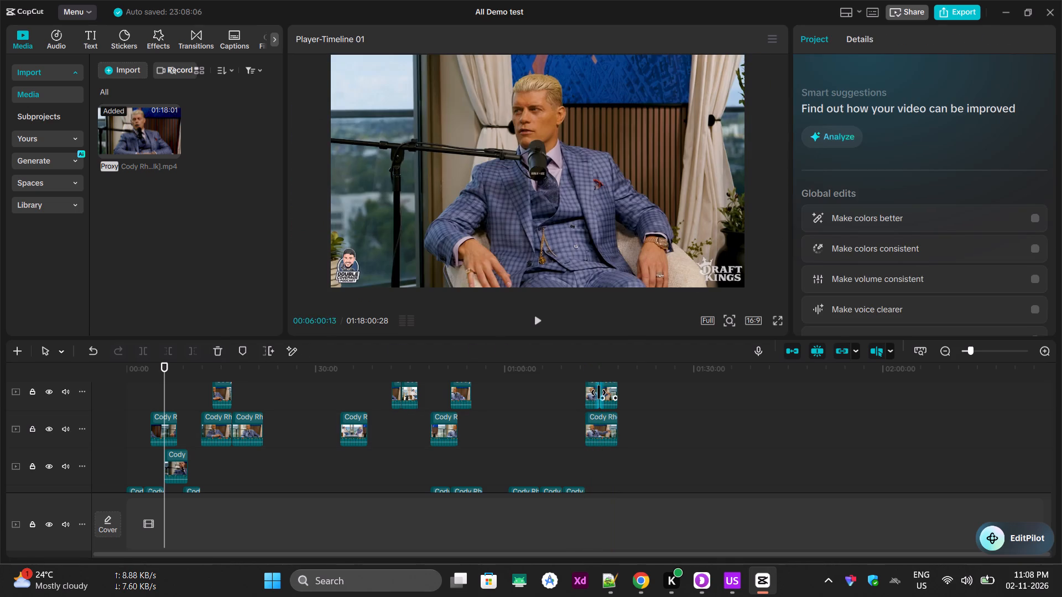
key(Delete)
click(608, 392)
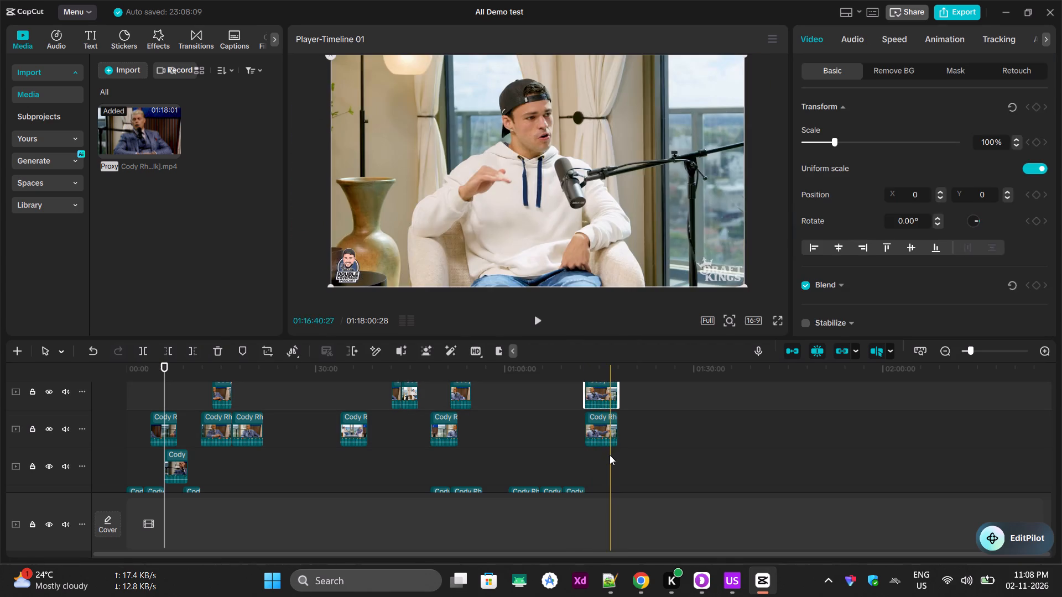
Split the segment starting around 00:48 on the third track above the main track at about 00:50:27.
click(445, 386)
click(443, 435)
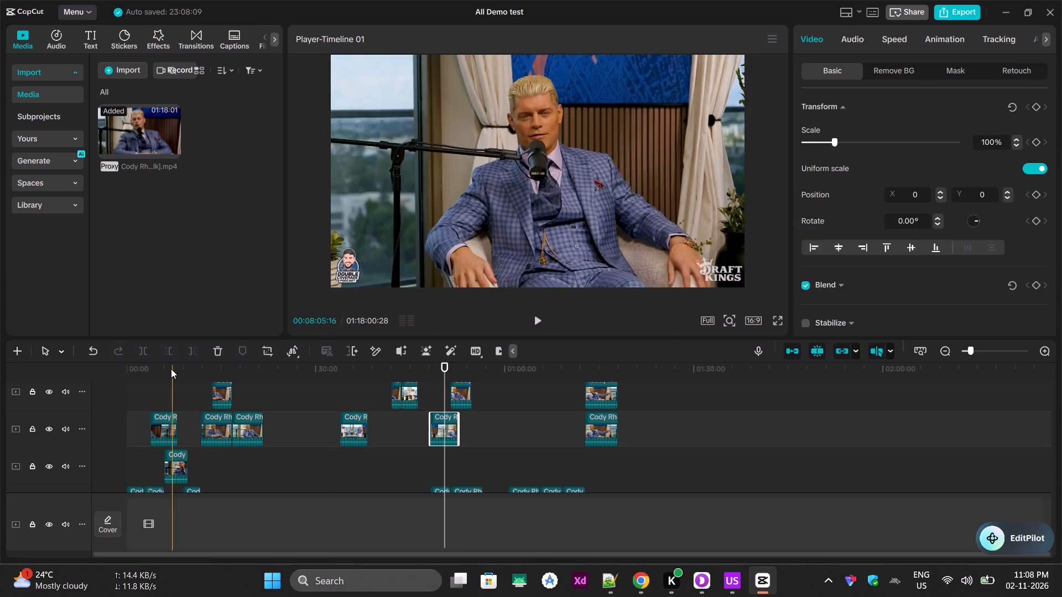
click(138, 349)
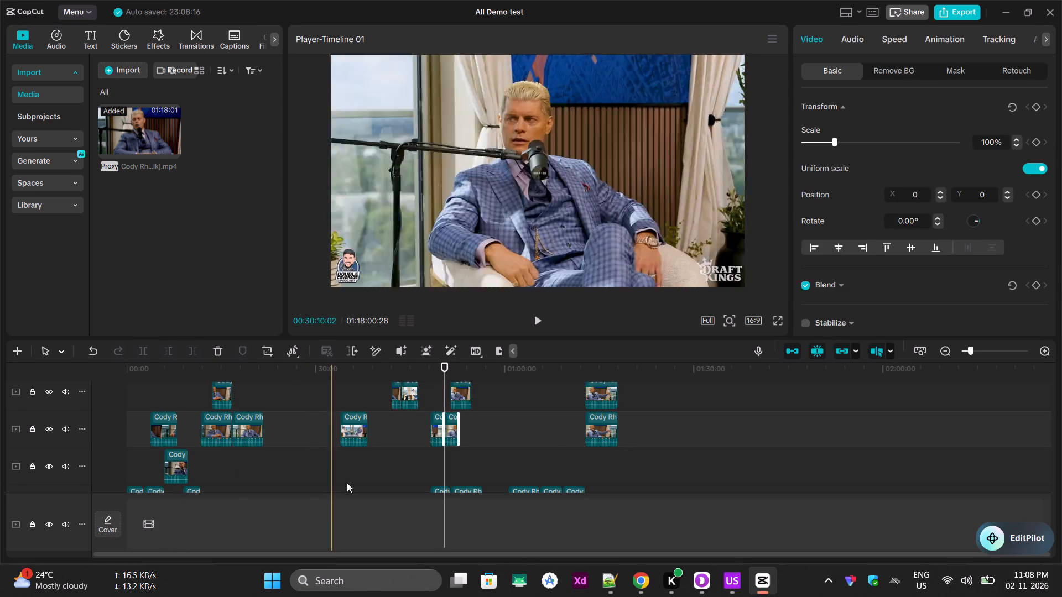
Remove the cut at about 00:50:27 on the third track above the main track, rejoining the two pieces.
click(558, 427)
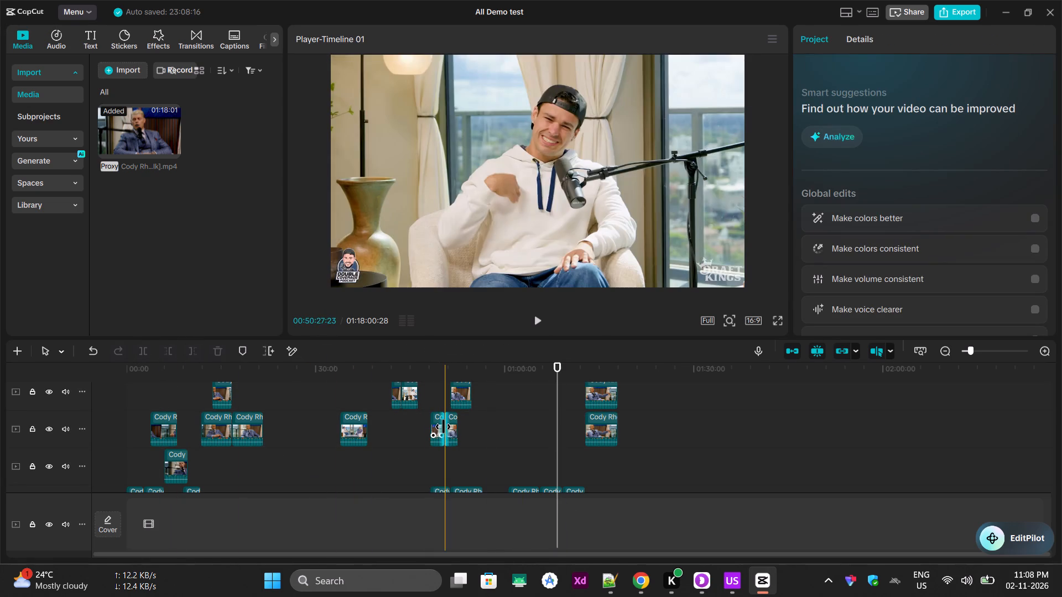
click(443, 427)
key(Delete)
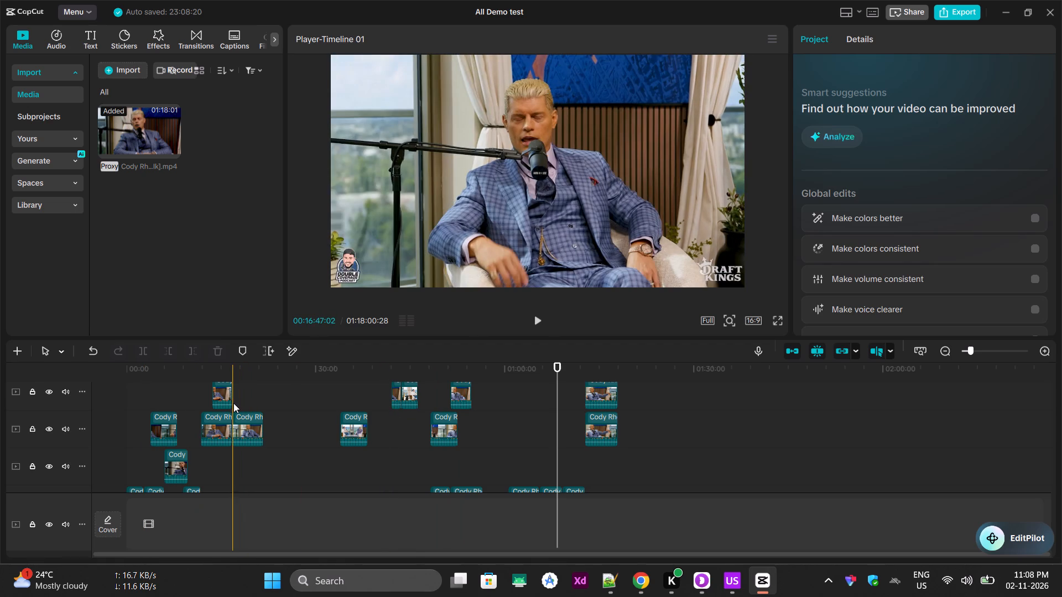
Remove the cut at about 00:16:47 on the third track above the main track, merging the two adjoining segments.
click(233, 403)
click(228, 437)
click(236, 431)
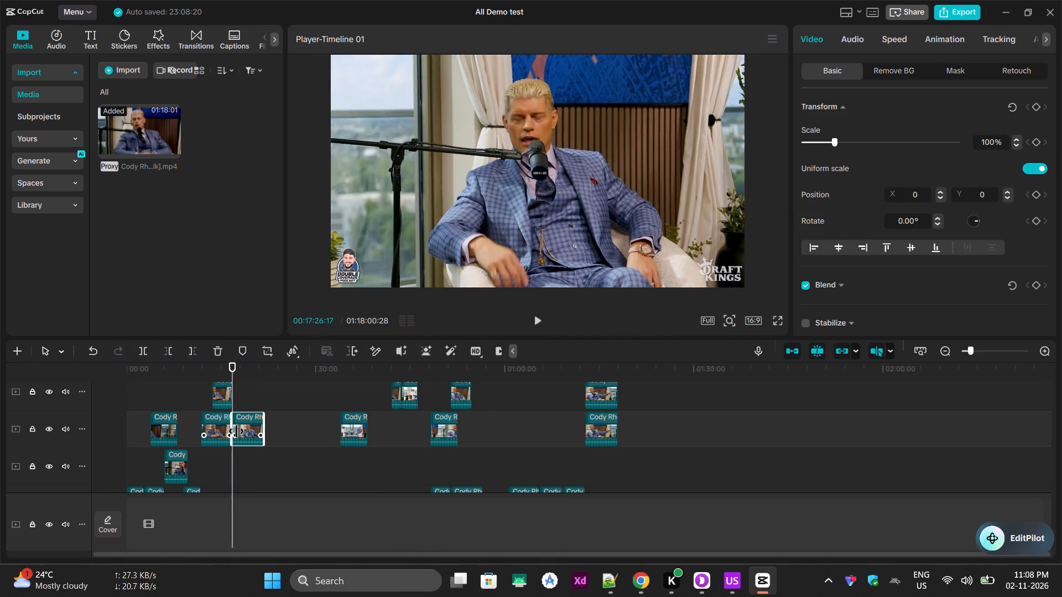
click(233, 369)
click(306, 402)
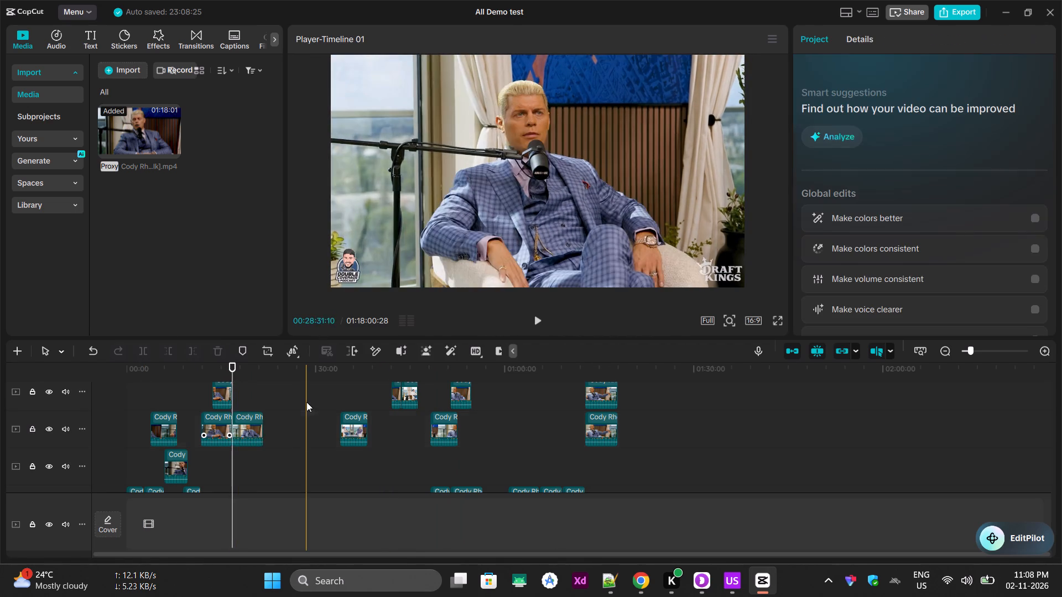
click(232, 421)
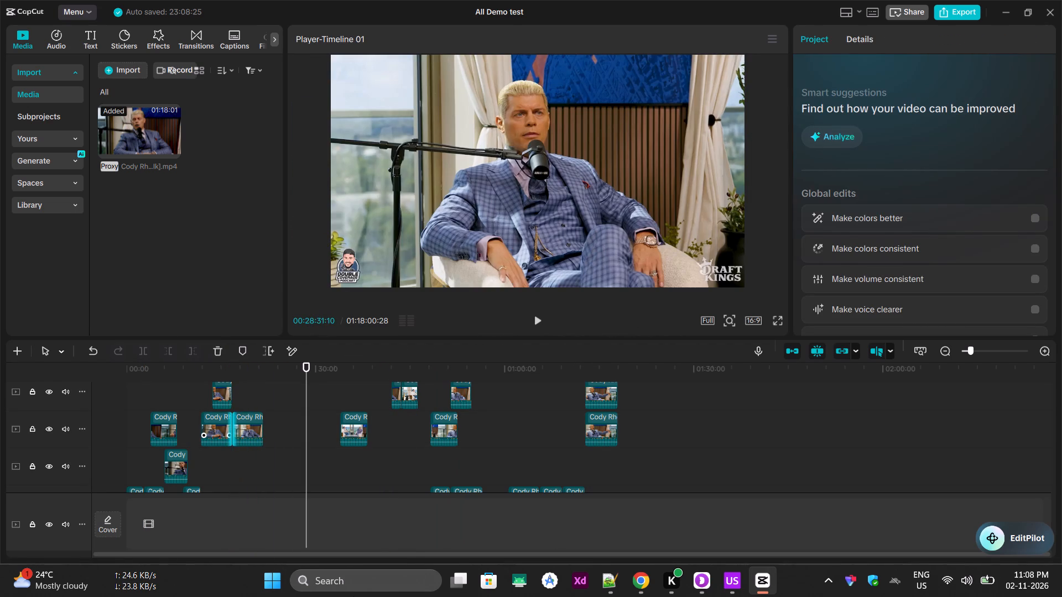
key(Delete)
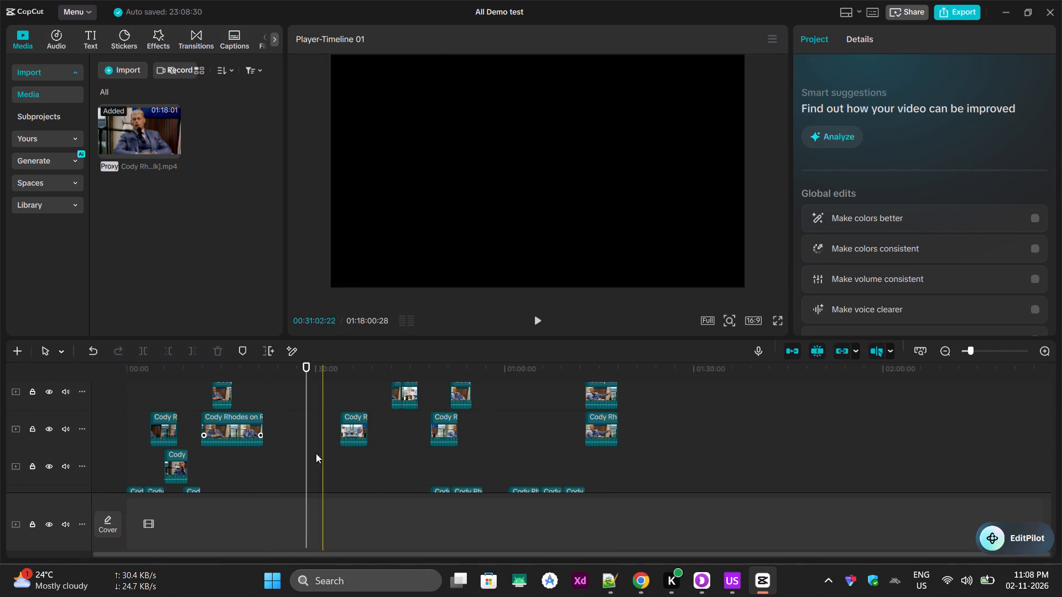
Split the segment starting around 00:12 on the third track above the main track at about 00:16:47.
click(233, 397)
click(236, 433)
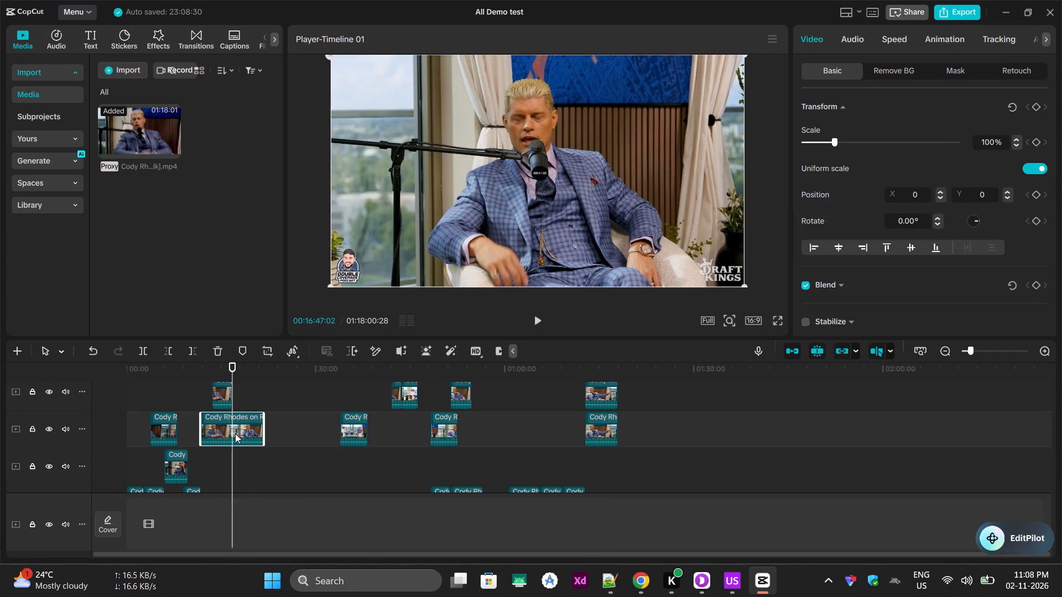
click(146, 352)
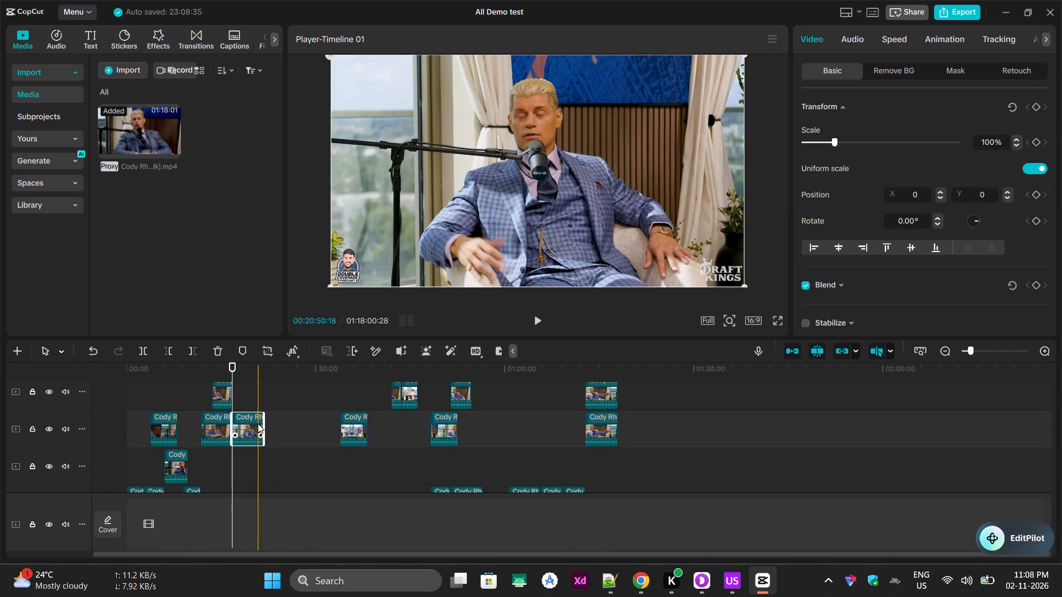
Delete the segment starting around 00:48 on the third track above the main track.
click(442, 430)
key(Delete)
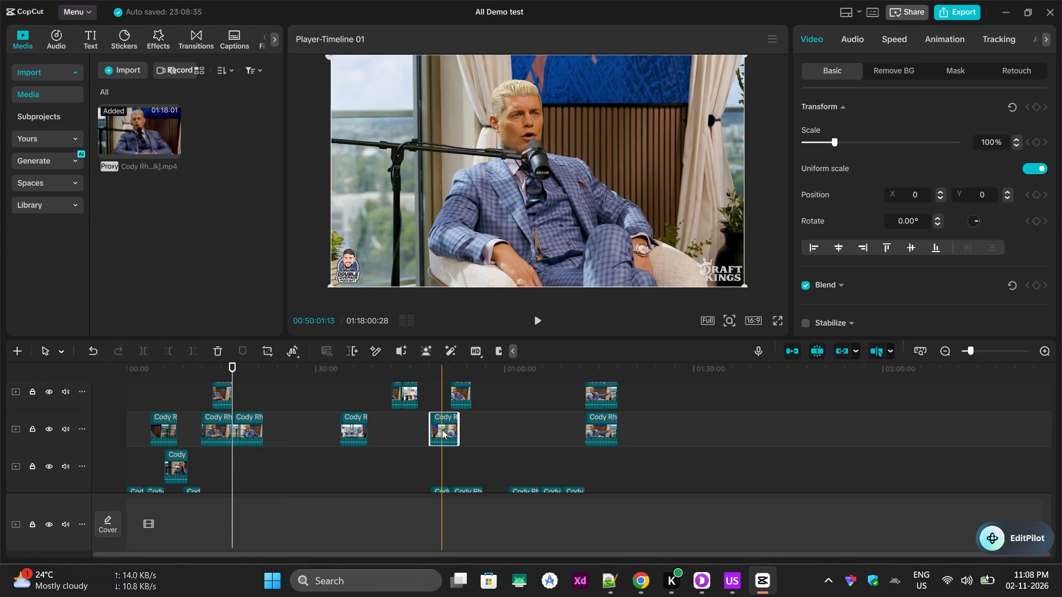
Delete the segments starting around 01:05 and 00:51 on the first track above the main track.
scroll(620, 418, down, 5)
click(542, 452)
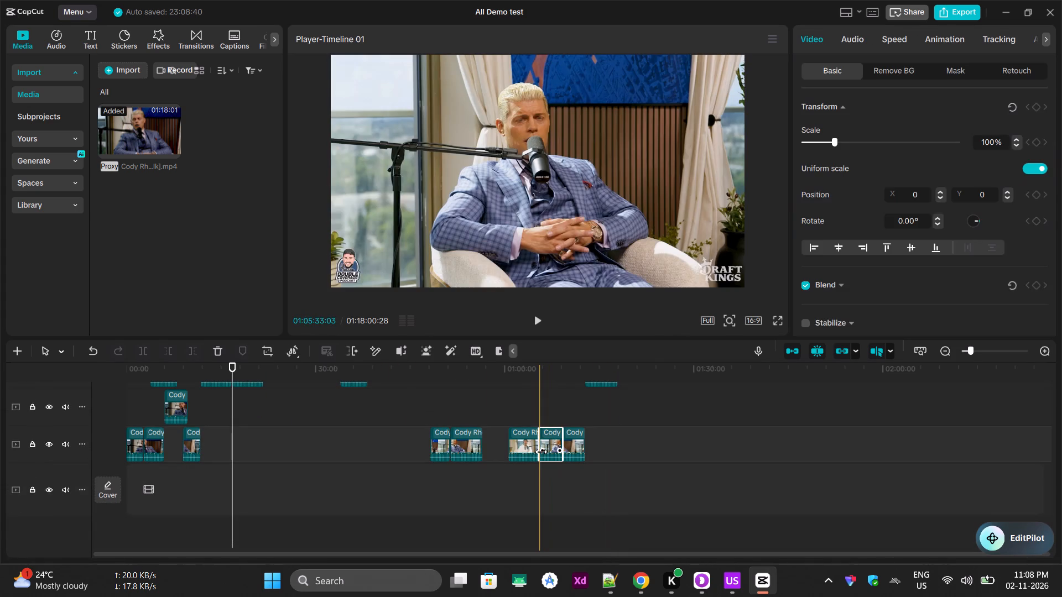
key(Delete)
click(470, 444)
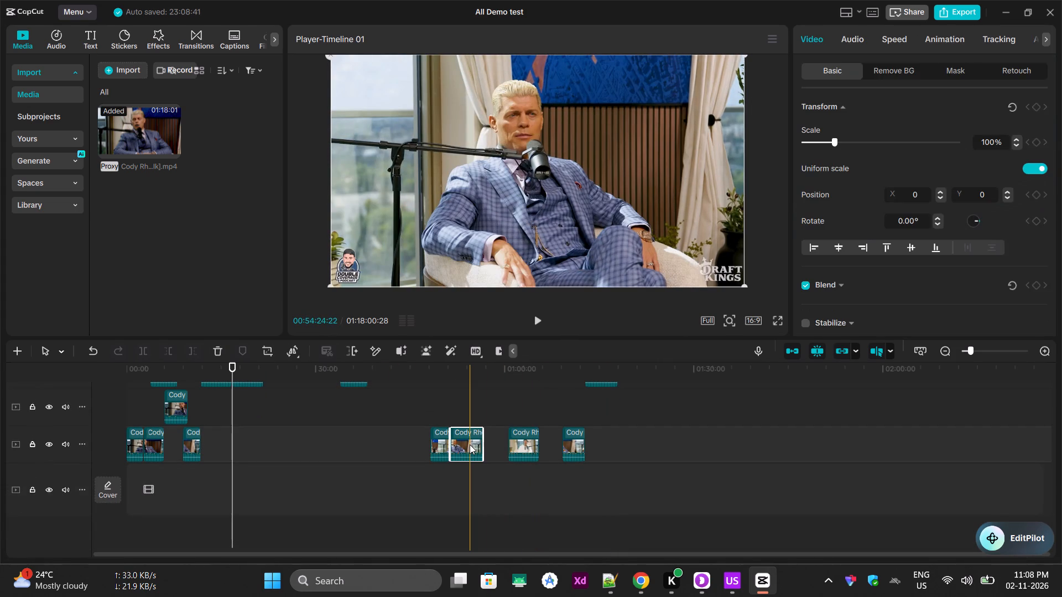
key(Delete)
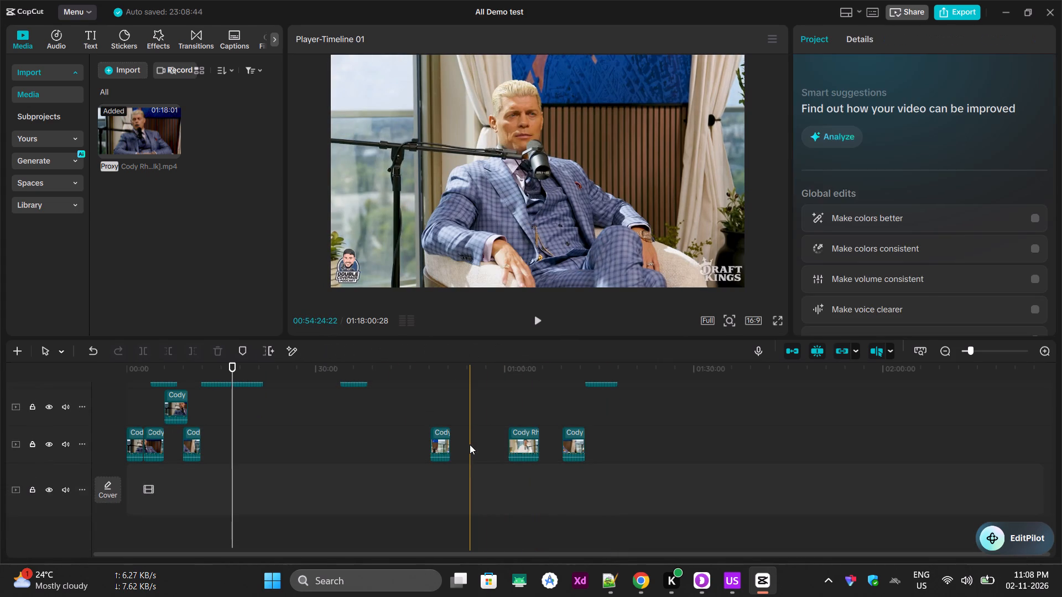
Delete the two adjoining segments between about 00:42 and 00:46 on the fourth track above the main track.
scroll(470, 444, up, 6)
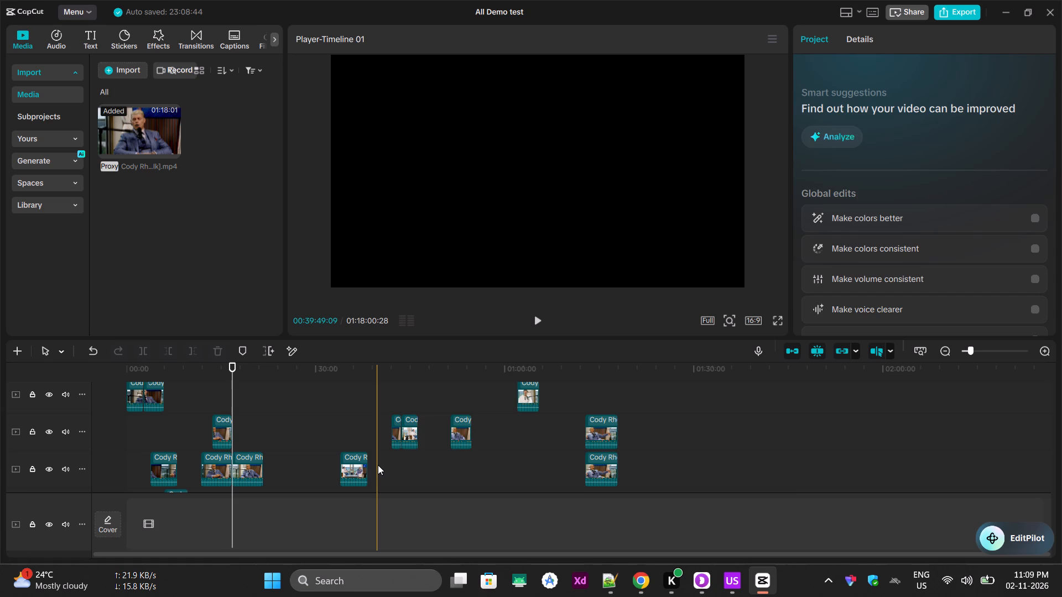
click(411, 427)
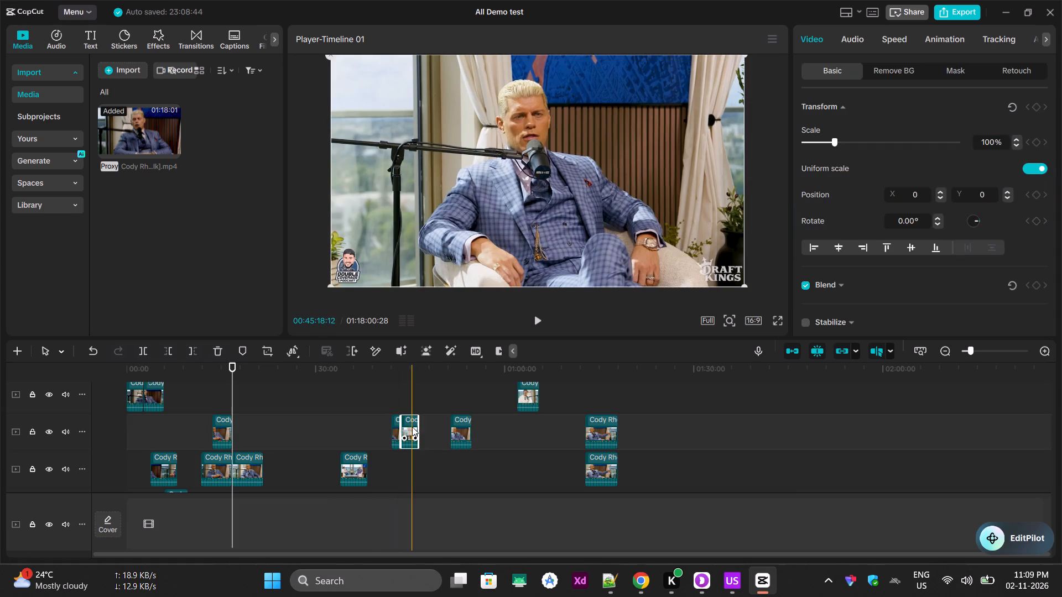
key(Delete)
click(399, 429)
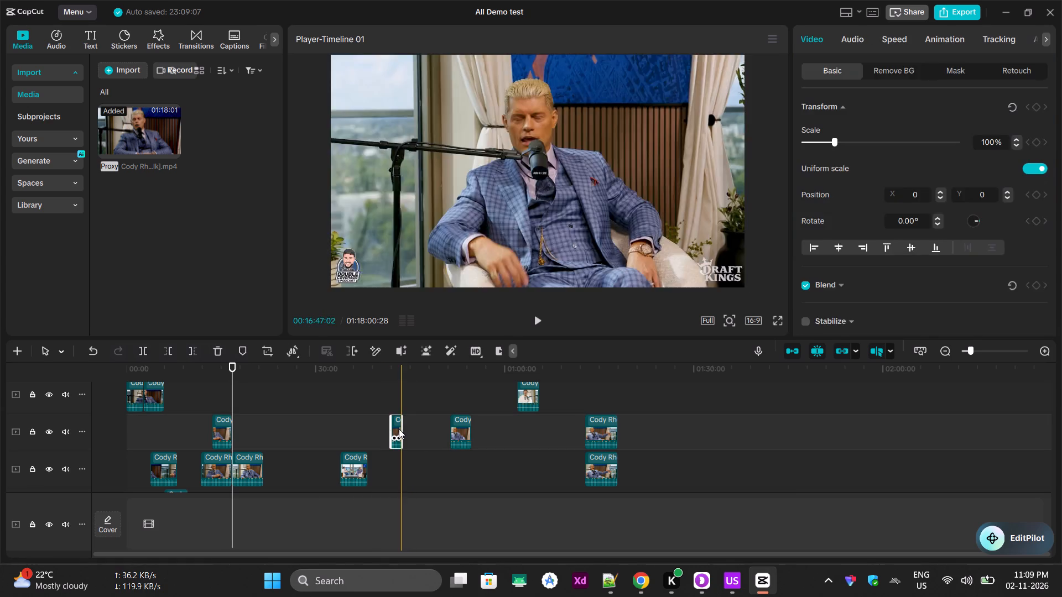
key(Delete)
Split the segment starting around 00:34 on the third track above the main track at about 00:36:00.
click(351, 460)
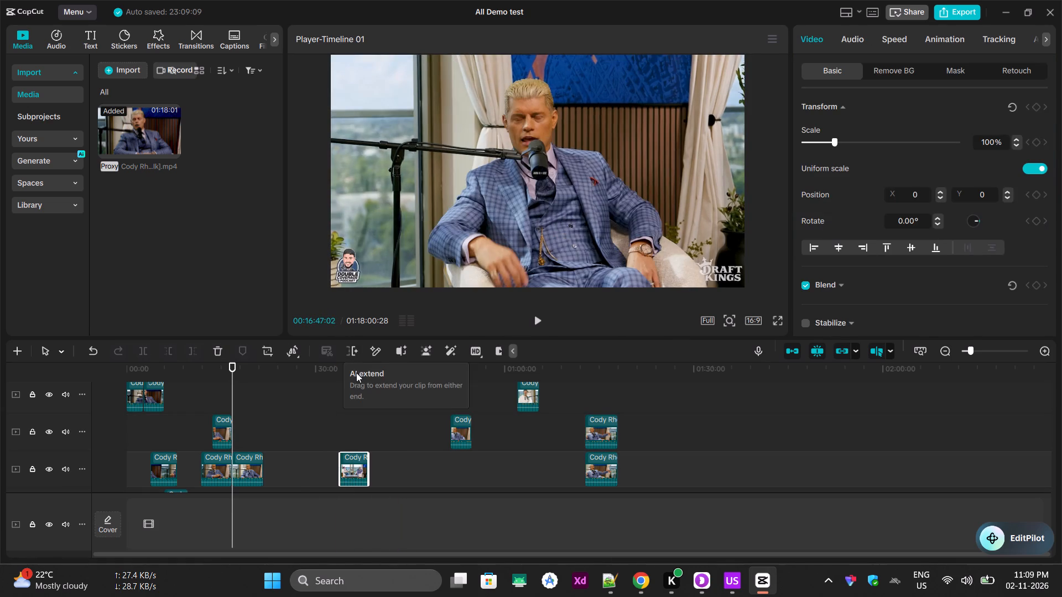
click(353, 365)
click(361, 460)
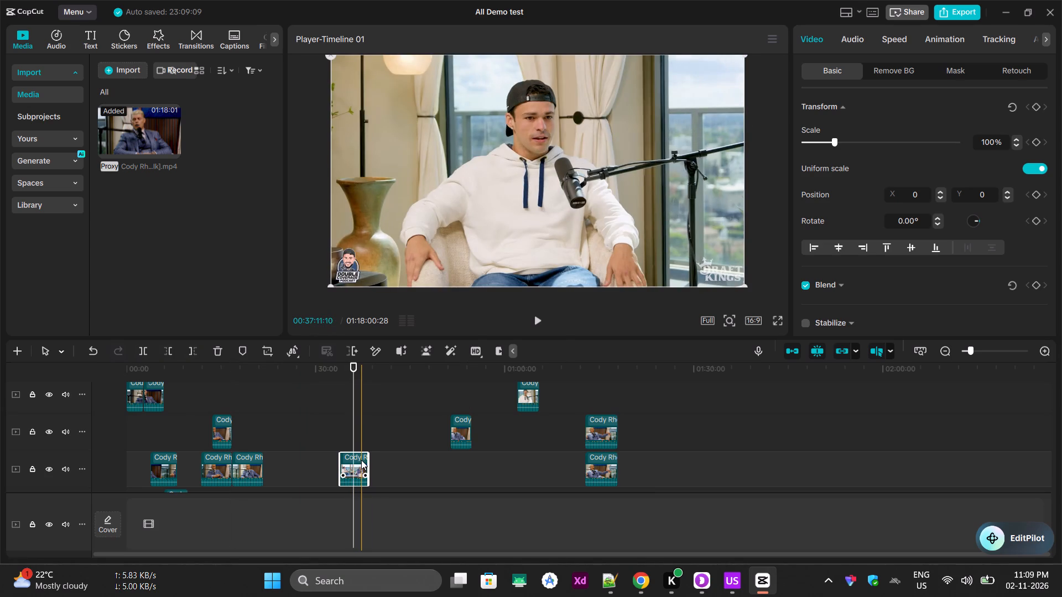
click(142, 354)
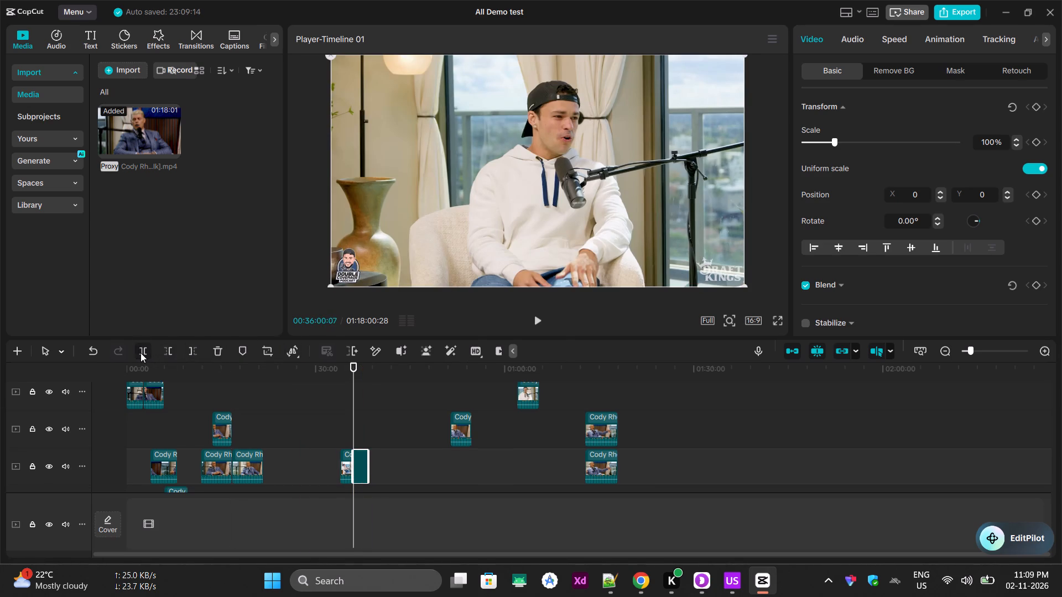
Split the segment starting around 00:17 on the third track above the main track at about 00:19:25.
click(249, 387)
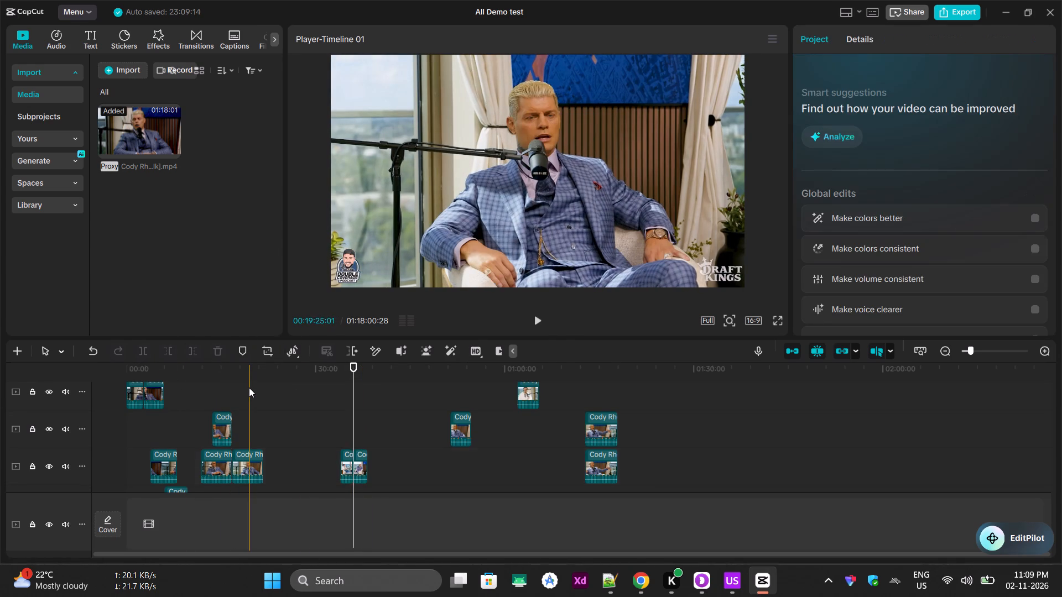
click(252, 470)
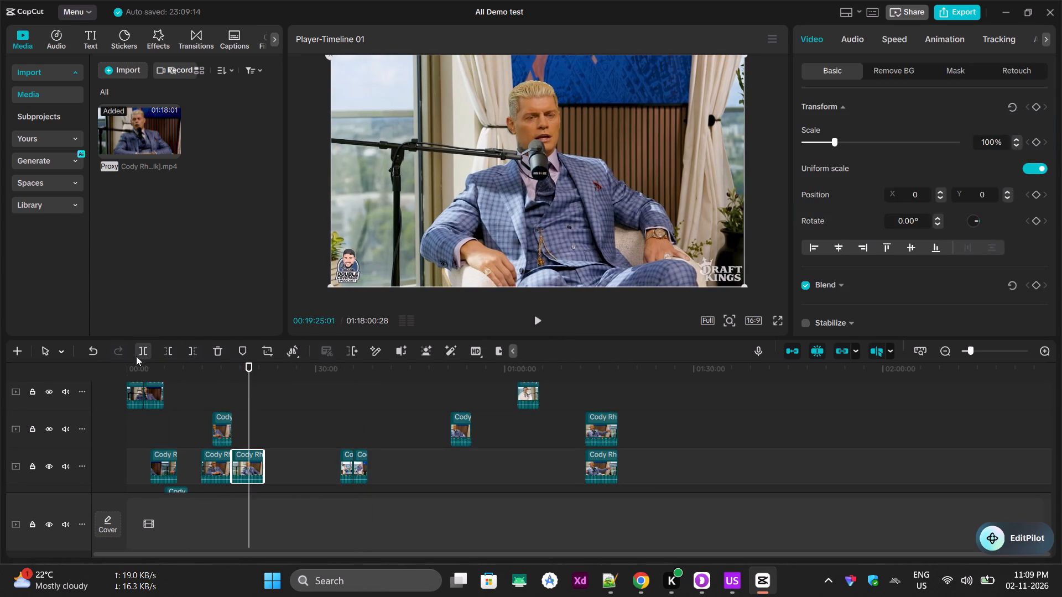
click(139, 352)
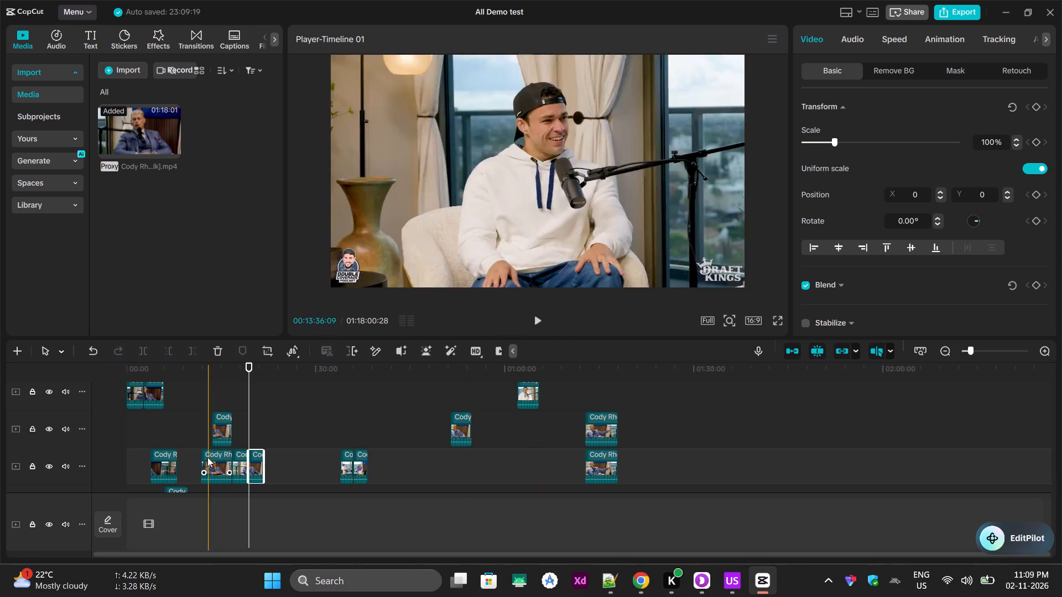
Split the segment starting around 00:12 on the third track above the main track at about 00:14.
click(216, 369)
drag(221, 371, 222, 371)
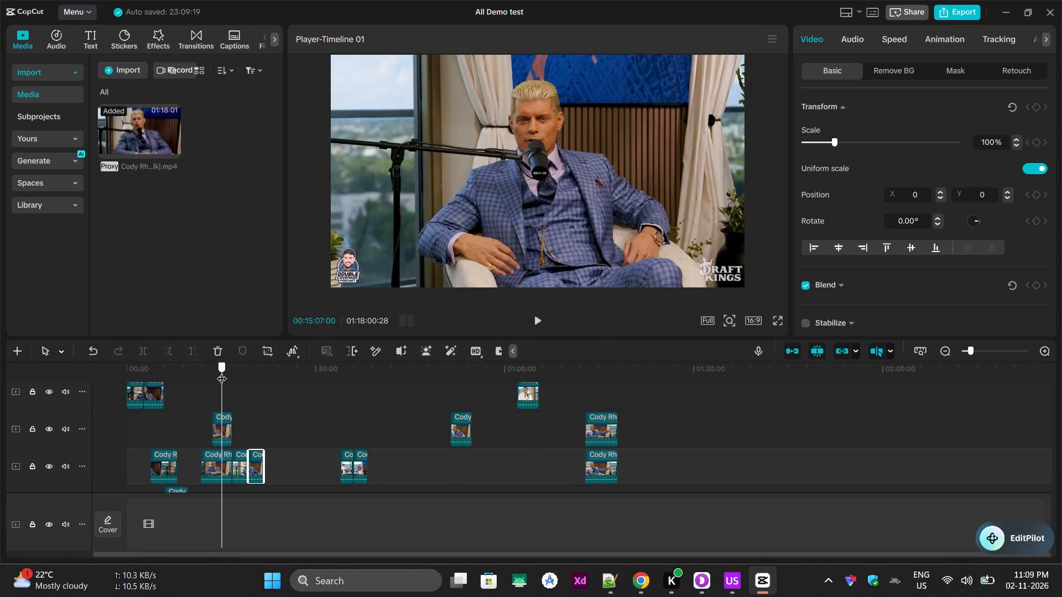
drag(222, 371, 217, 366)
click(223, 465)
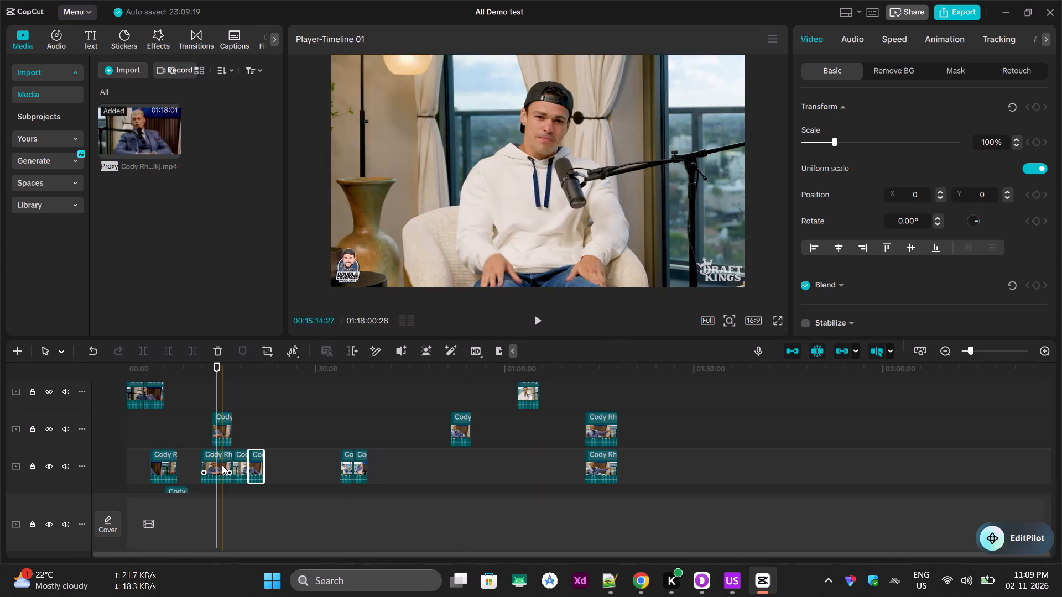
click(135, 352)
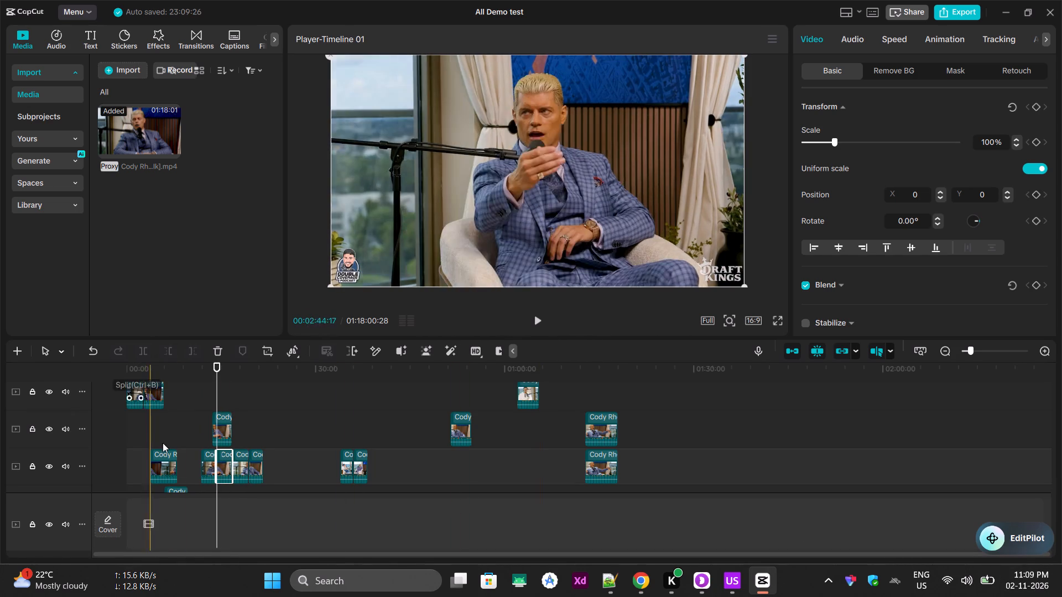
Split the segment starting around 01:06 on the topmost track at about 01:09 and delete its later part.
scroll(551, 463, up, 13)
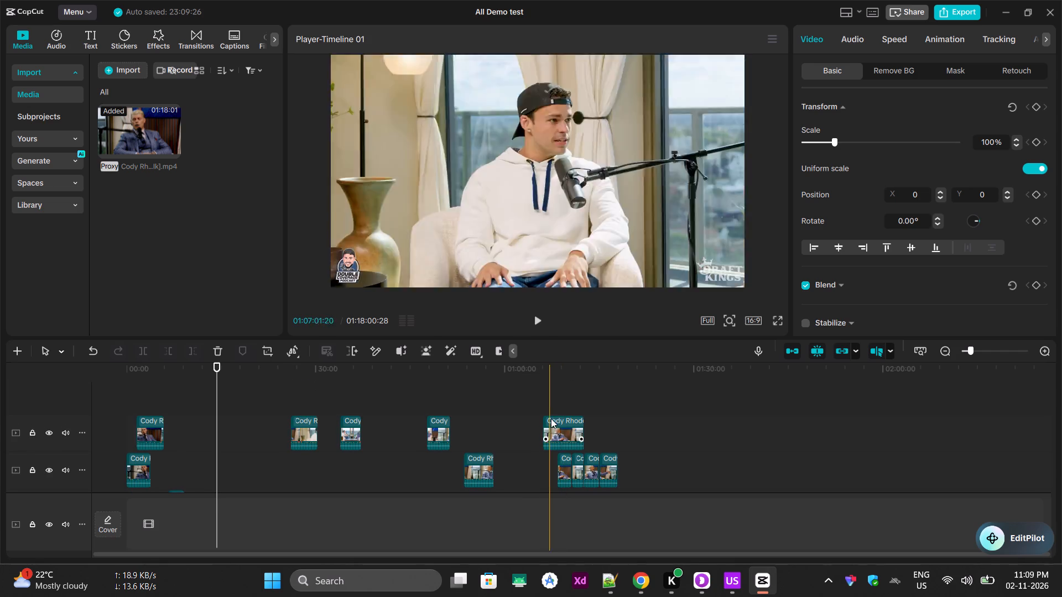
click(561, 375)
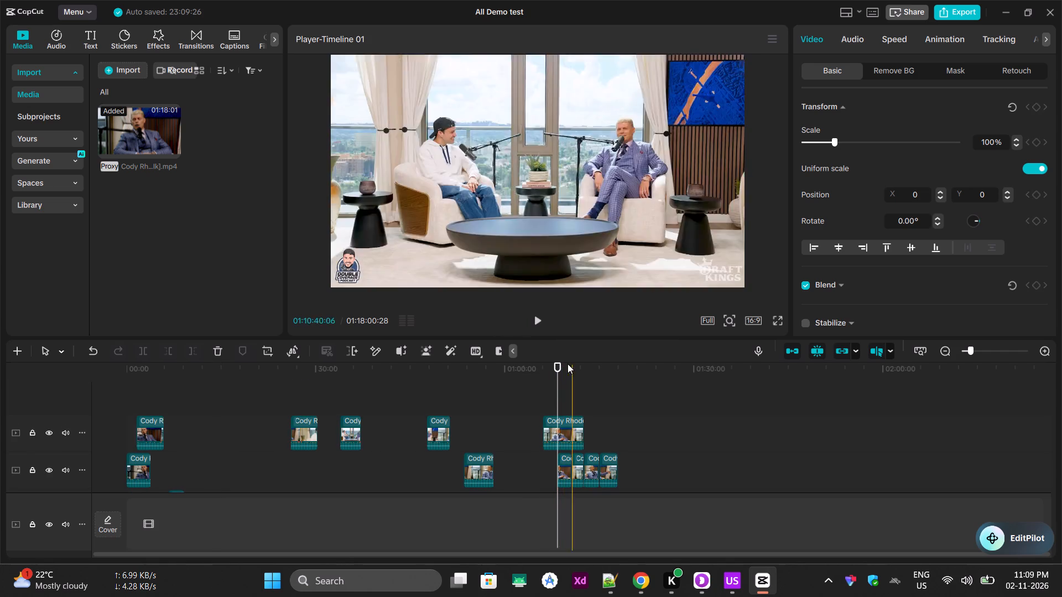
click(559, 366)
click(570, 425)
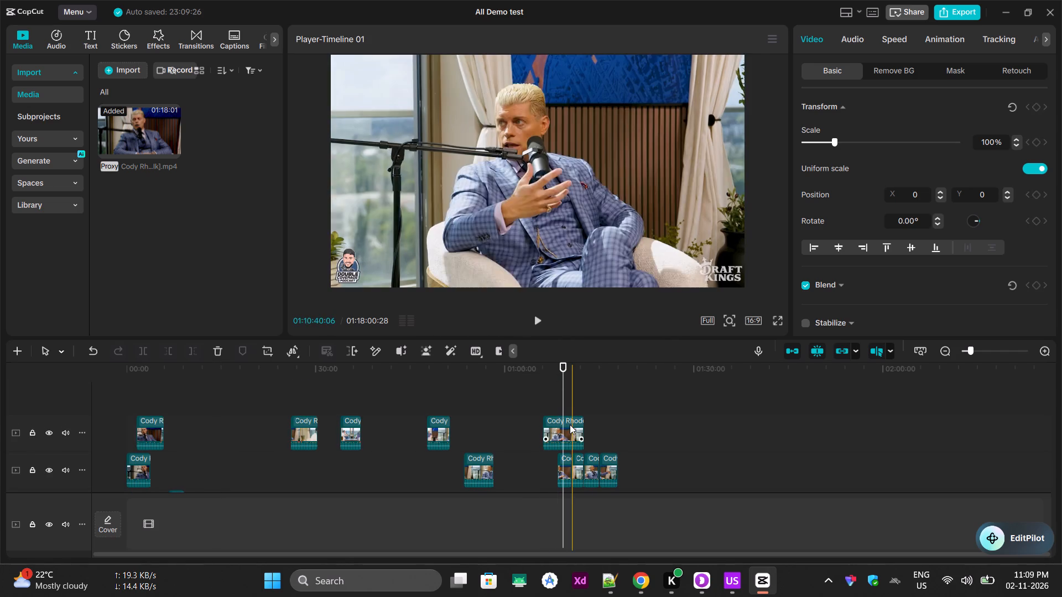
click(135, 347)
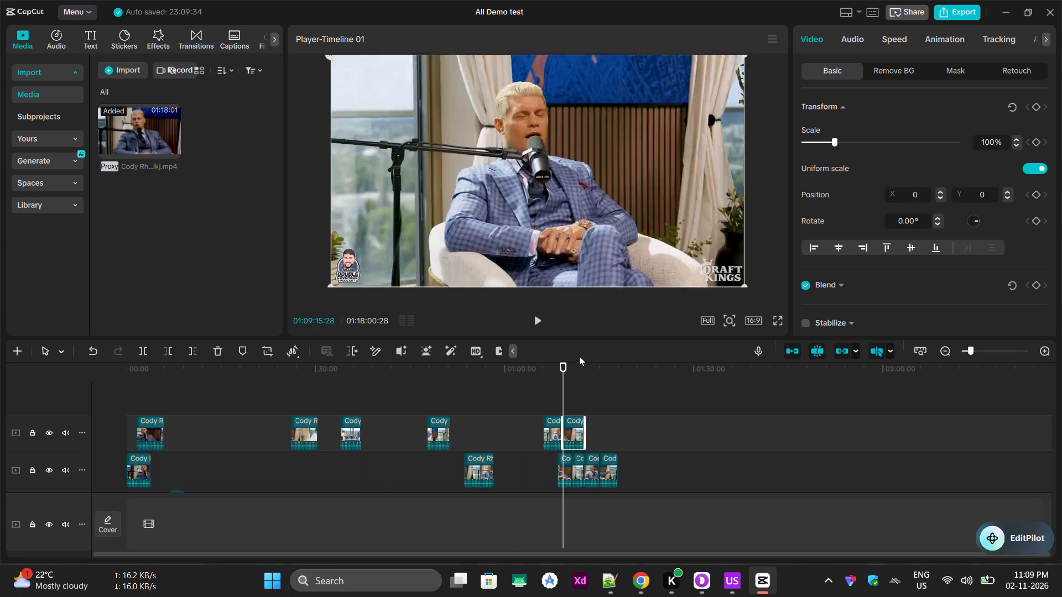
click(572, 436)
key(Delete)
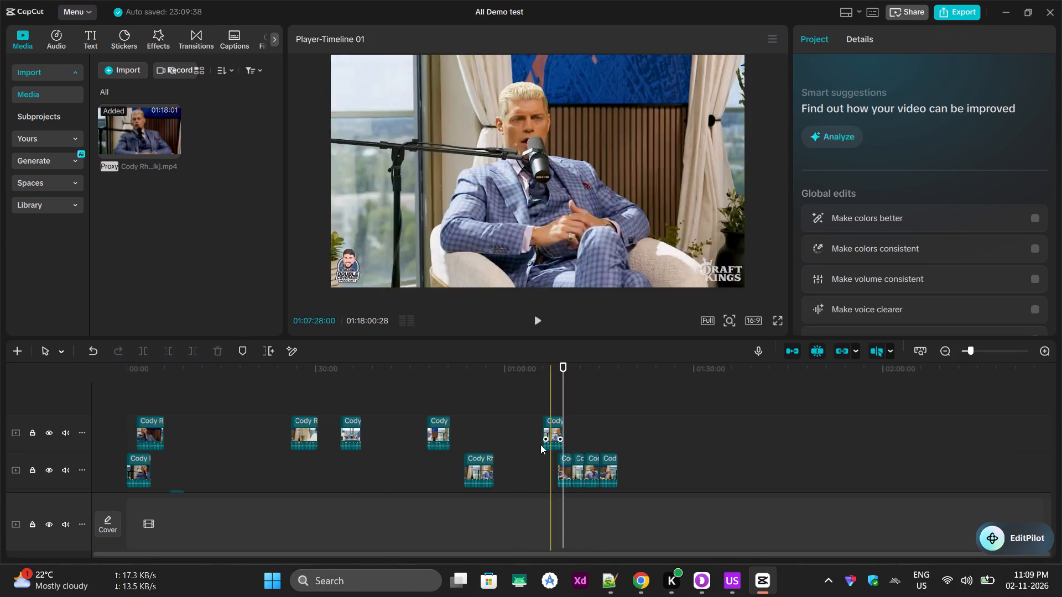
Delete the segments starting around 00:48 and 00:34 on the topmost track.
click(439, 432)
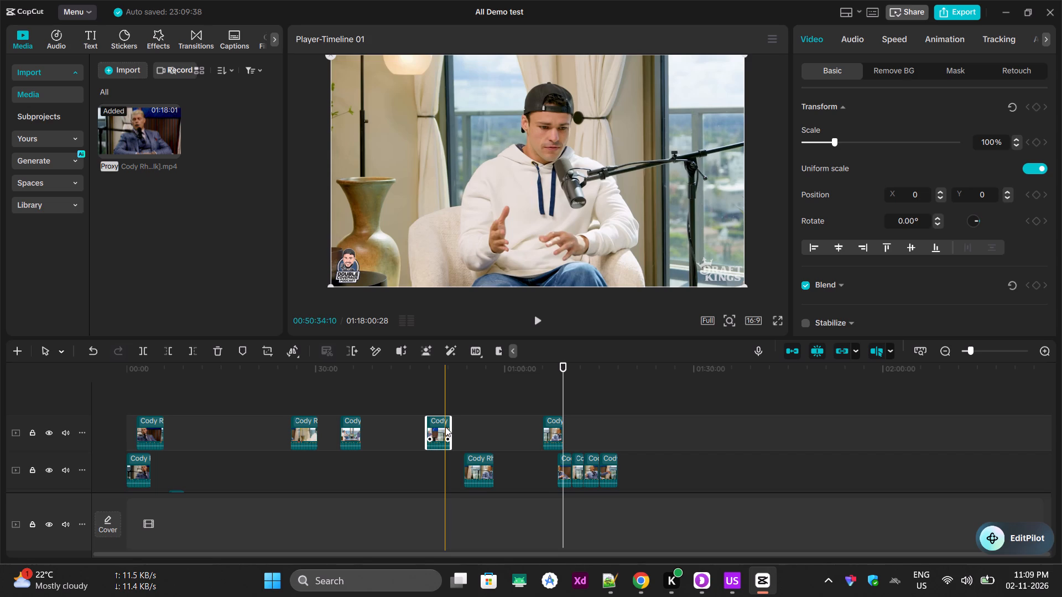
click(441, 426)
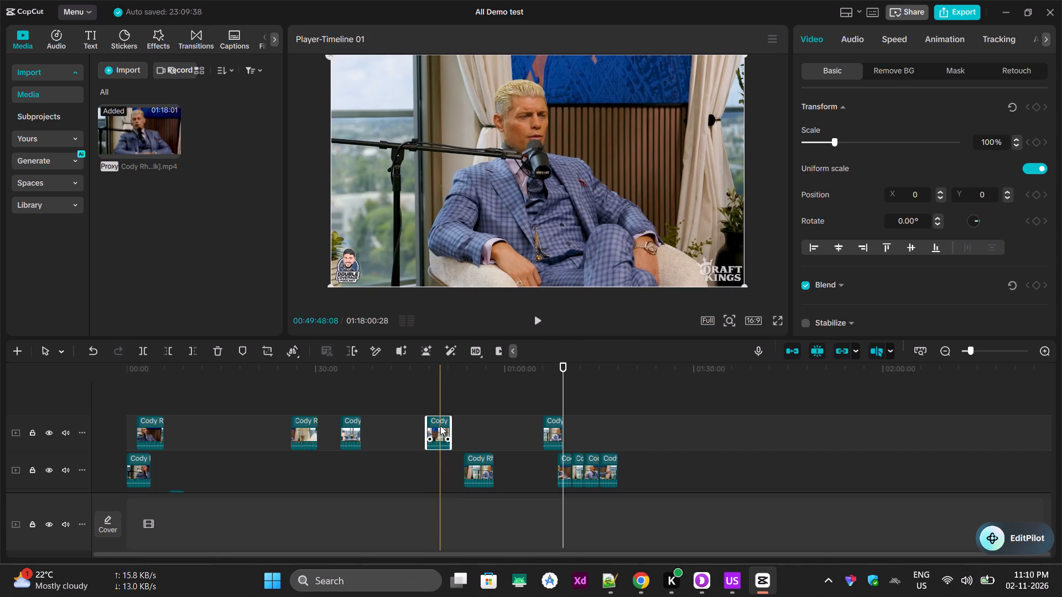
key(Delete)
click(355, 423)
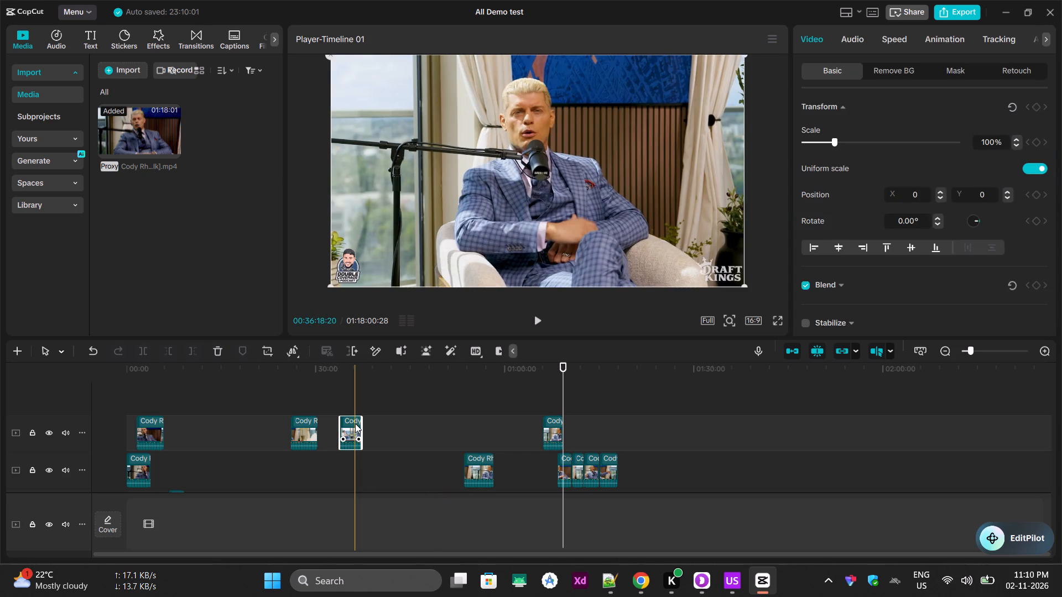
key(Delete)
Delete the segment starting around 00:51 on the fourth track above the main track.
scroll(459, 419, down, 9)
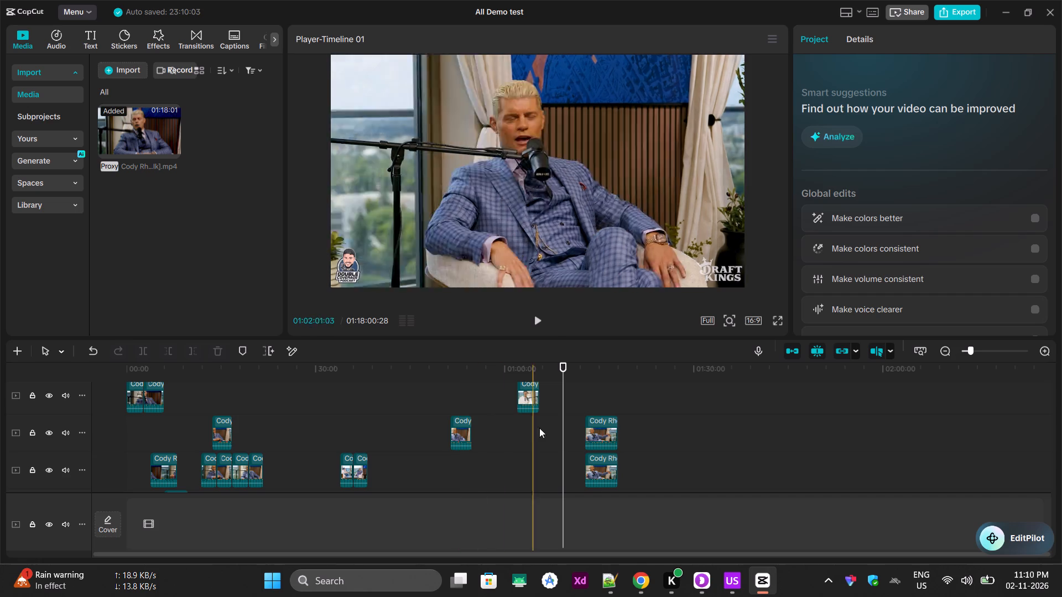
click(470, 431)
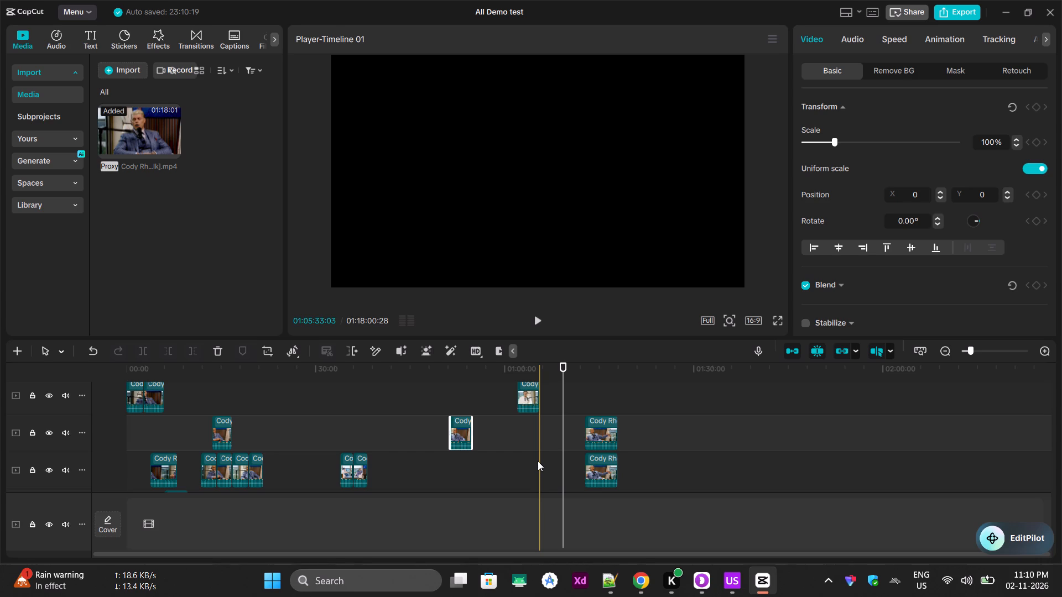
key(Delete)
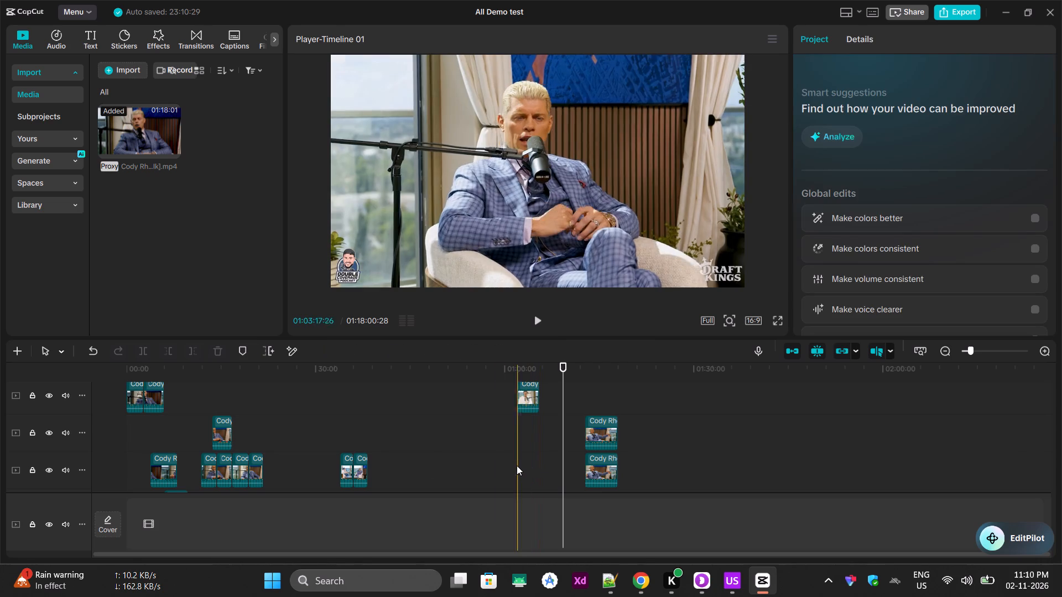
Delete the segments starting around 00:19 and 00:04 on the third track above the main track.
click(250, 467)
click(258, 468)
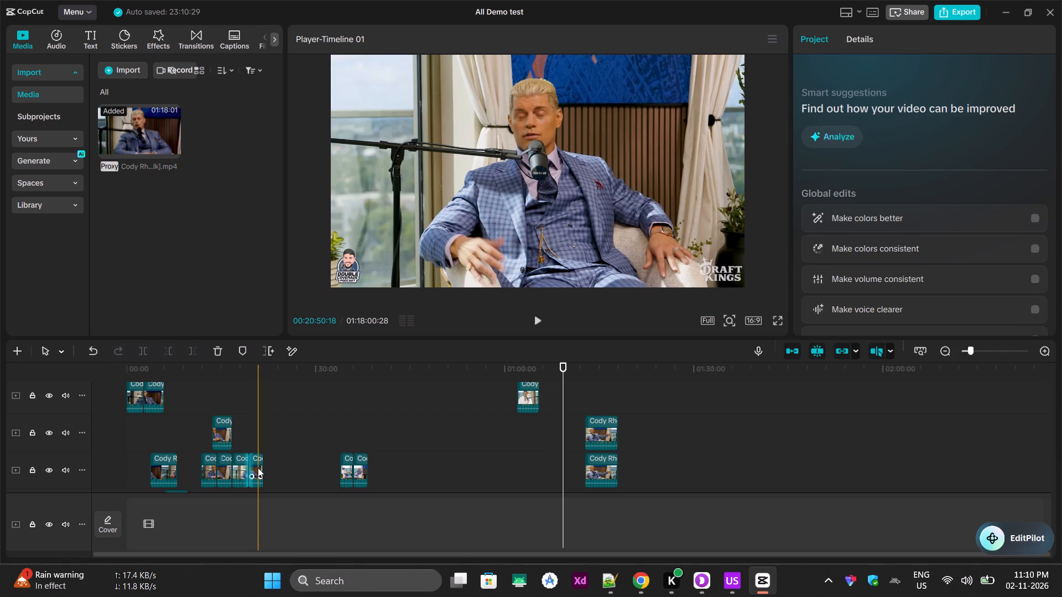
key(Delete)
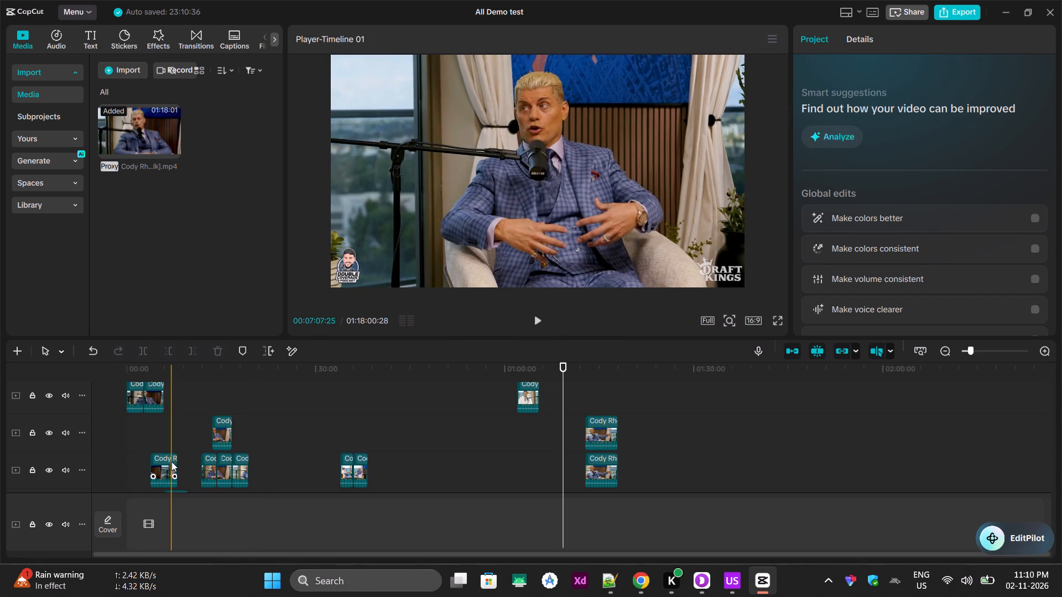
click(171, 462)
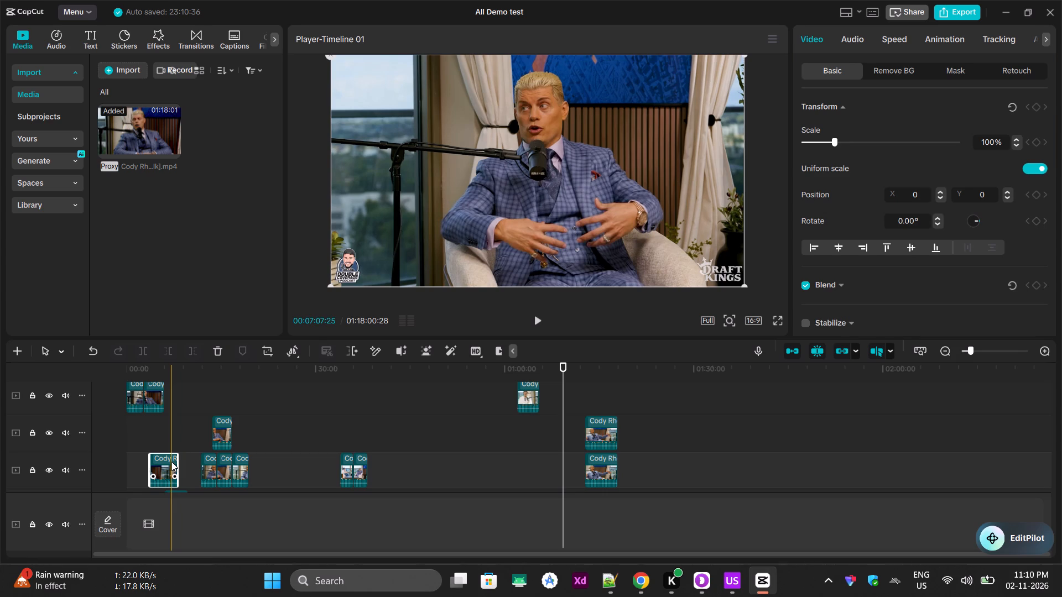
key(Delete)
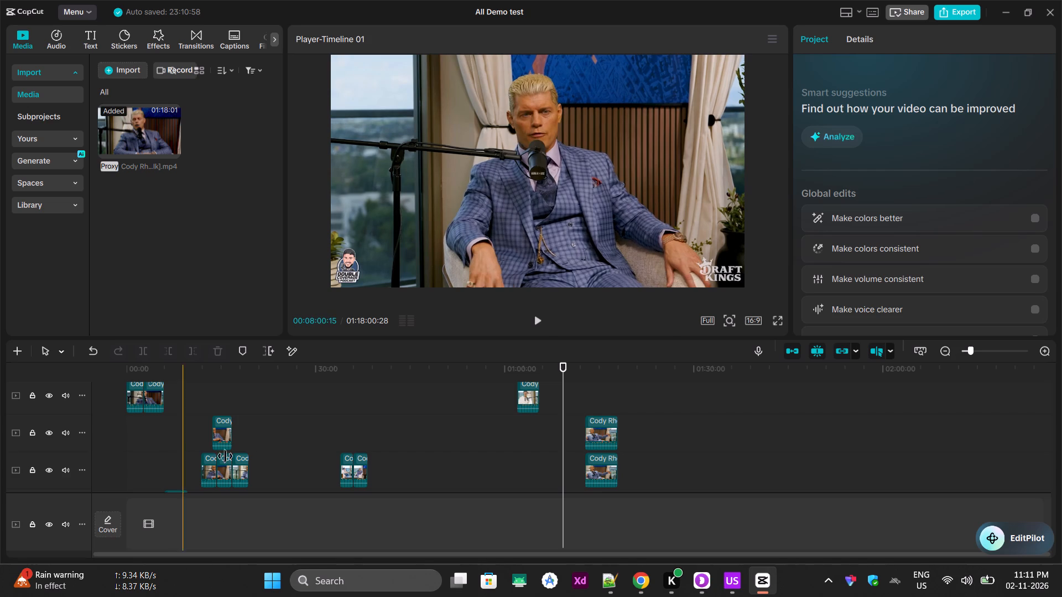
Delete the segment starting around 01:02 on the fifth track above the main track.
click(527, 387)
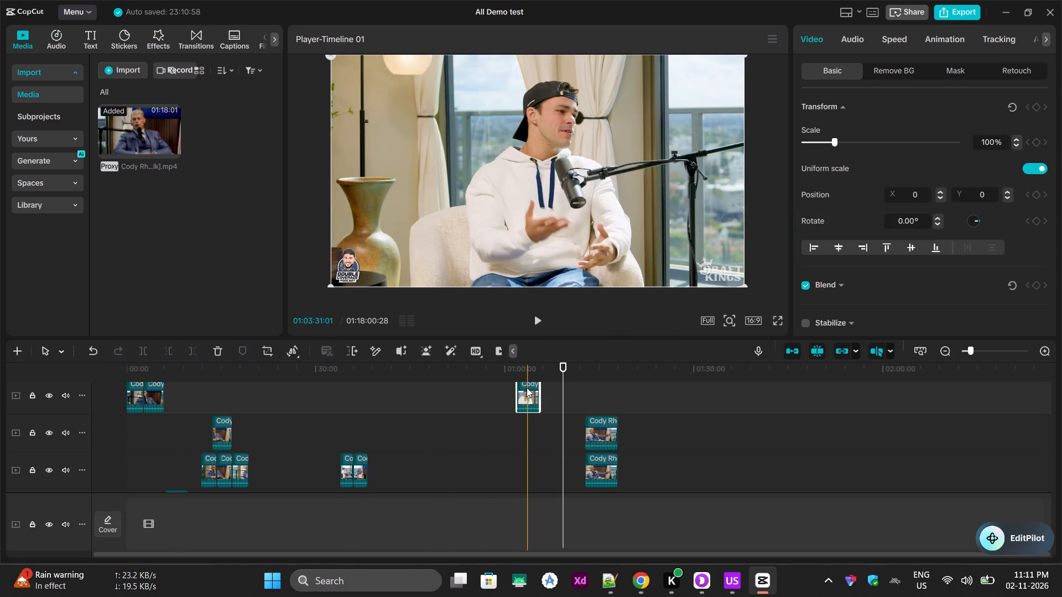
key(Delete)
Delete the segment starting around 01:09 on the first track above the main track.
scroll(460, 433, down, 8)
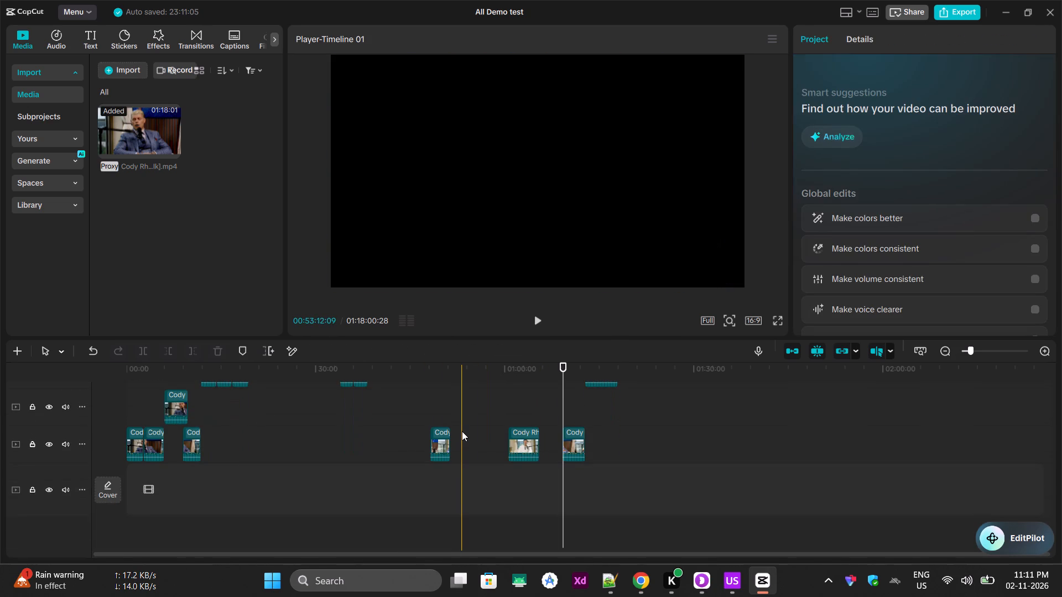
click(570, 434)
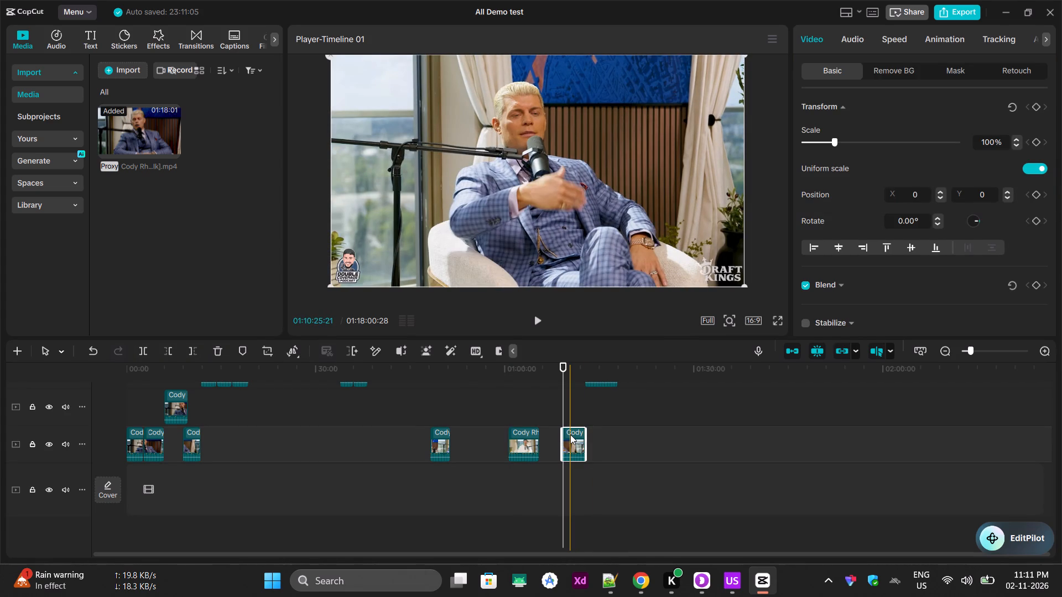
key(Delete)
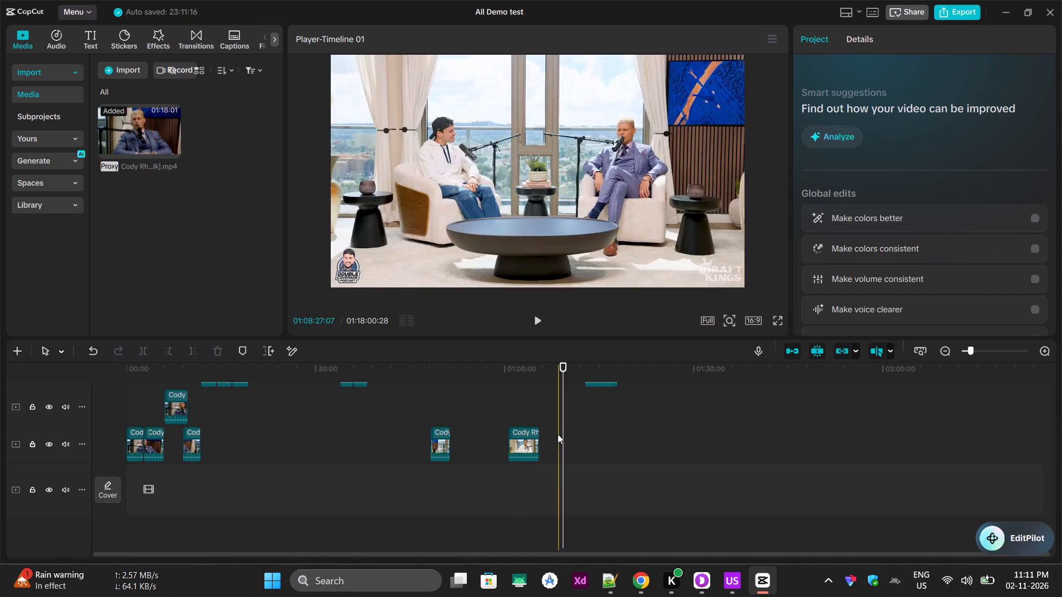
Delete the segments starting around 01:00 and 00:03 on the first track above the main track.
click(519, 451)
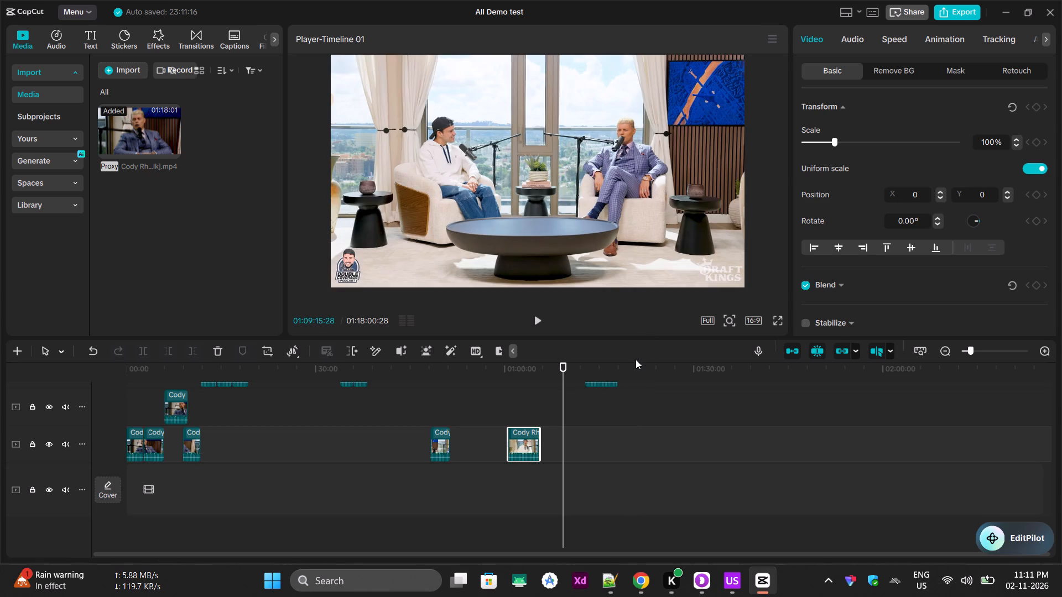
key(Delete)
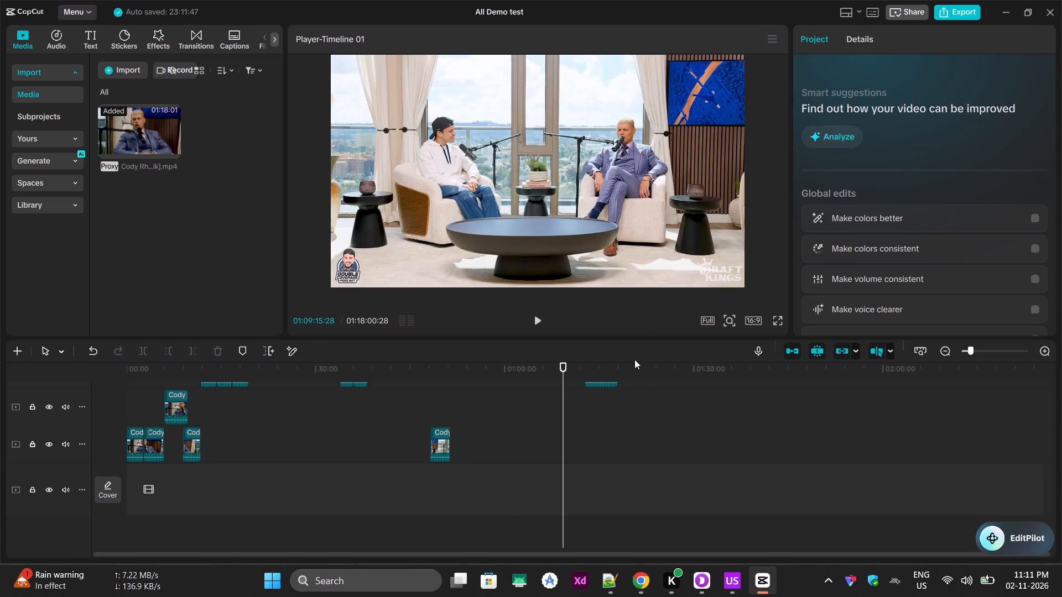
click(157, 446)
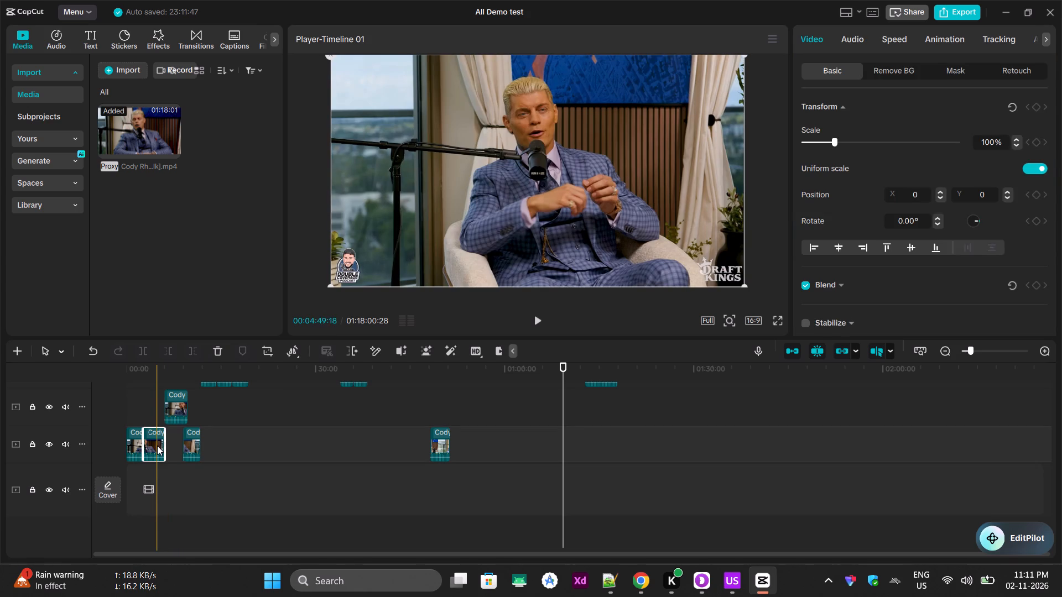
key(Delete)
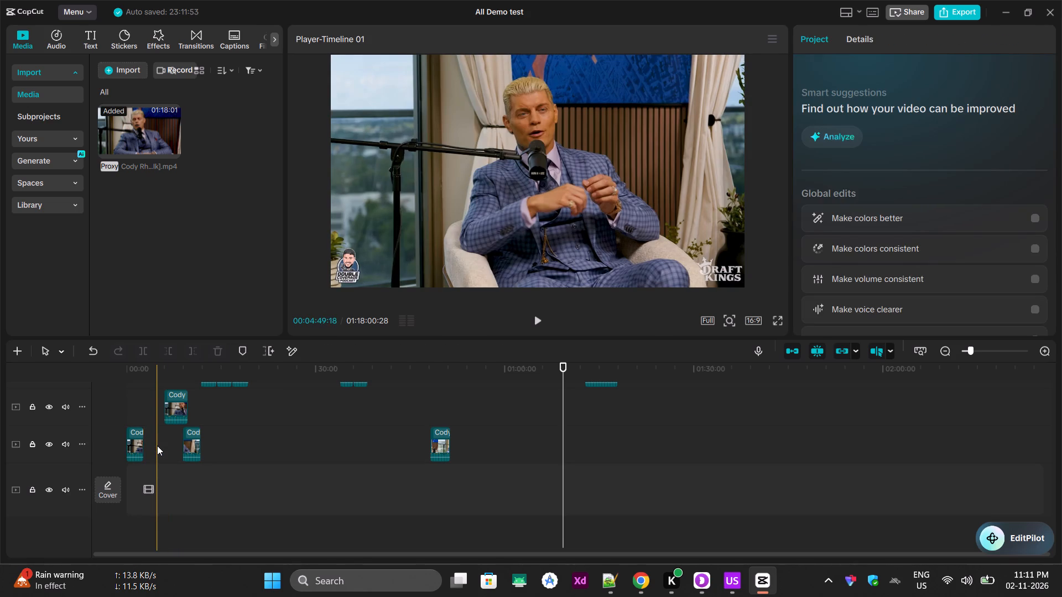
Delete the segment starting around 00:06 on the second track above the main track.
click(174, 411)
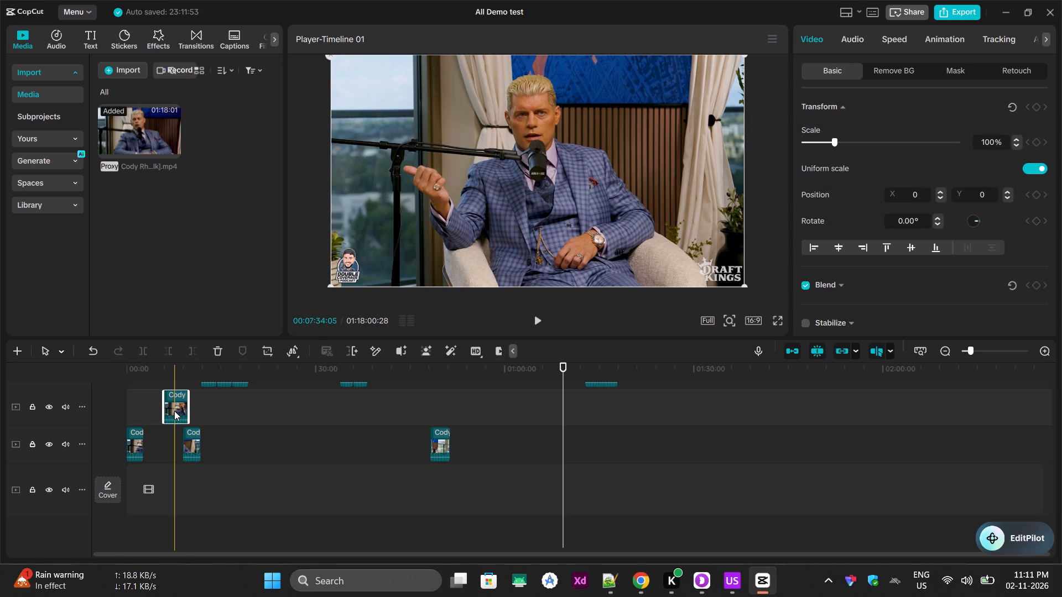
key(Delete)
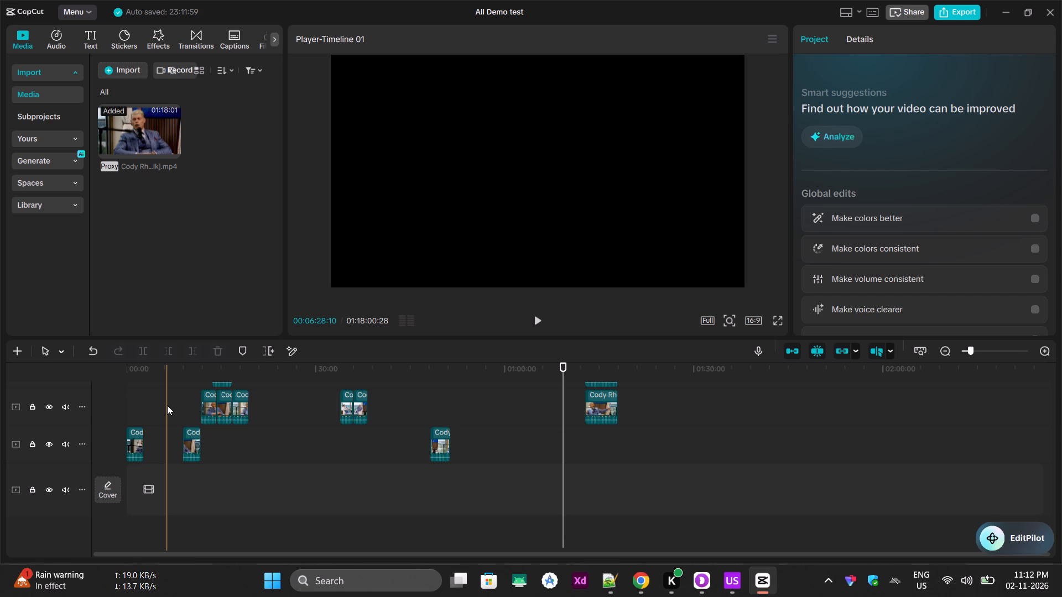
Delete the segment starting at 00:00 on the fourth track above the main track.
scroll(270, 474, up, 2)
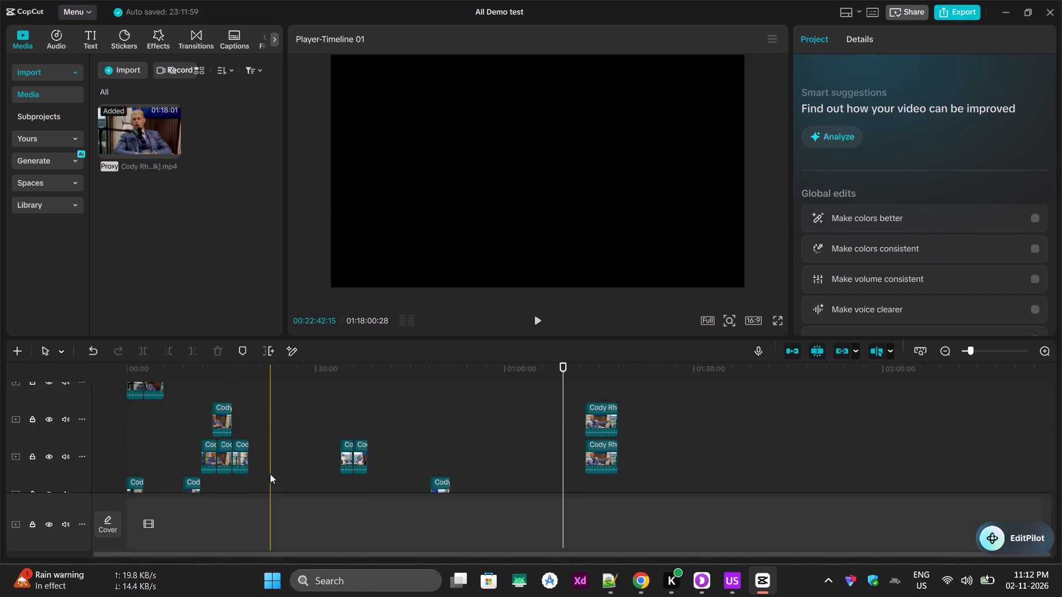
scroll(270, 474, up, 3)
click(130, 416)
key(Delete)
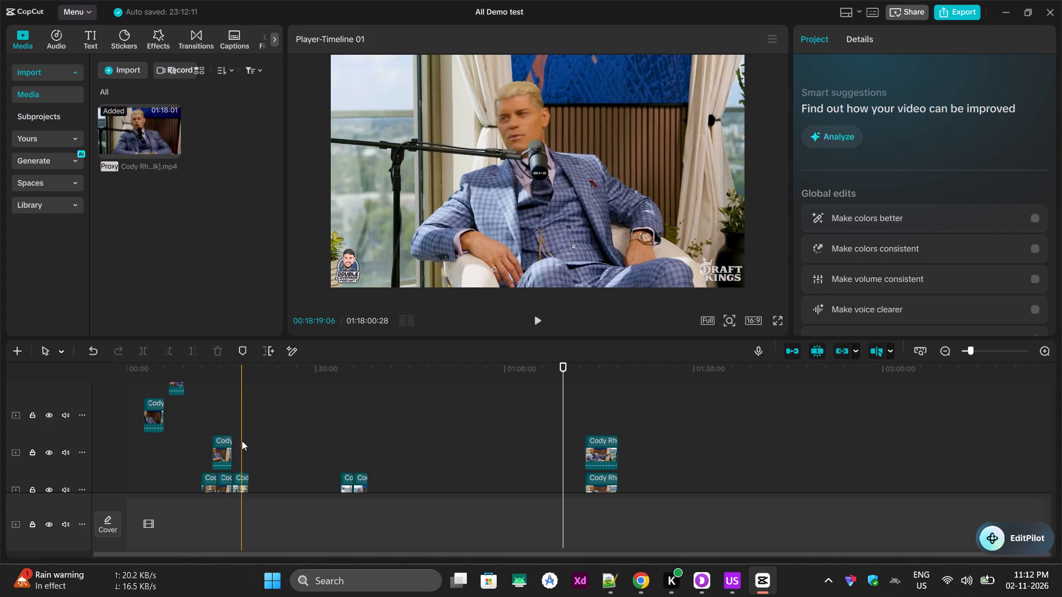
Delete the segment starting around 01:06 on the topmost track.
scroll(309, 489, up, 11)
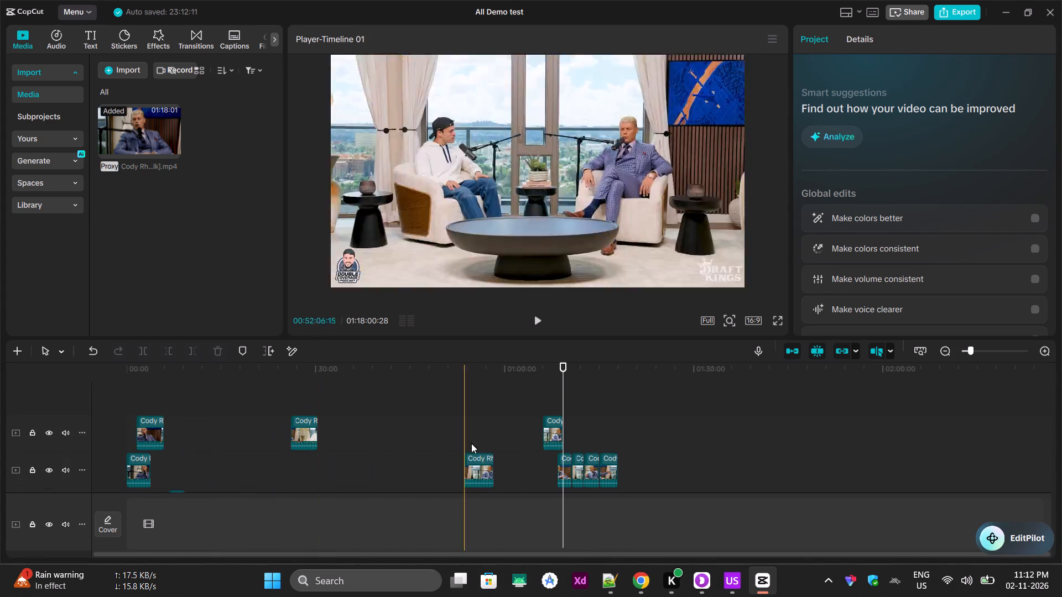
click(554, 431)
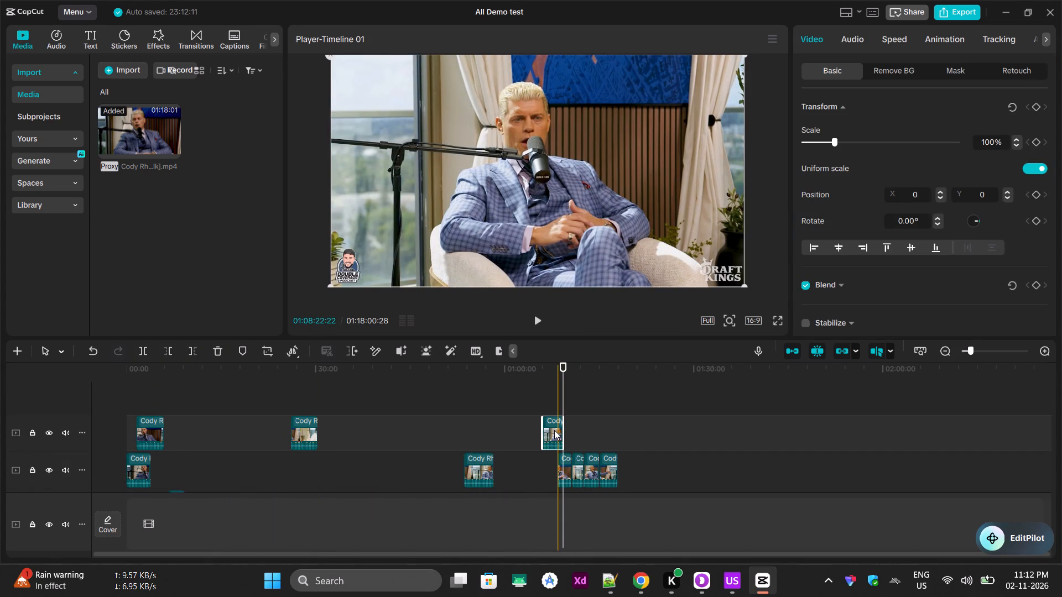
key(Delete)
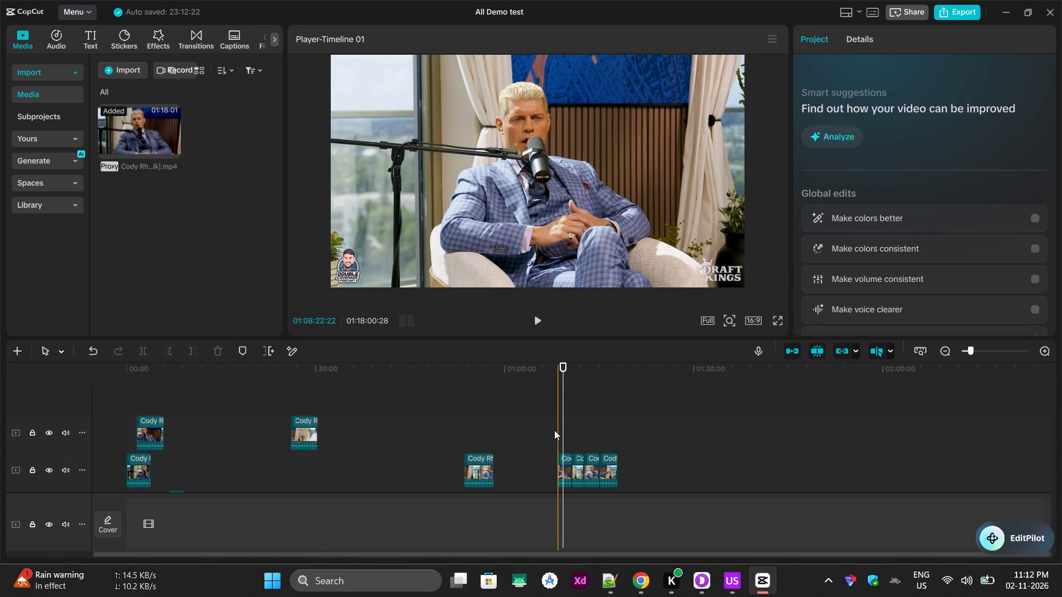
Play the timeline from its beginning to preview the opening segment.
click(129, 380)
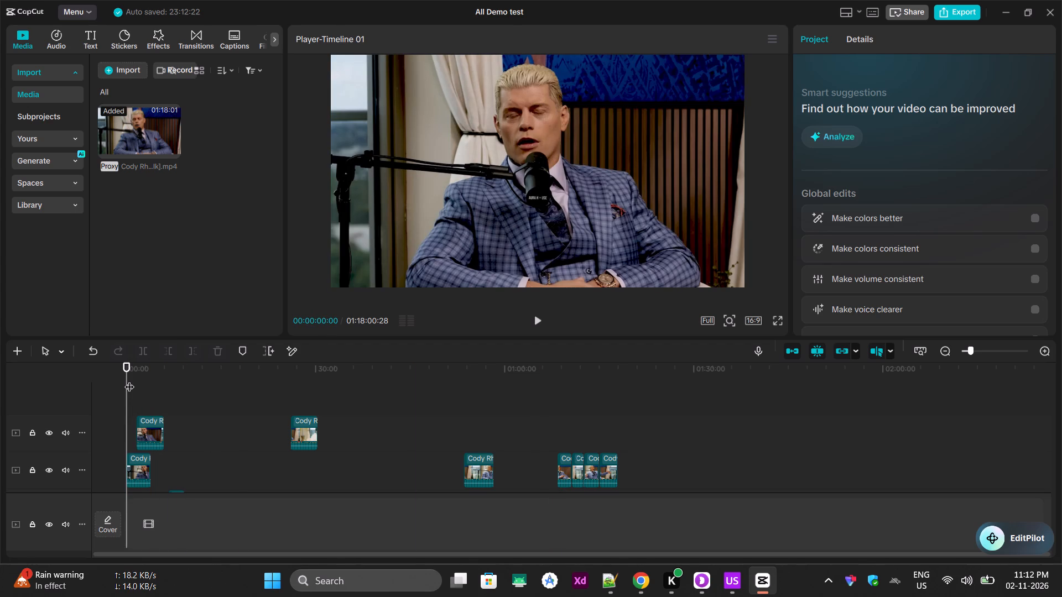
key(Delete)
key(space)
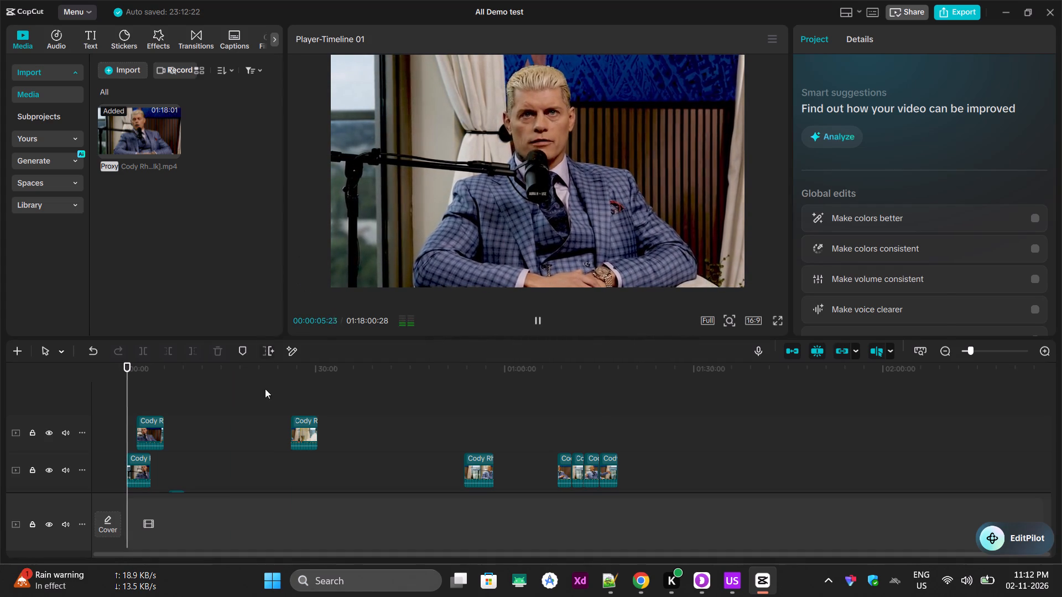
Delete the segment starting around 00:26 on the topmost track.
click(306, 441)
key(Delete)
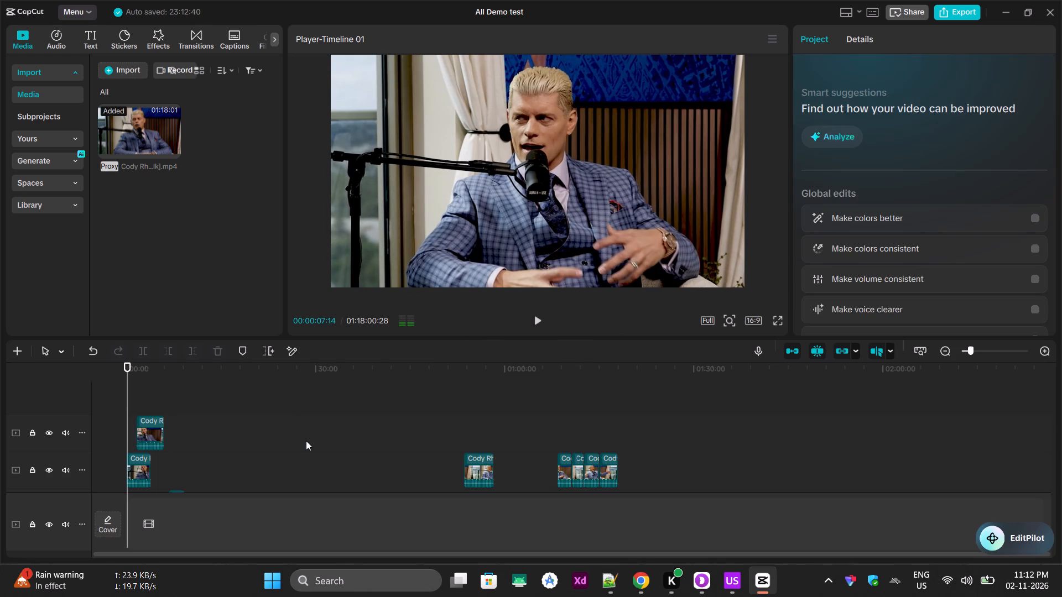
Lock the second track above the main track.
scroll(362, 425, down, 11)
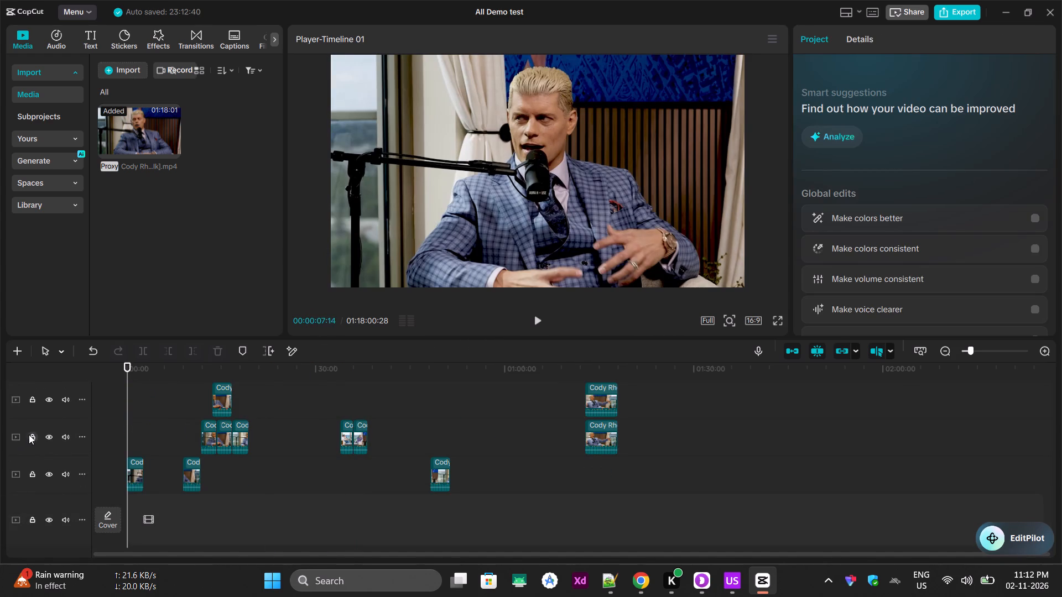
click(29, 440)
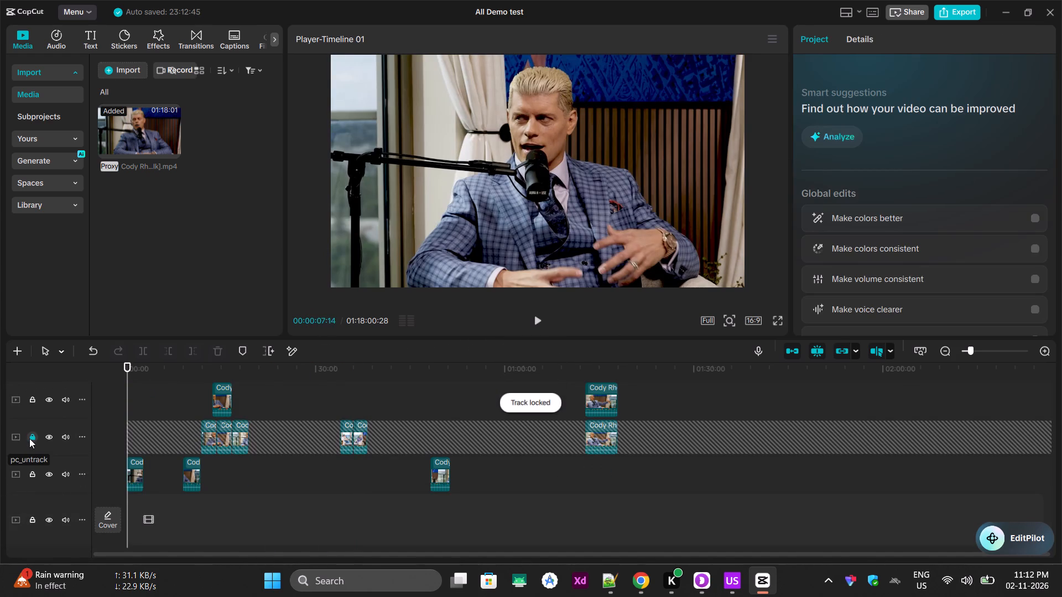
Delete the segment starting around 00:07 on the fifth track above the main track.
scroll(383, 437, up, 4)
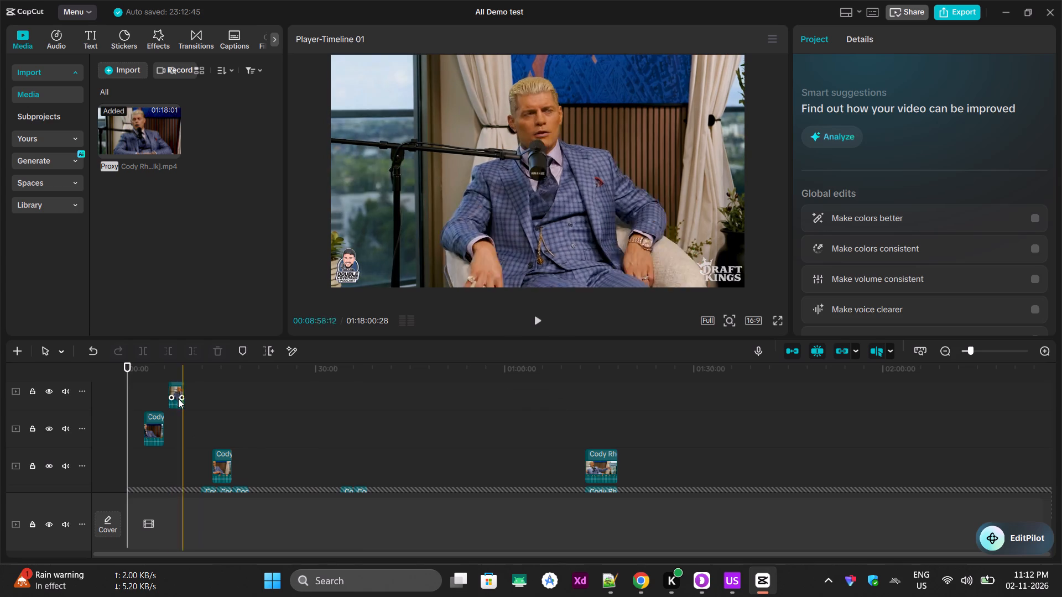
click(178, 397)
key(Delete)
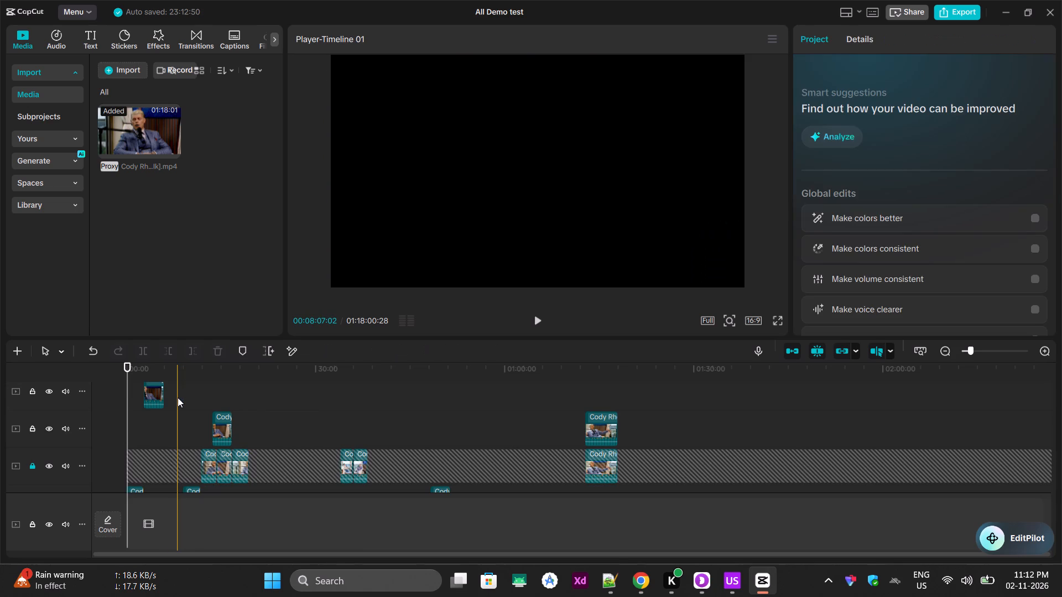
Lock the topmost track.
scroll(288, 504, up, 11)
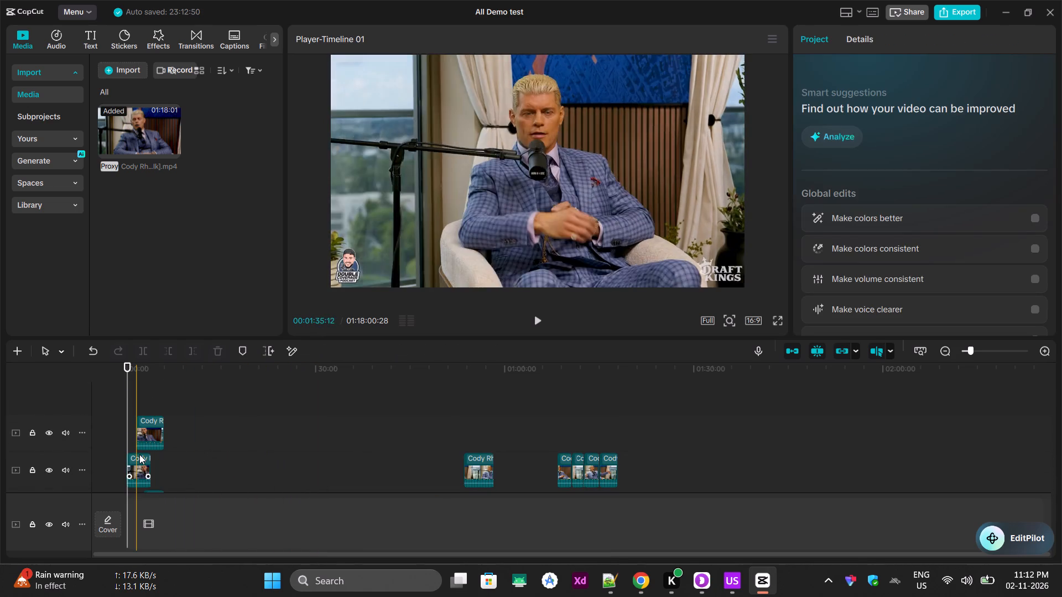
click(33, 428)
Delete the segment starting around 00:48 on the first track above the main track.
scroll(400, 503, down, 20)
scroll(400, 503, down, 1)
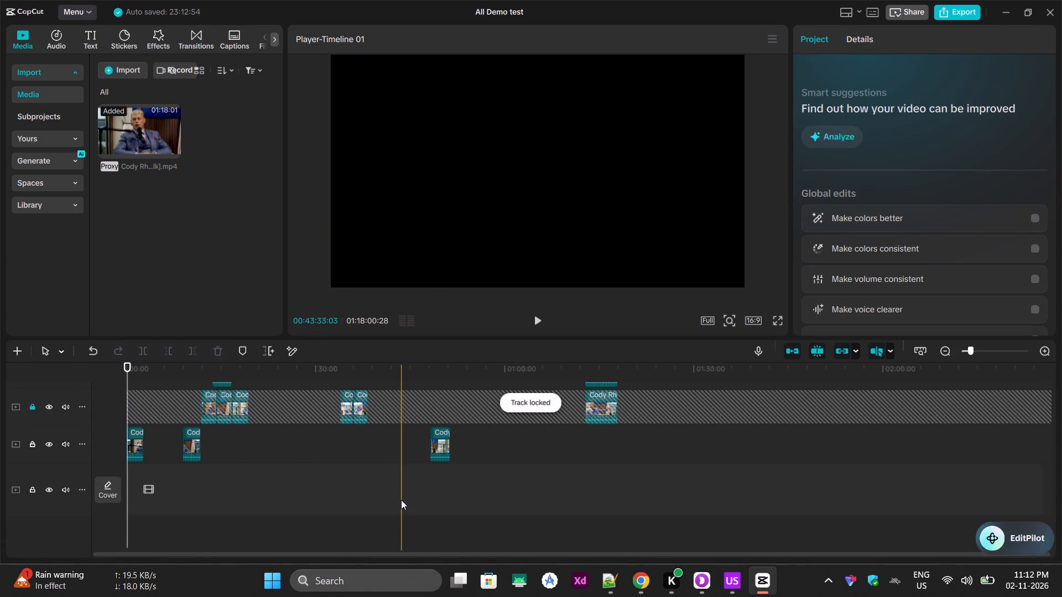
click(441, 447)
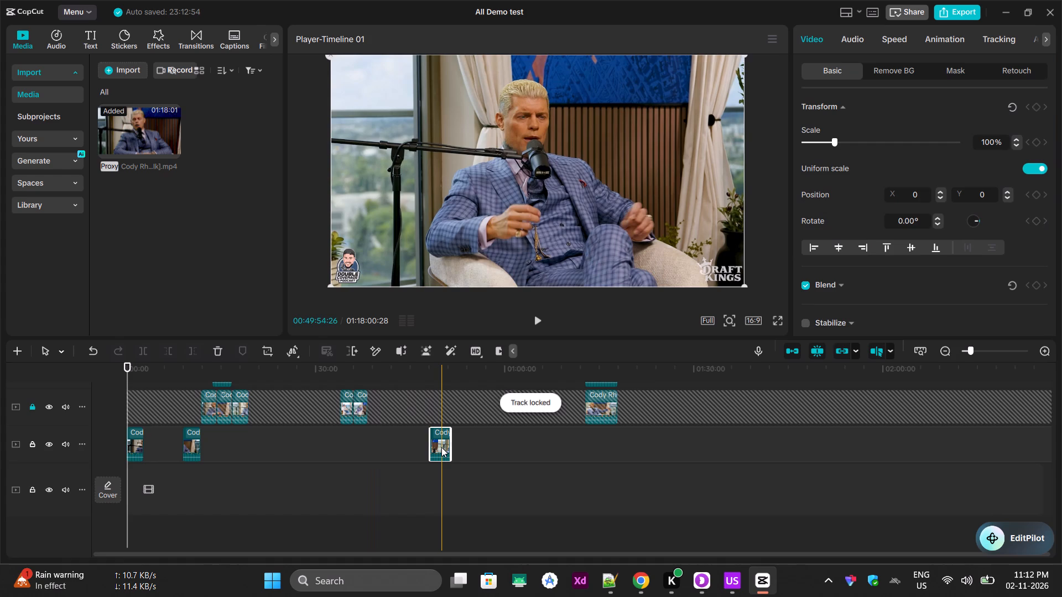
key(Delete)
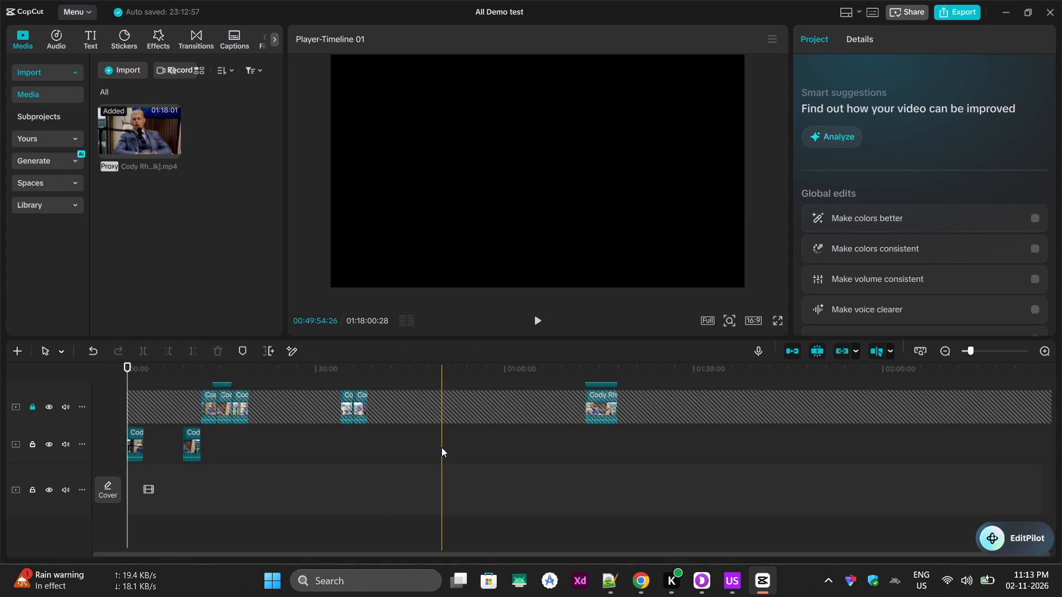
Move the segments at 00:09 and 00:00 from the first upper track onto the main track, one after the other in that order.
drag(192, 443, 190, 486)
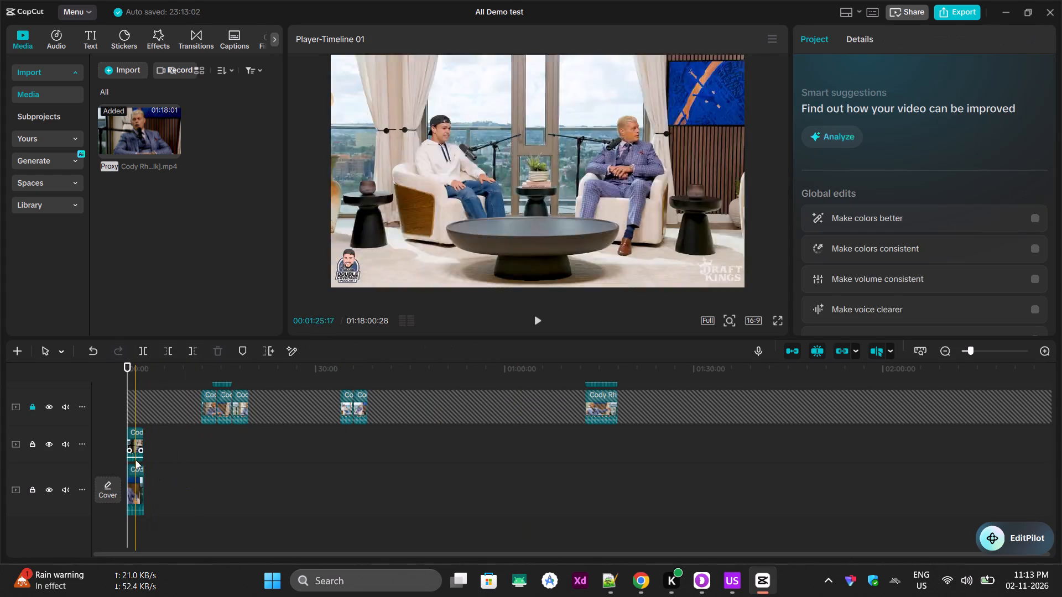
drag(133, 444, 172, 491)
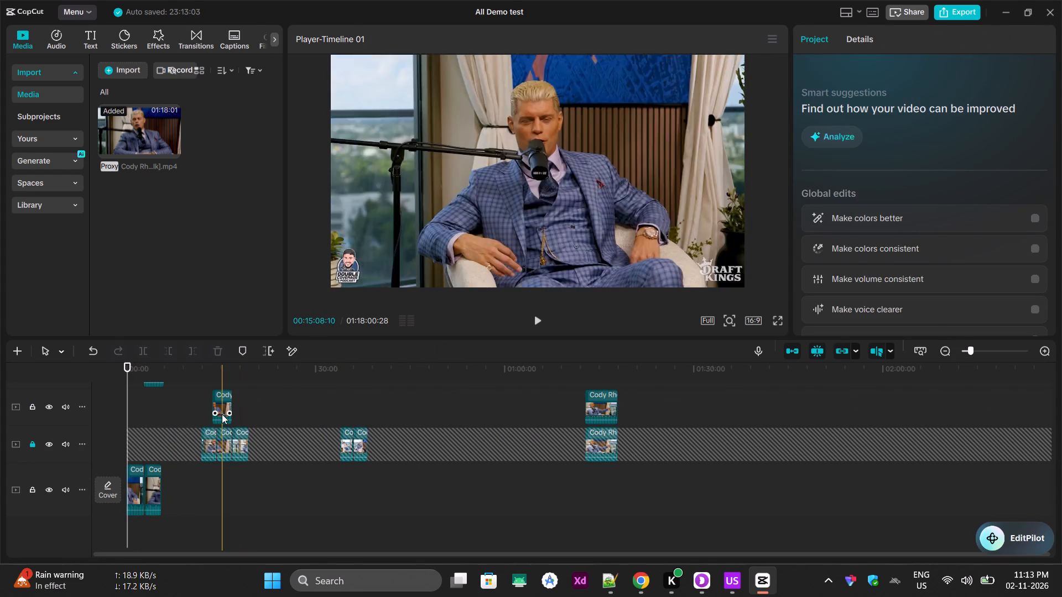
Delete the segment starting around 00:14 on the second track above the main track.
click(222, 412)
key(Delete)
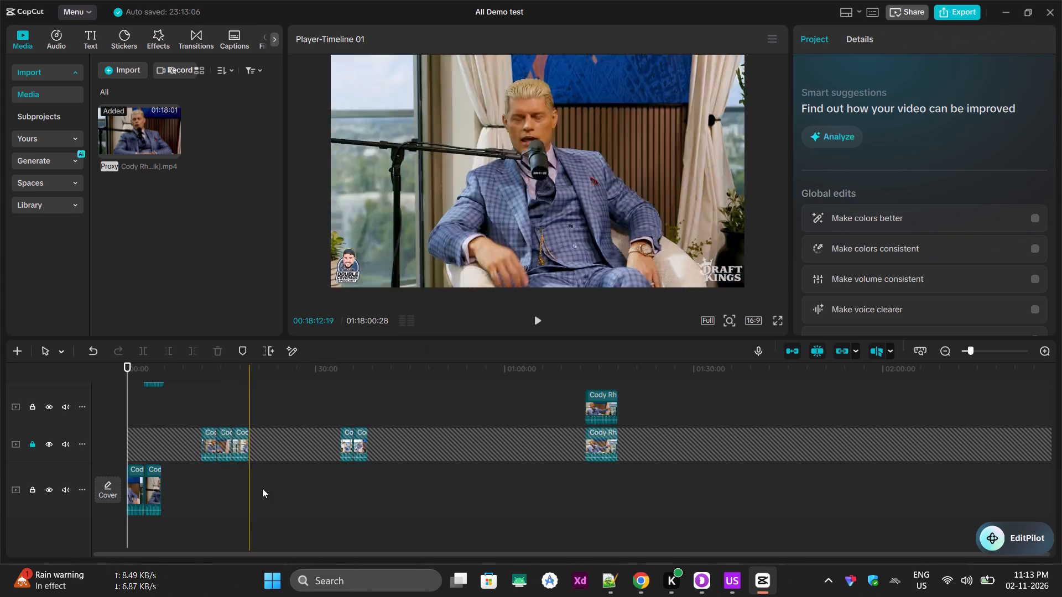
Delete the segment starting around 01:13 on the track directly below the locked topmost track.
scroll(275, 509, up, 6)
click(590, 425)
key(Delete)
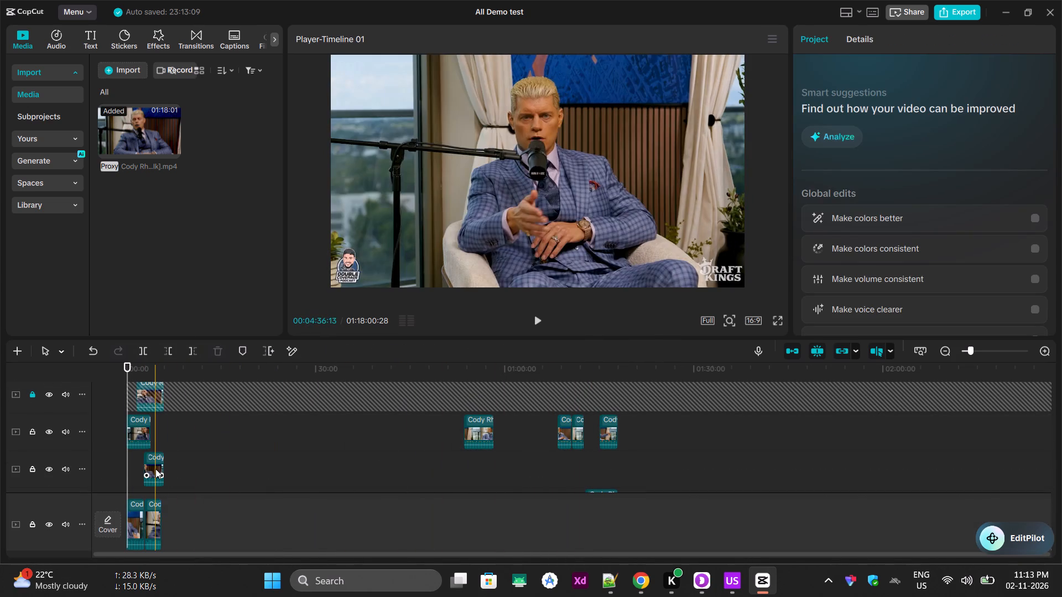
Play the timeline to preview the opening clips.
scroll(318, 490, up, 11)
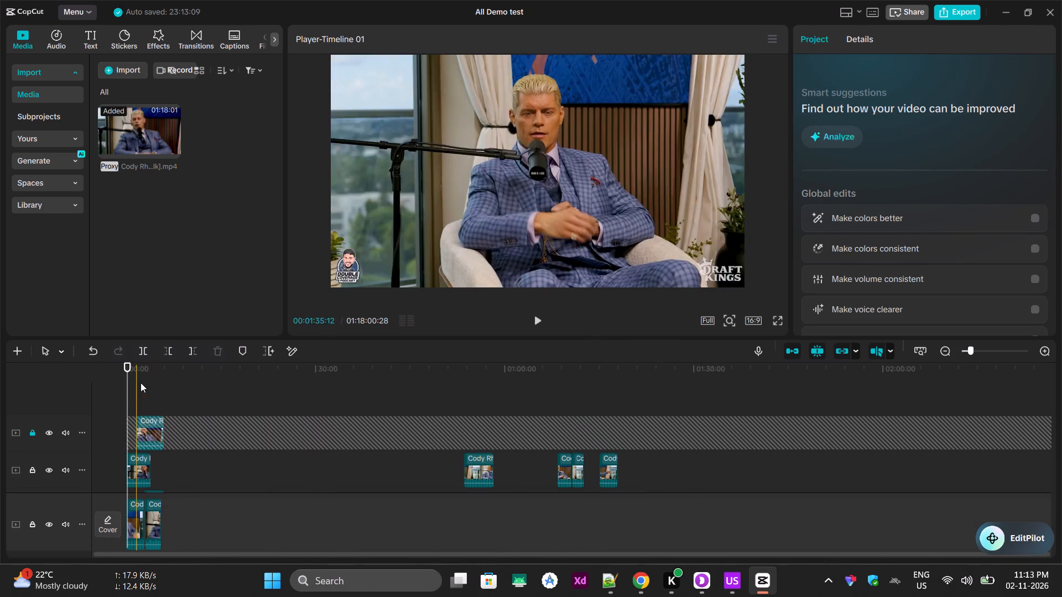
click(535, 323)
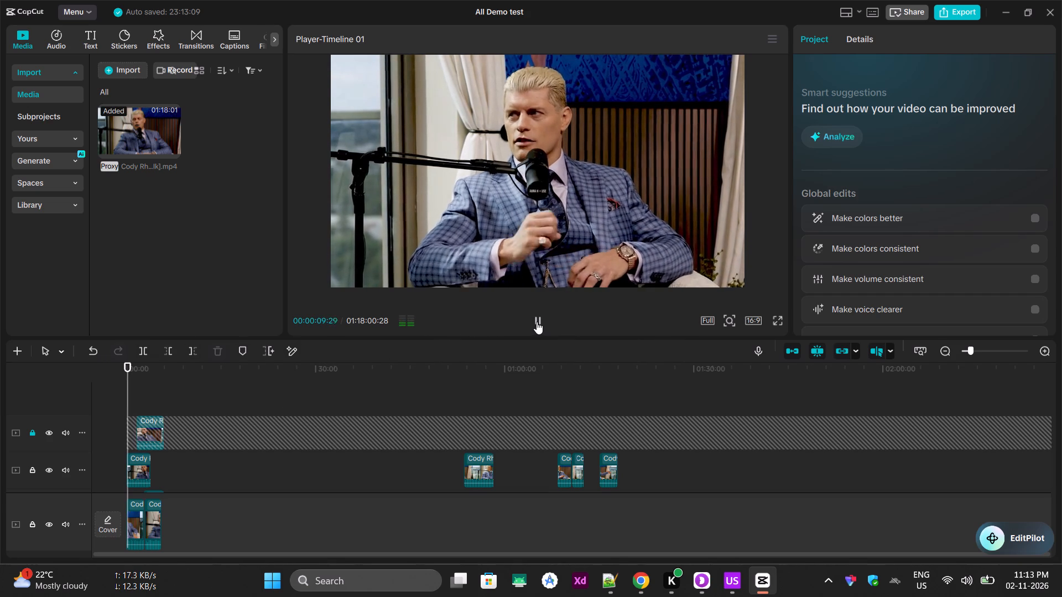
Change the project's aspect ratio to 9:16.
click(756, 318)
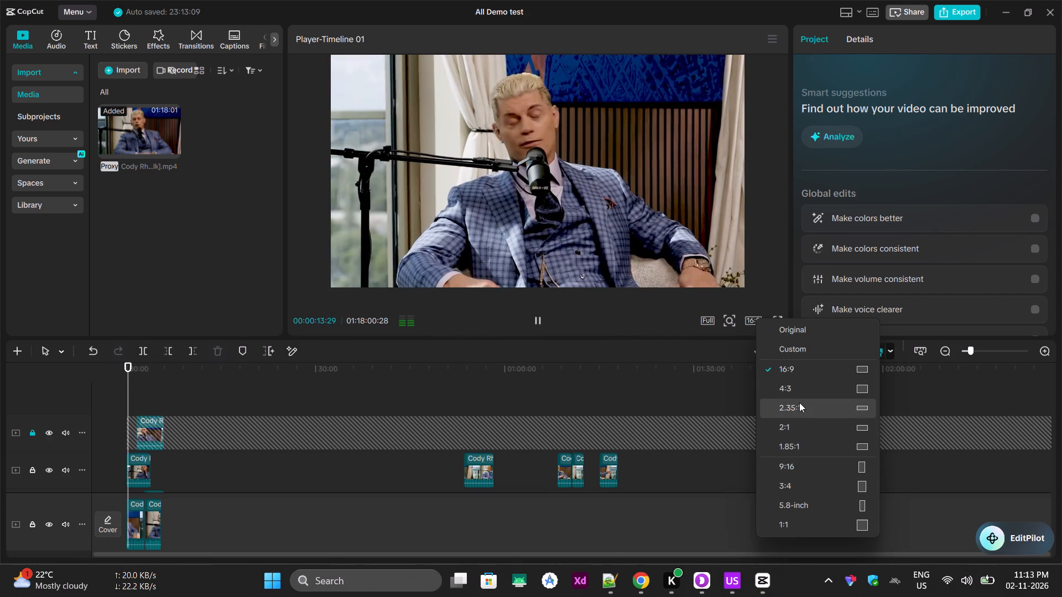
click(803, 471)
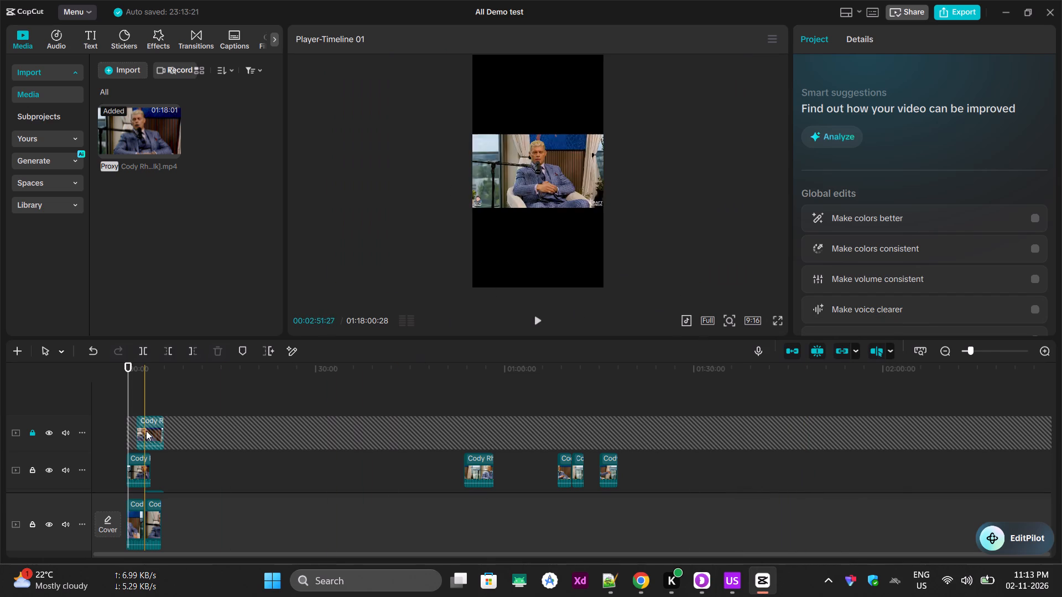
Position the first clip on the track below the locked topmost track at X 0, Y -68, and lower the main-track clip in the frame.
click(140, 474)
drag(556, 184, 560, 119)
drag(545, 185, 544, 250)
drag(563, 102, 562, 172)
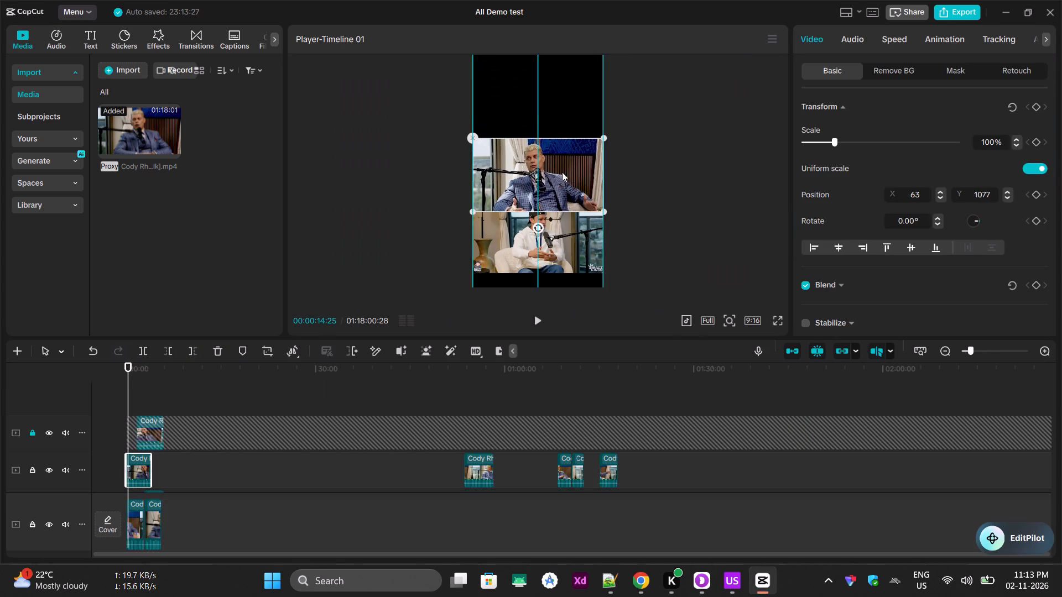
drag(561, 165, 561, 122)
With the playhead at about 02:51, move the selected clip down in the frame to X -97, Y -998.
drag(149, 377, 158, 376)
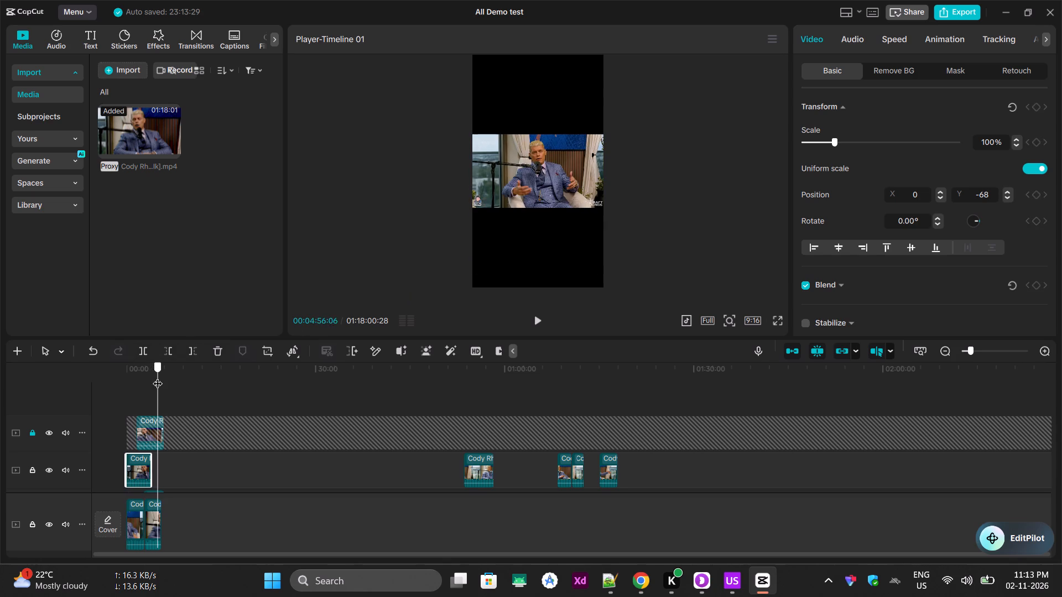
drag(158, 376, 144, 374)
drag(551, 154, 545, 210)
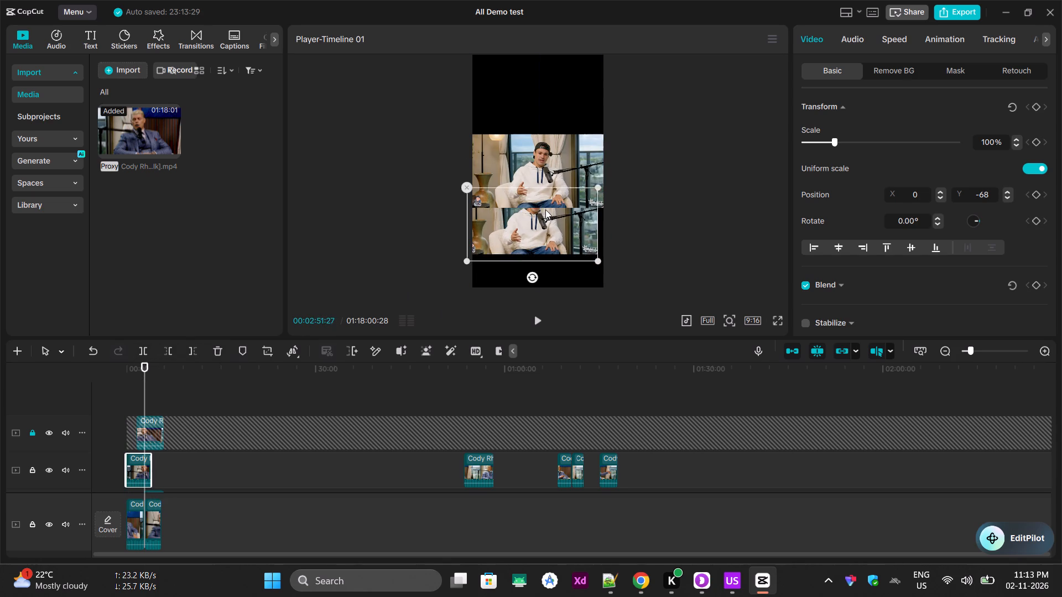
drag(545, 210, 545, 211)
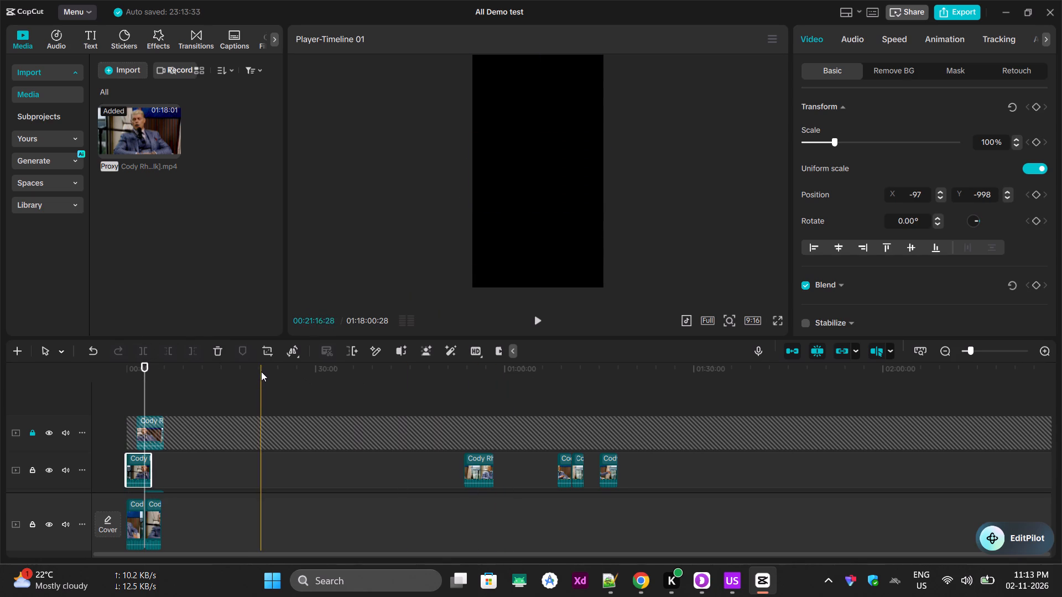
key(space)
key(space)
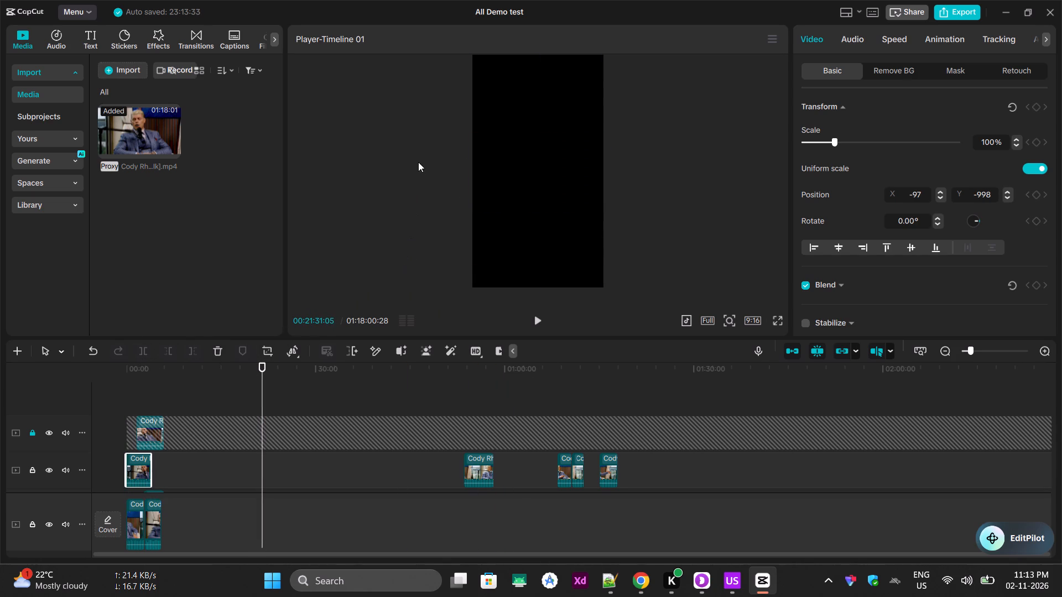
Unlock the track directly above the main track and delete the first of its two adjacent clips at about 35:00.
scroll(282, 464, down, 7)
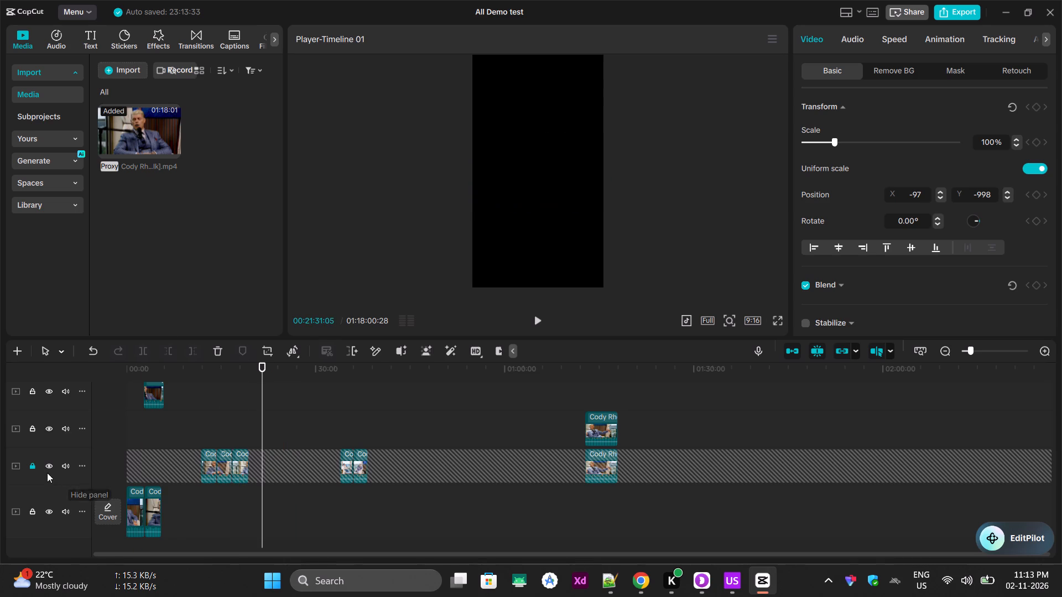
click(33, 465)
click(351, 458)
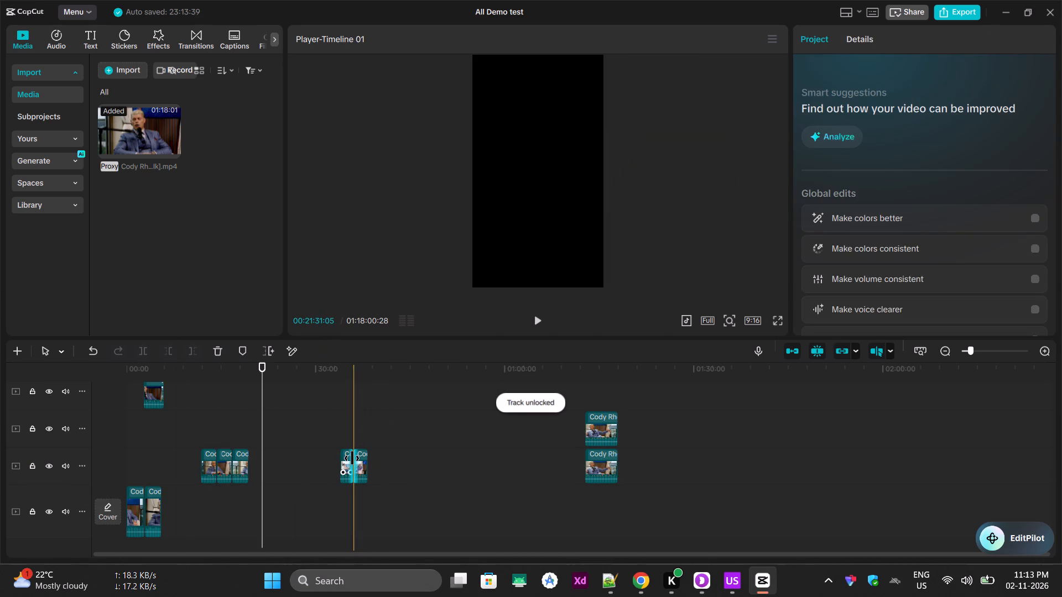
click(348, 458)
key(Delete)
On the track below the locked topmost track, delete the first of the two adjacent clips at about 01:09:00.
scroll(389, 494, up, 5)
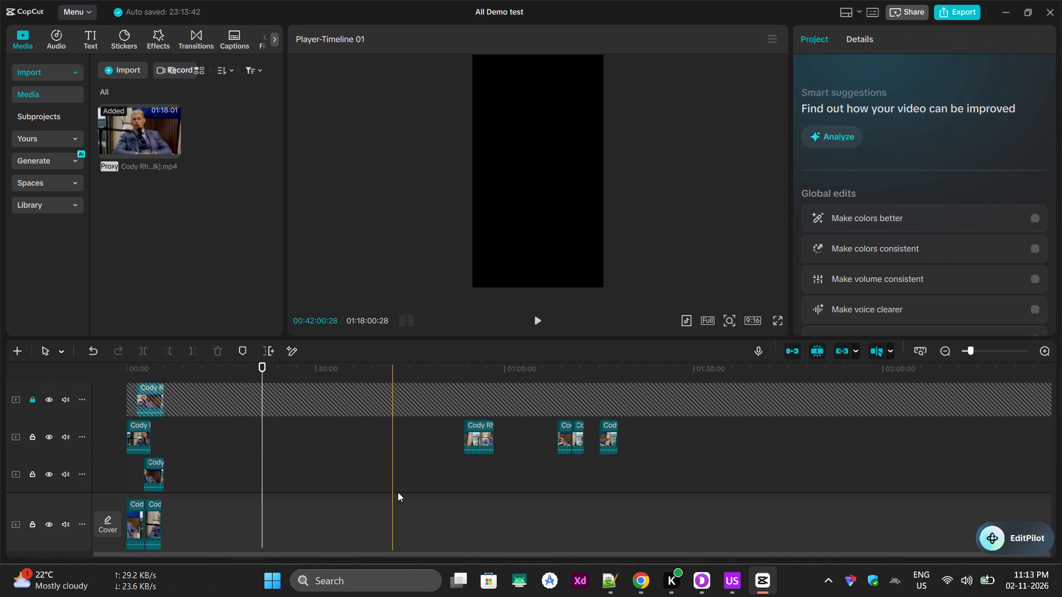
scroll(445, 492, up, 4)
click(563, 465)
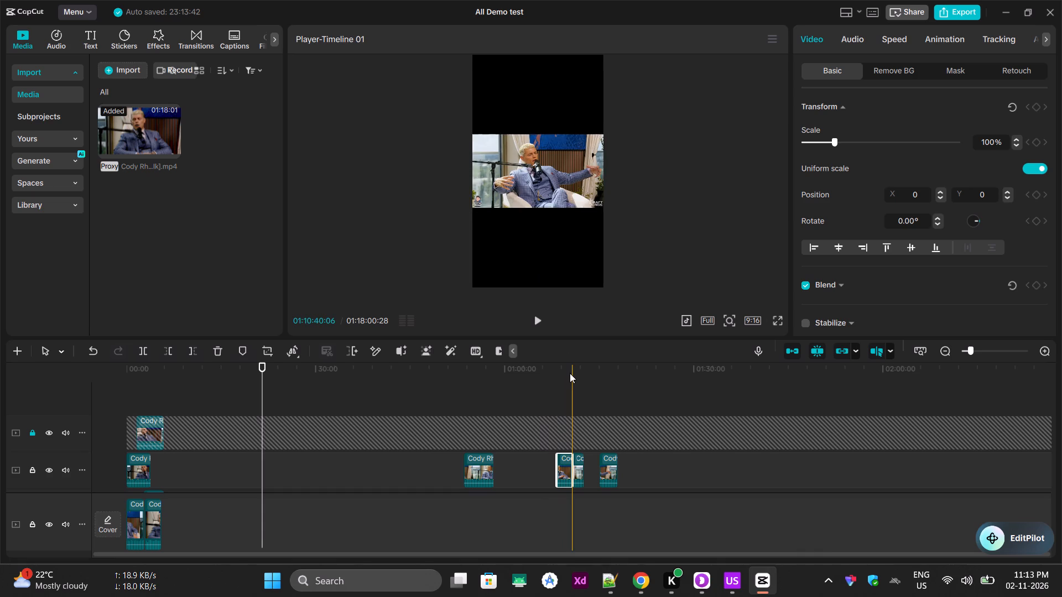
click(570, 373)
click(564, 462)
key(Delete)
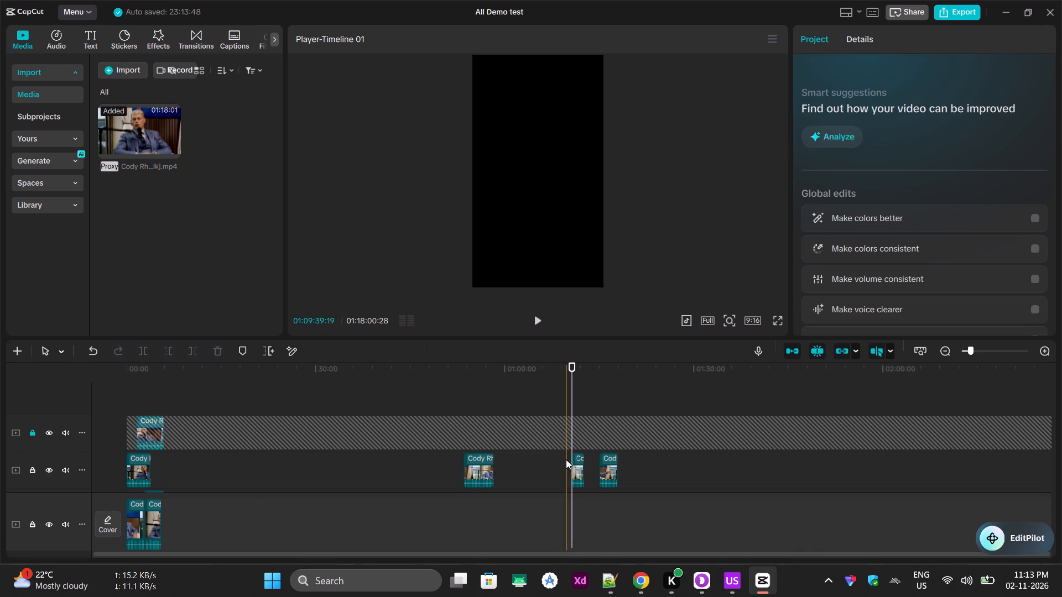
Delete the middle of the three adjacent clips at about 15:00 on the track directly above the main track.
click(485, 468)
scroll(485, 467, down, 6)
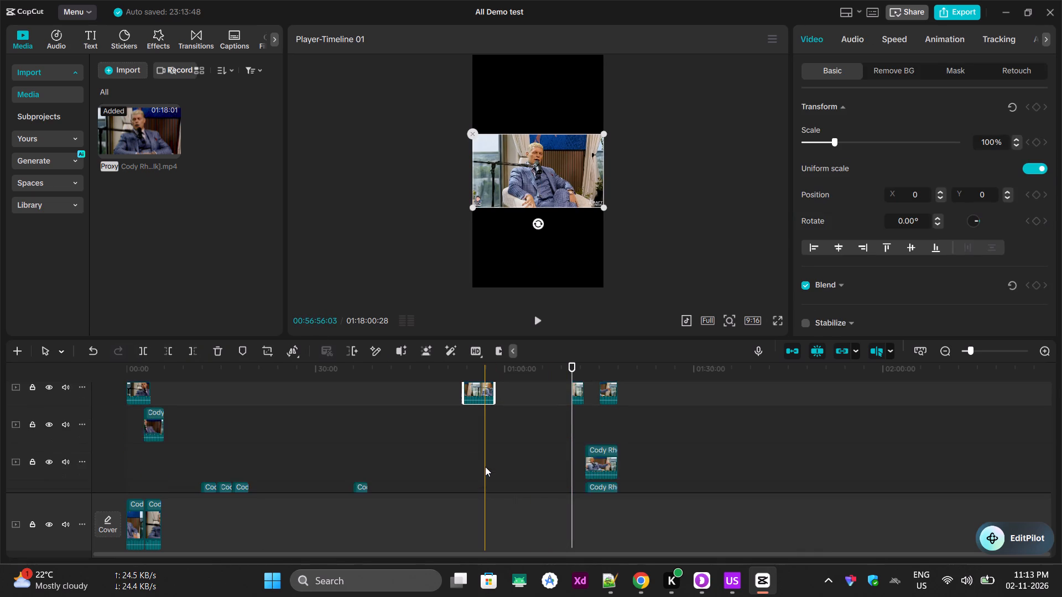
scroll(485, 467, down, 4)
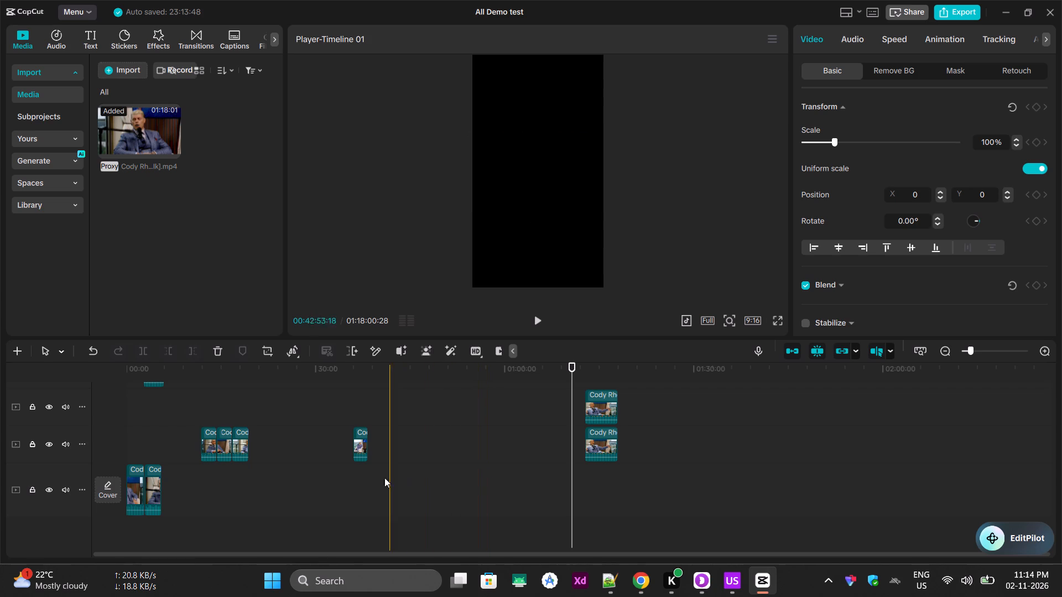
click(217, 444)
click(227, 442)
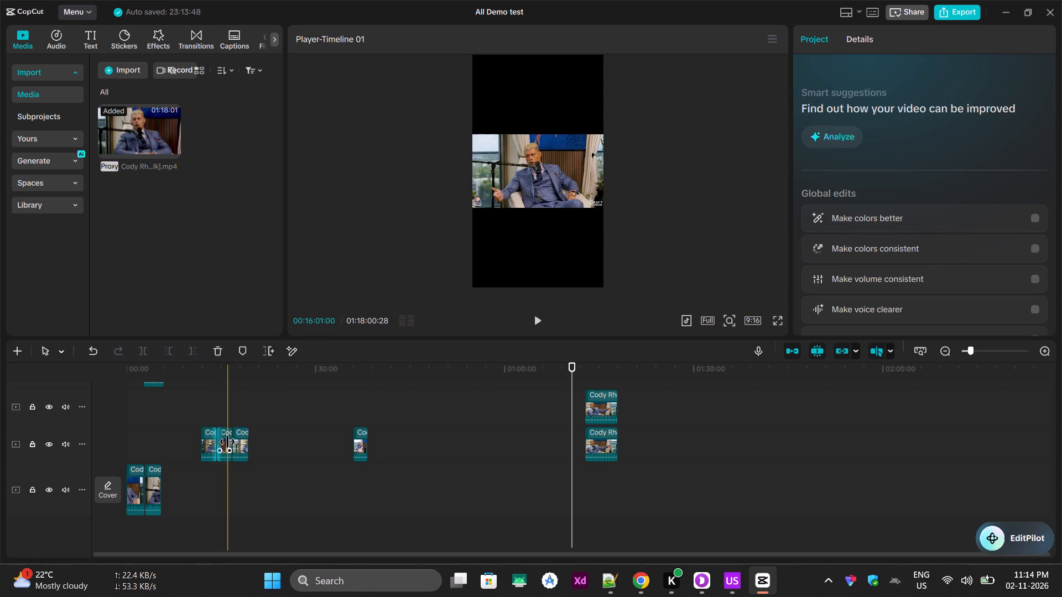
key(Delete)
Split the clip two tracks above the main track at 01:15:19:08 and delete its second part.
click(606, 409)
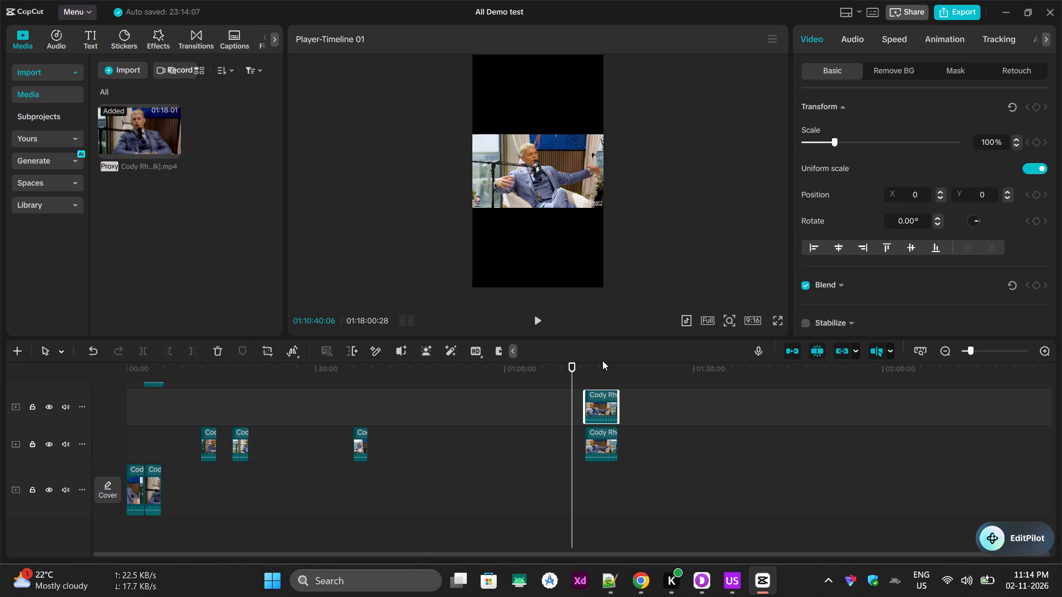
click(602, 360)
click(602, 368)
click(600, 410)
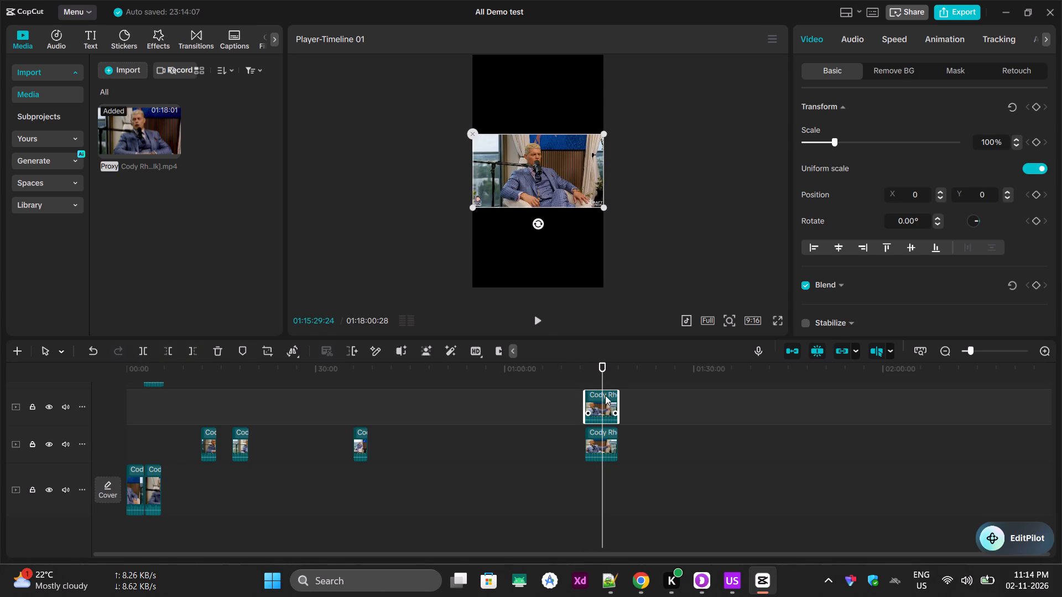
click(603, 365)
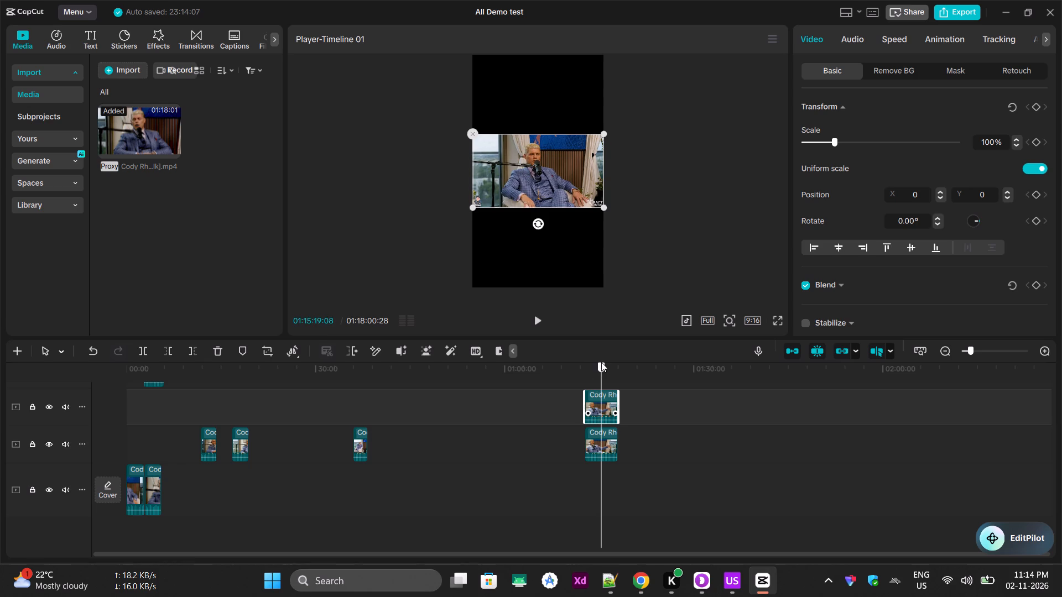
click(606, 417)
click(148, 352)
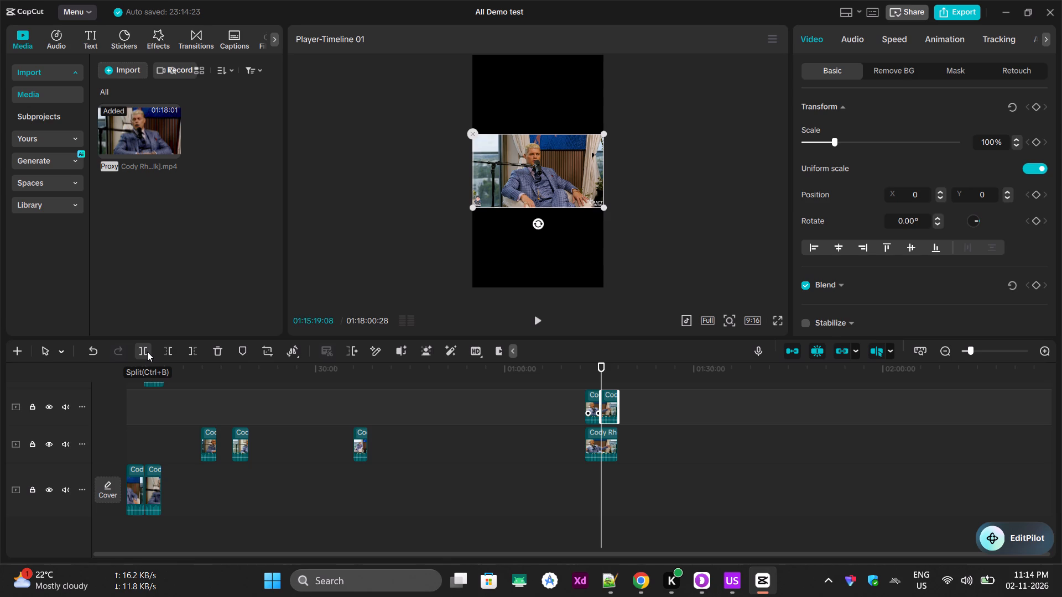
click(608, 413)
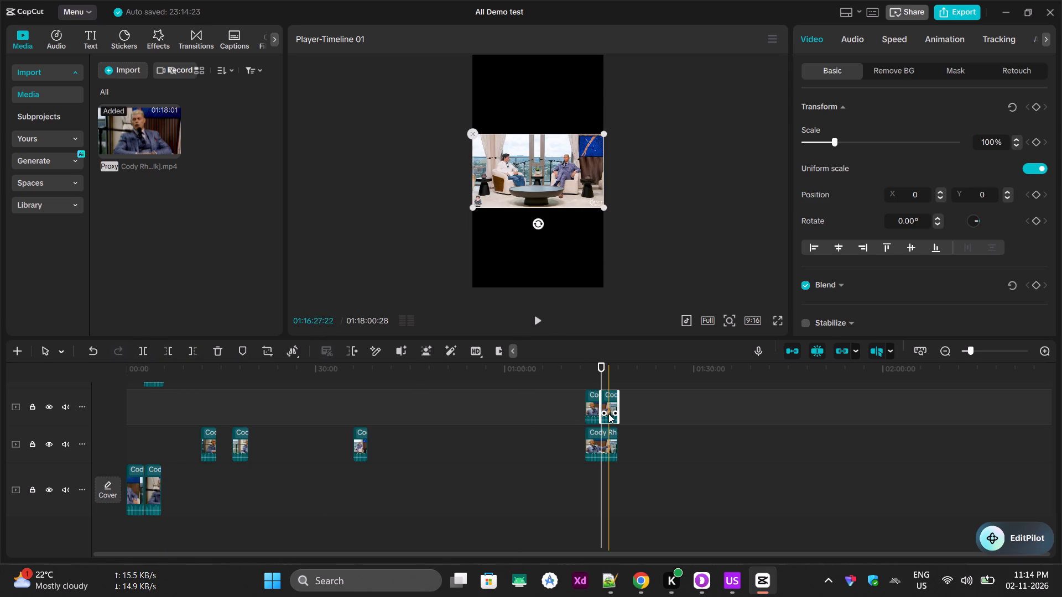
key(Delete)
Delete the second clip on the main track and the clip at about 12:00 on the track directly above it.
click(360, 437)
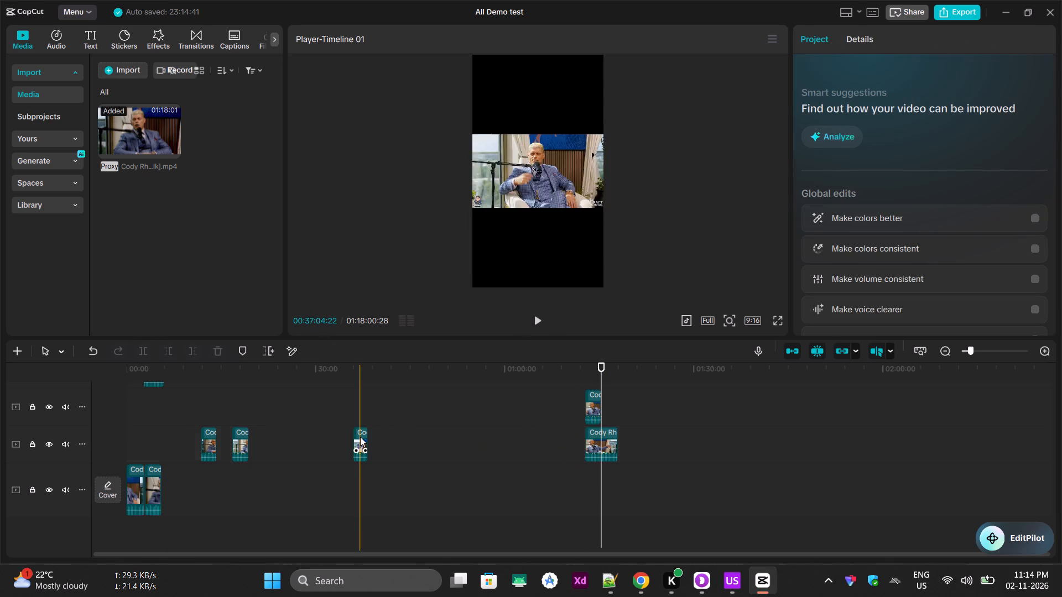
click(237, 441)
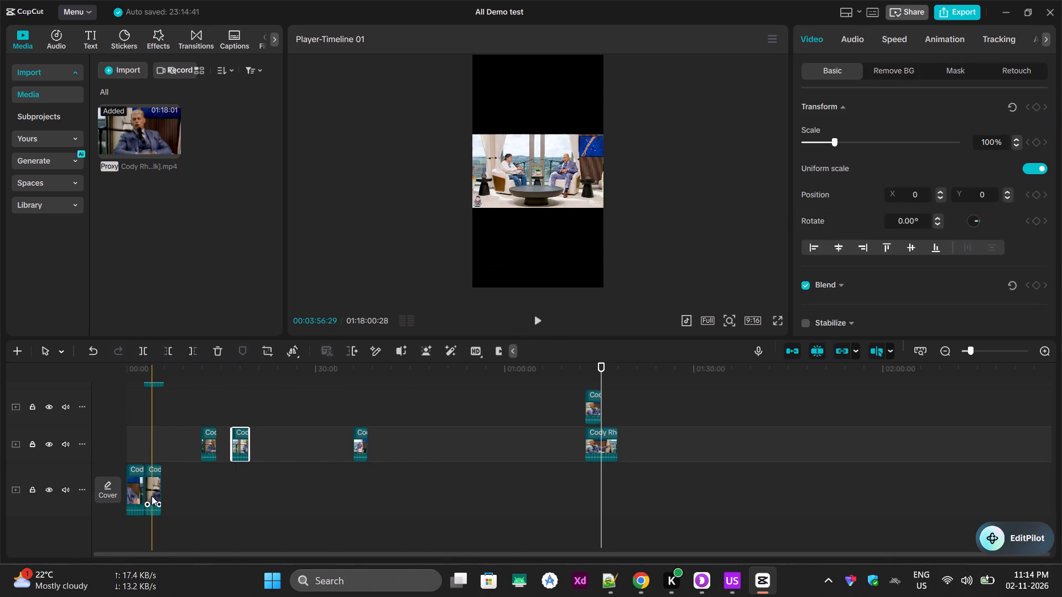
click(152, 496)
key(Delete)
click(204, 439)
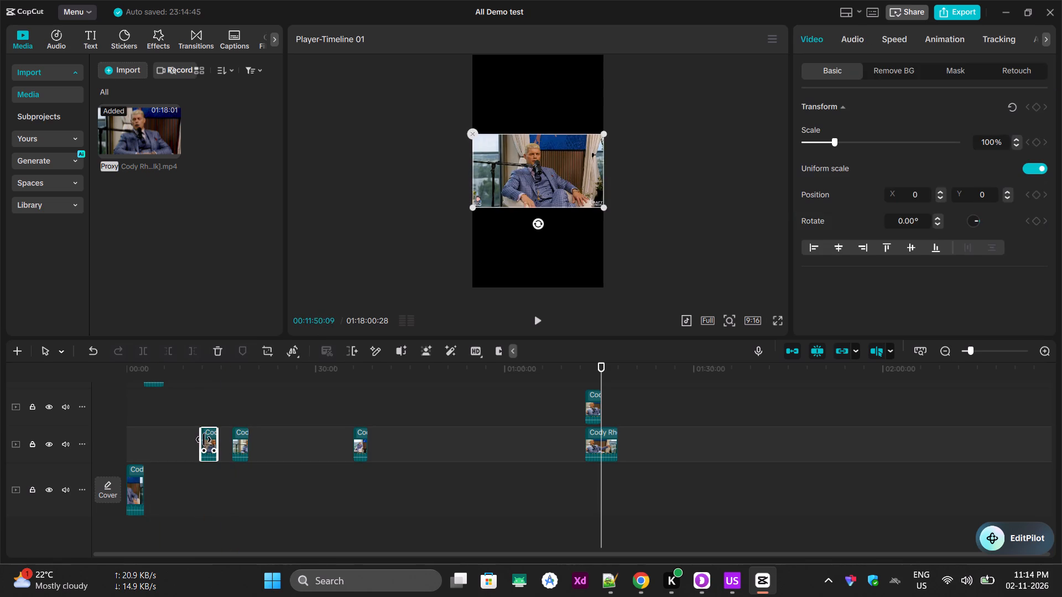
key(Delete)
Delete the opening clip and the clip at about 55:00 on the track below the locked topmost track.
scroll(189, 436, up, 6)
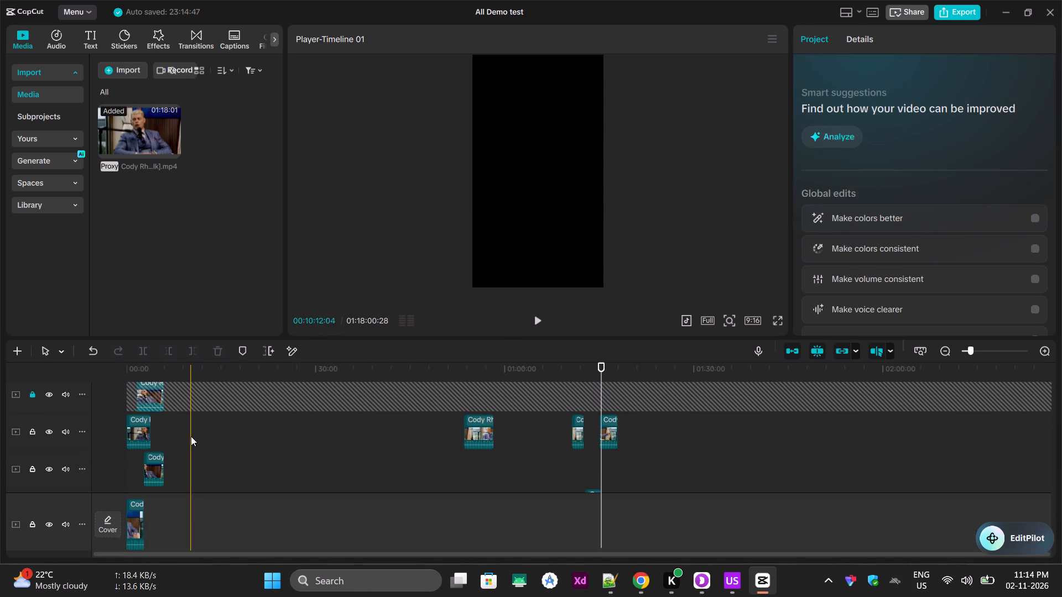
click(143, 429)
key(Delete)
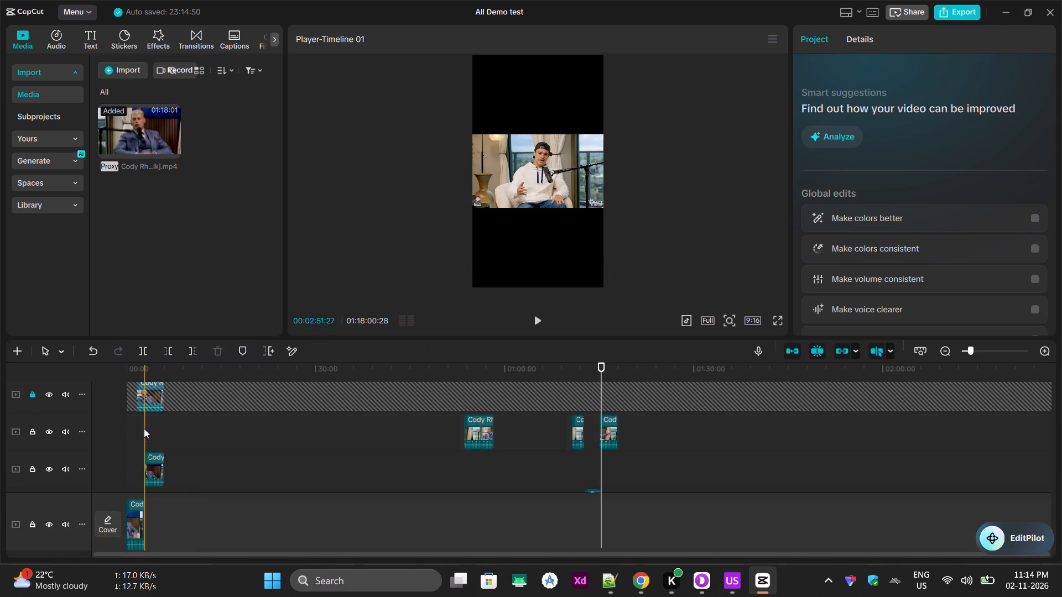
click(487, 433)
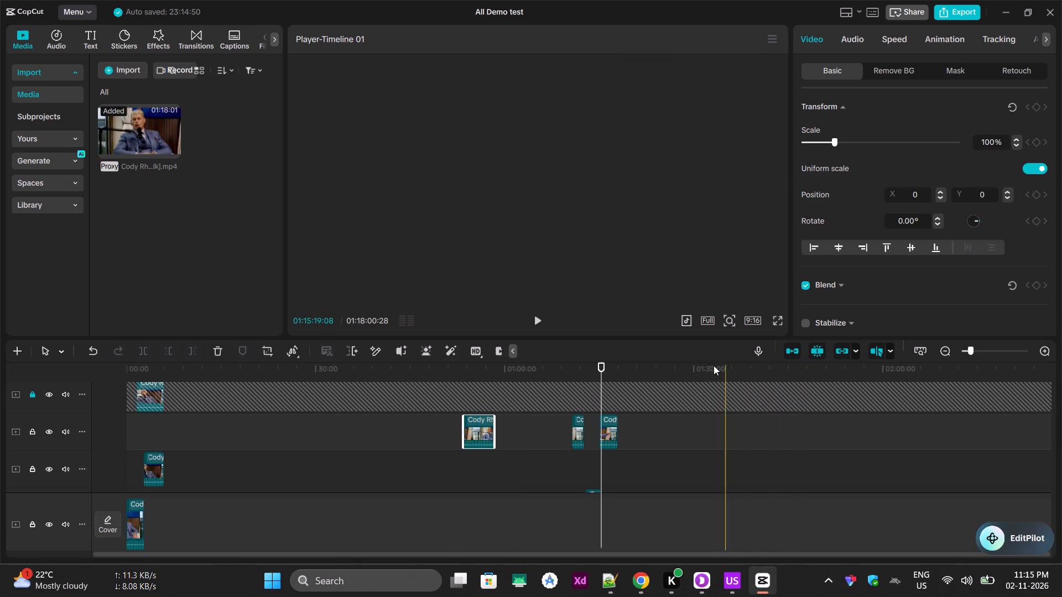
click(482, 428)
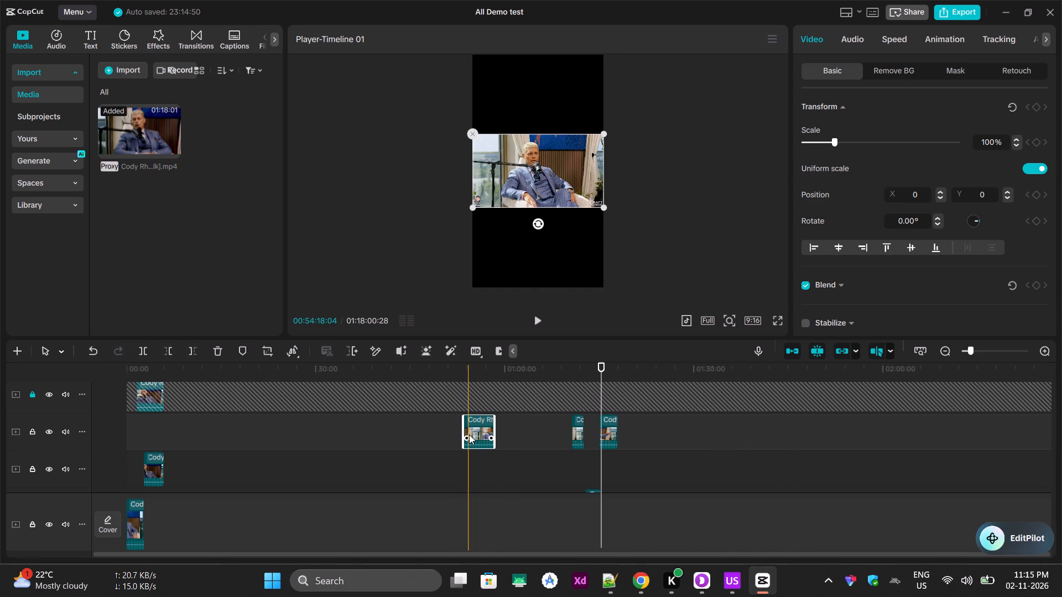
key(Delete)
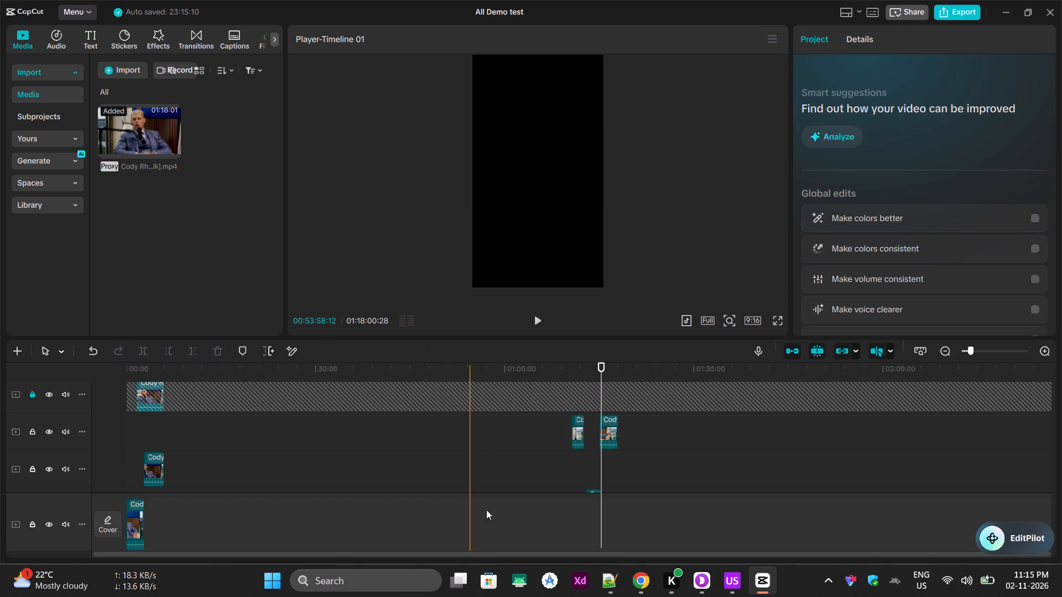
Delete the clip at about 37:00 on the track directly above the main track.
scroll(555, 448, down, 5)
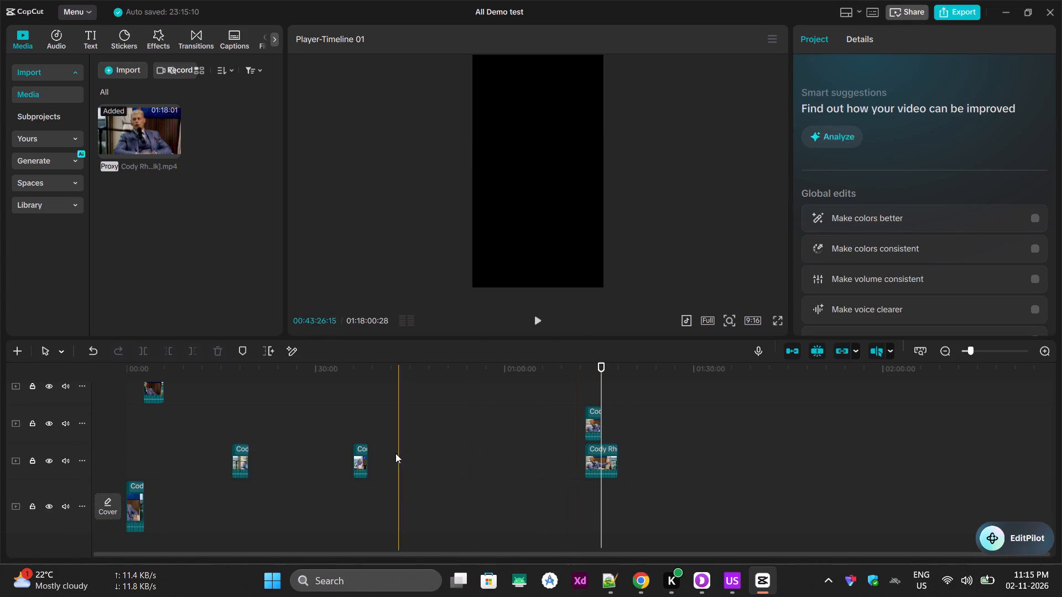
click(363, 460)
key(Delete)
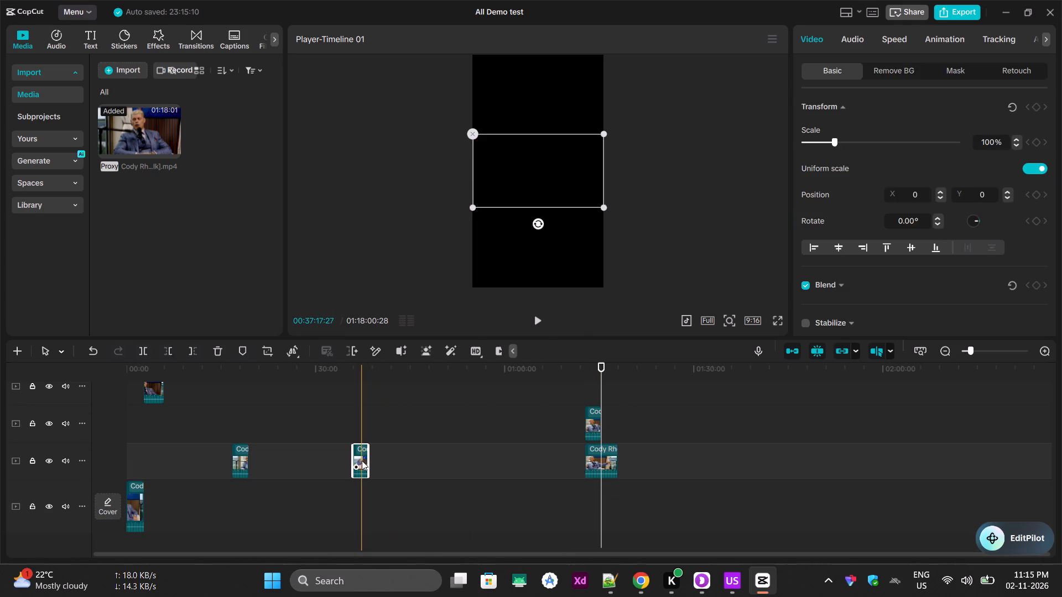
Delete the remaining first part of the split clip at about 01:14:00, two tracks above the main track.
scroll(621, 395, down, 14)
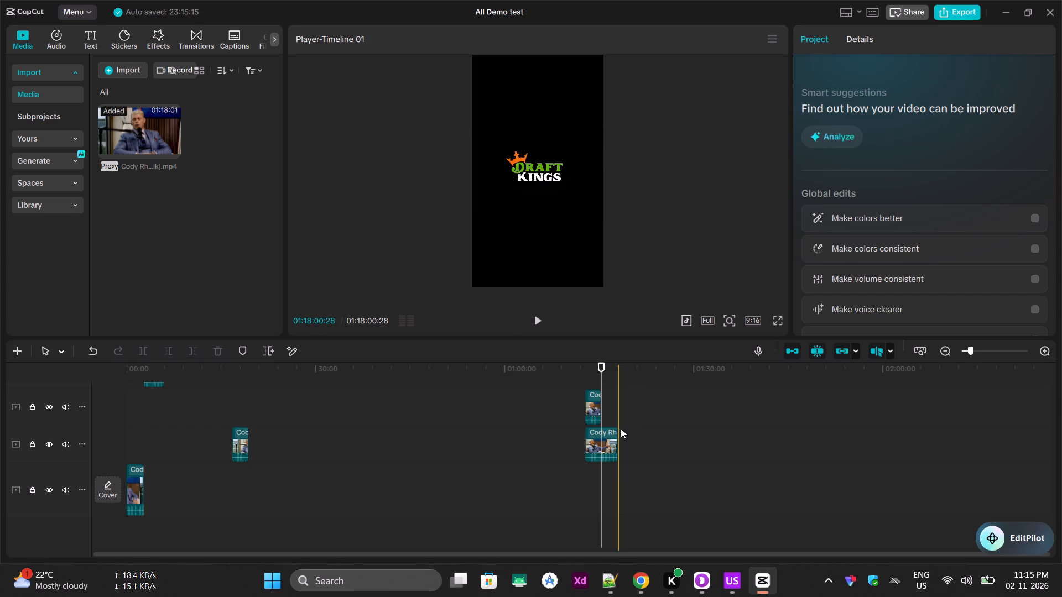
click(597, 412)
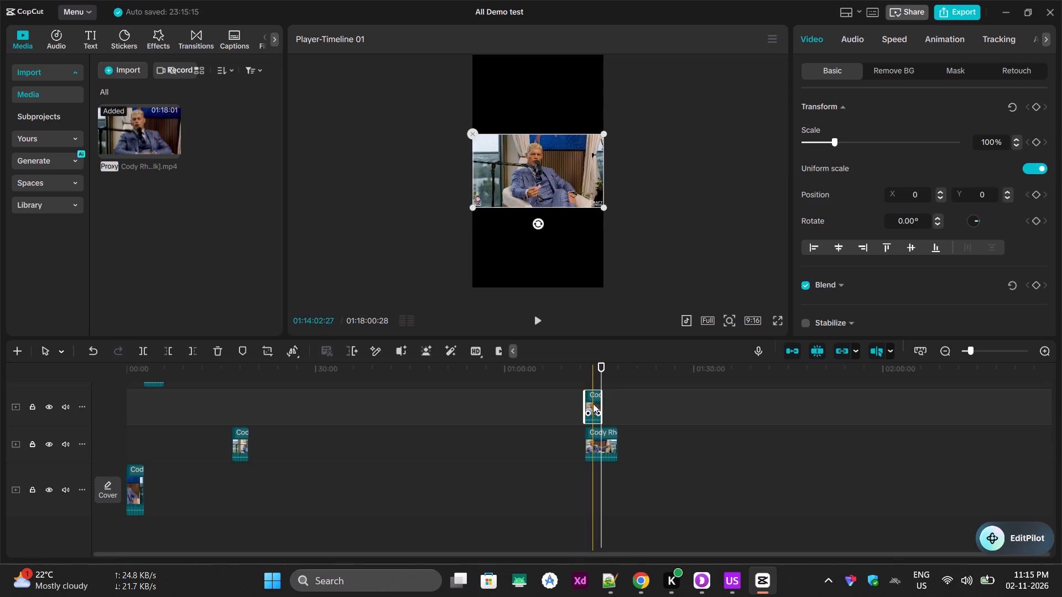
click(592, 371)
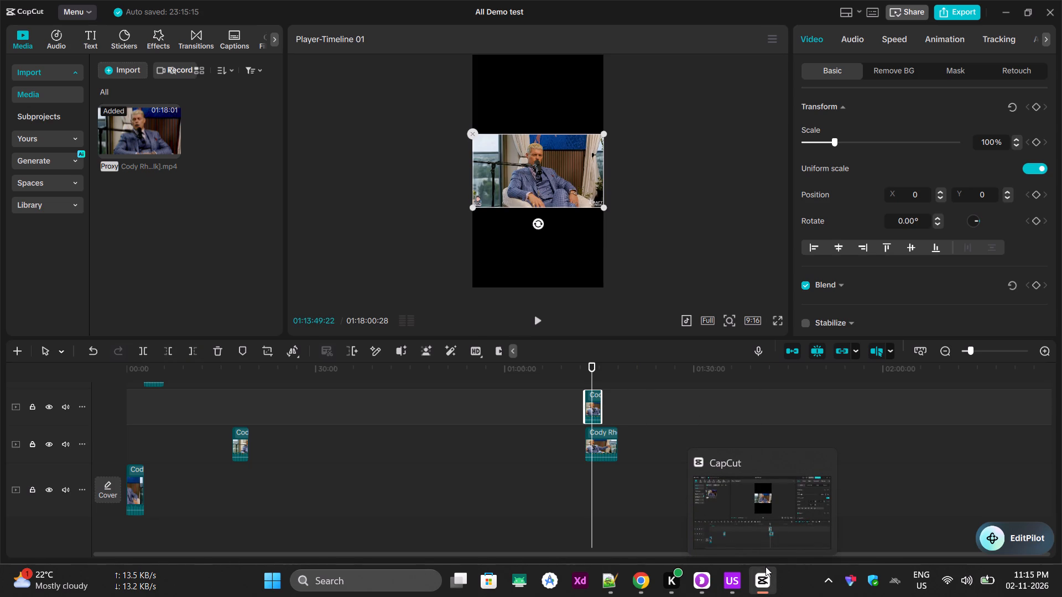
key(Delete)
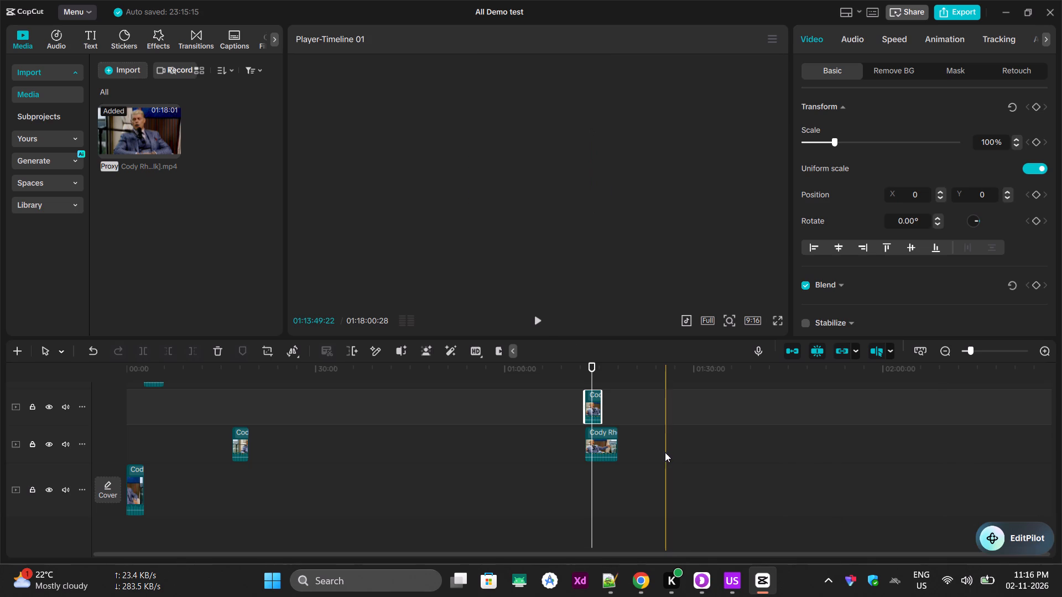
Delete the last clip, at about 01:16:00, on the track below the locked topmost track.
scroll(458, 449, up, 5)
click(608, 448)
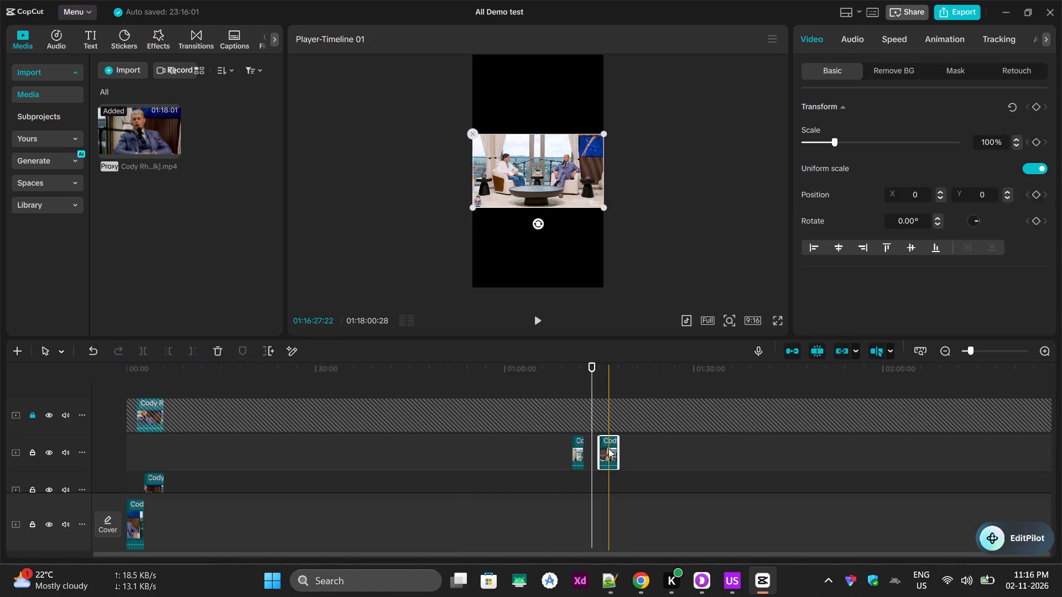
drag(606, 383, 608, 374)
click(608, 372)
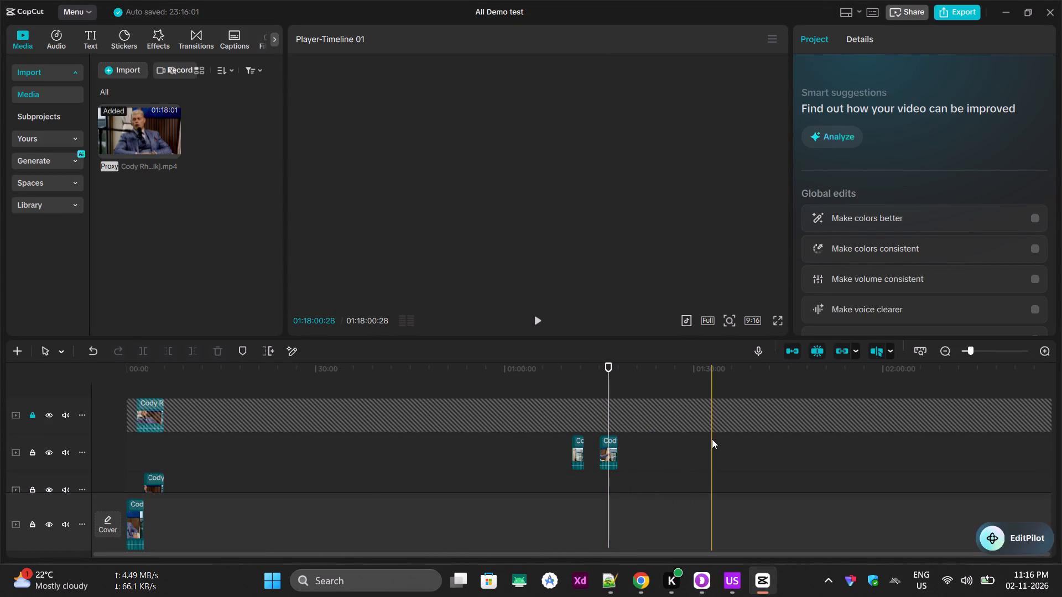
key(Delete)
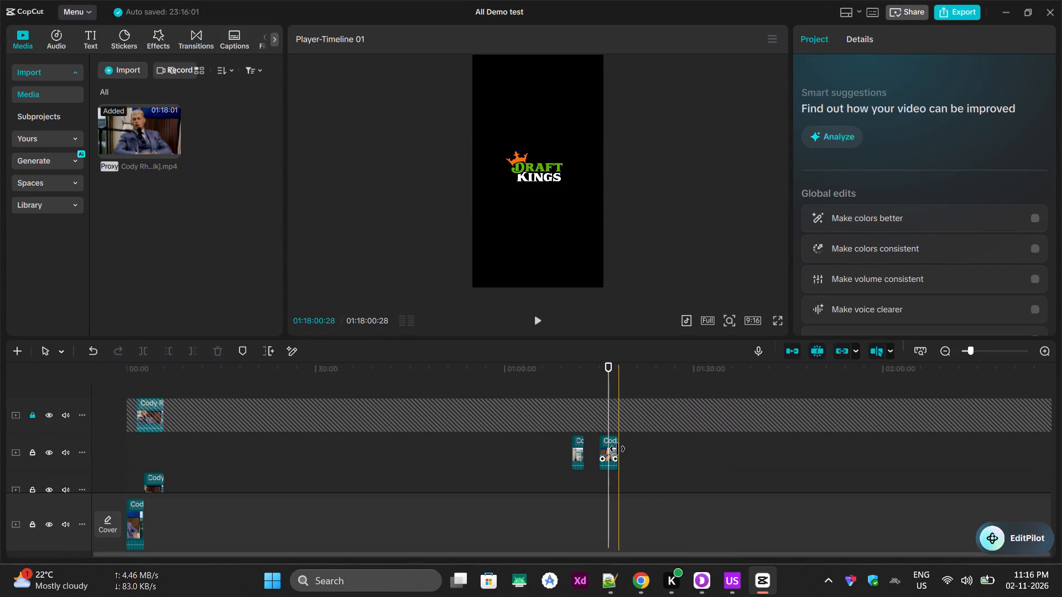
click(600, 446)
key(Delete)
Delete the remaining clip at the start of the main track.
scroll(340, 459, down, 3)
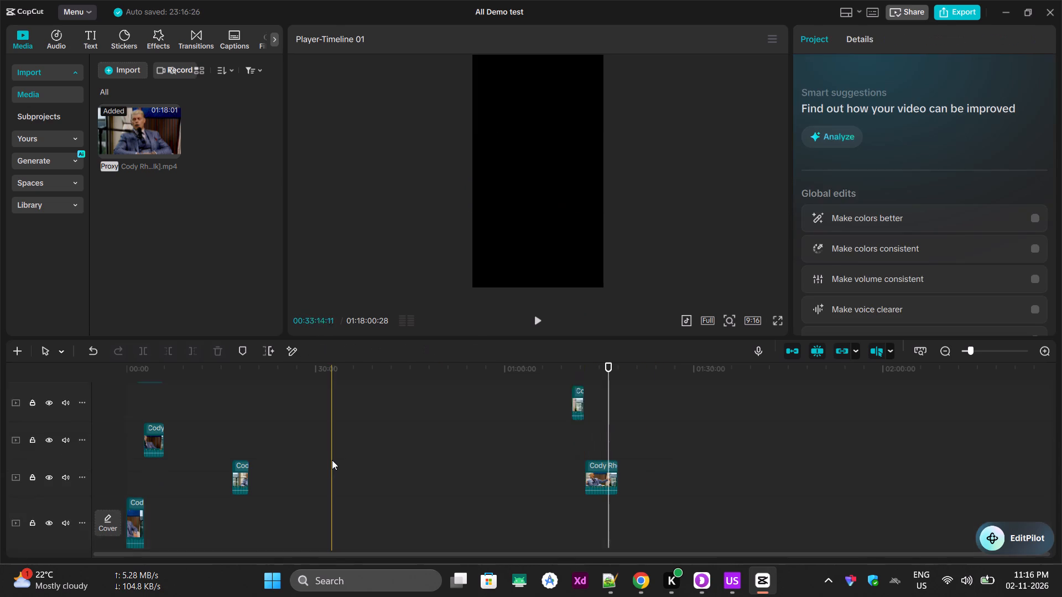
scroll(332, 460, down, 9)
click(137, 486)
key(Delete)
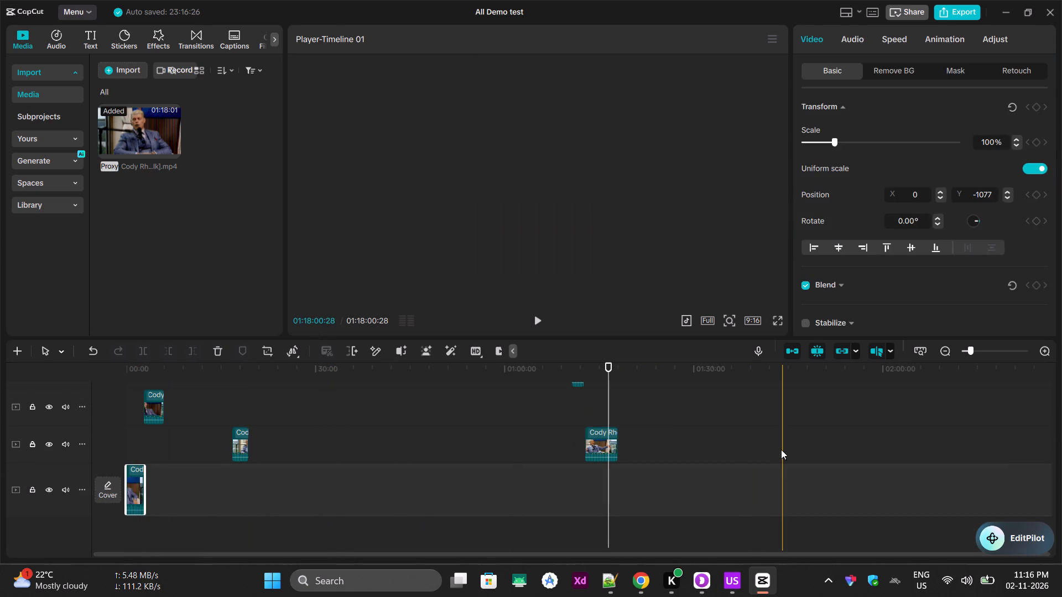
scroll(352, 468, up, 13)
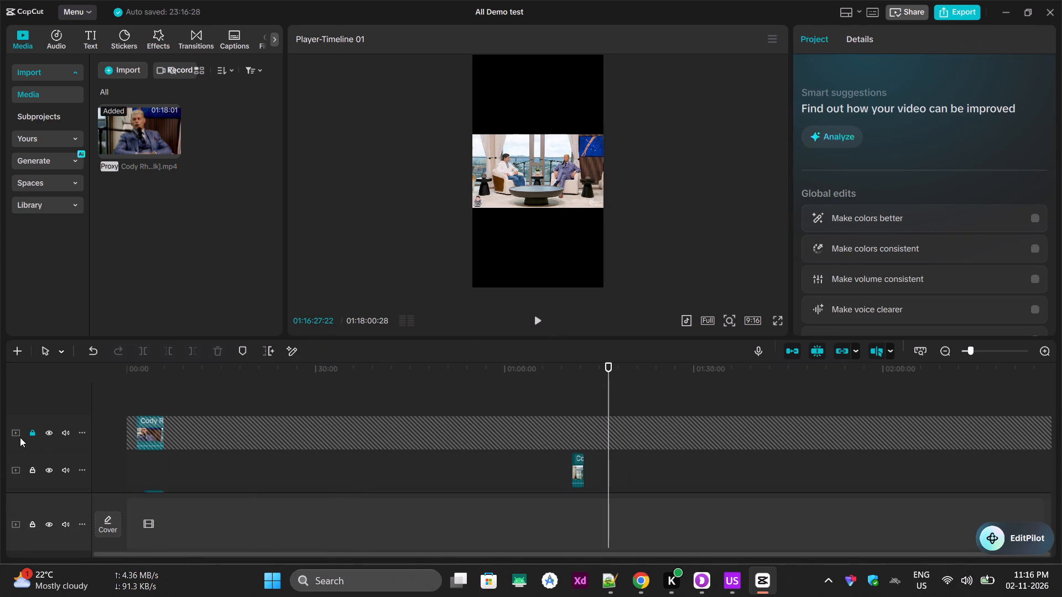
Unlock the locked topmost track.
click(38, 434)
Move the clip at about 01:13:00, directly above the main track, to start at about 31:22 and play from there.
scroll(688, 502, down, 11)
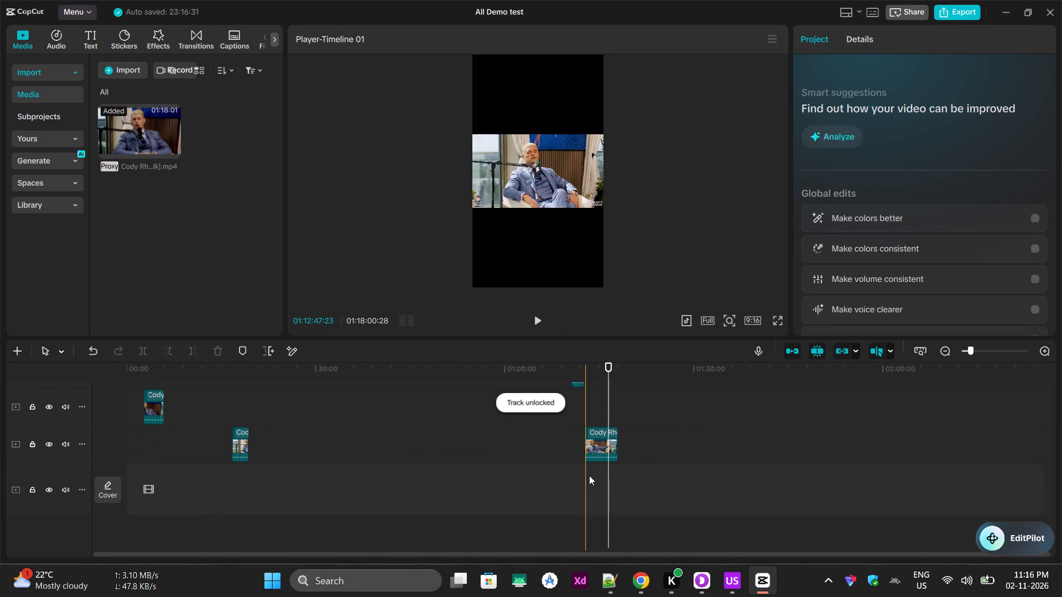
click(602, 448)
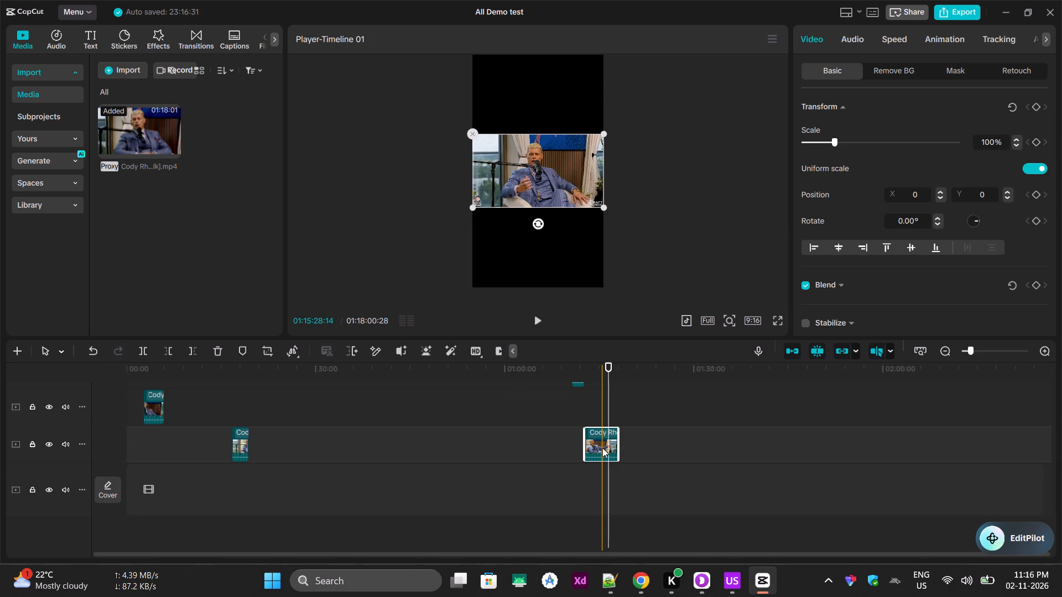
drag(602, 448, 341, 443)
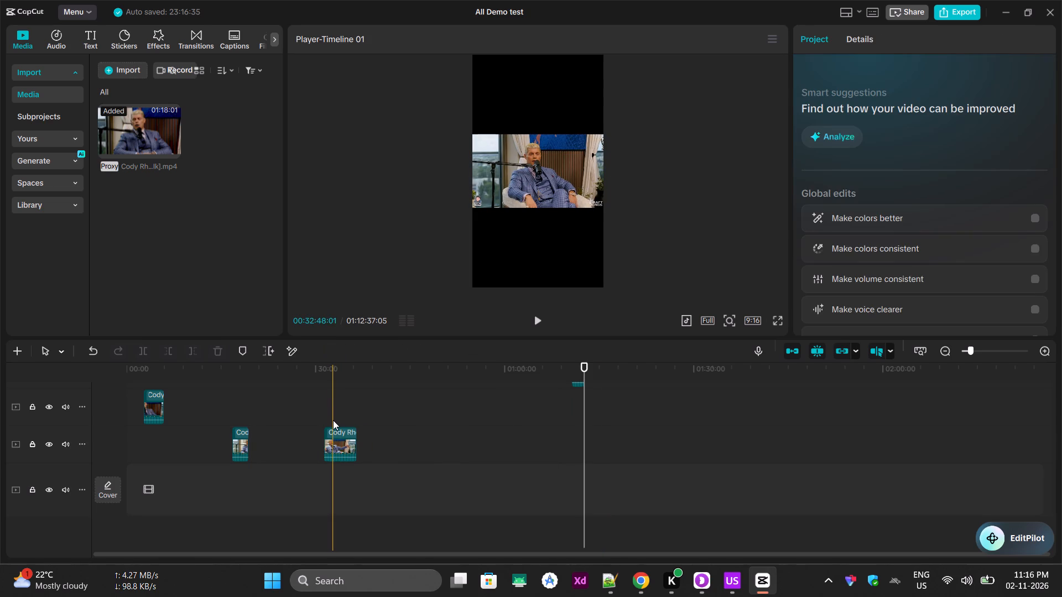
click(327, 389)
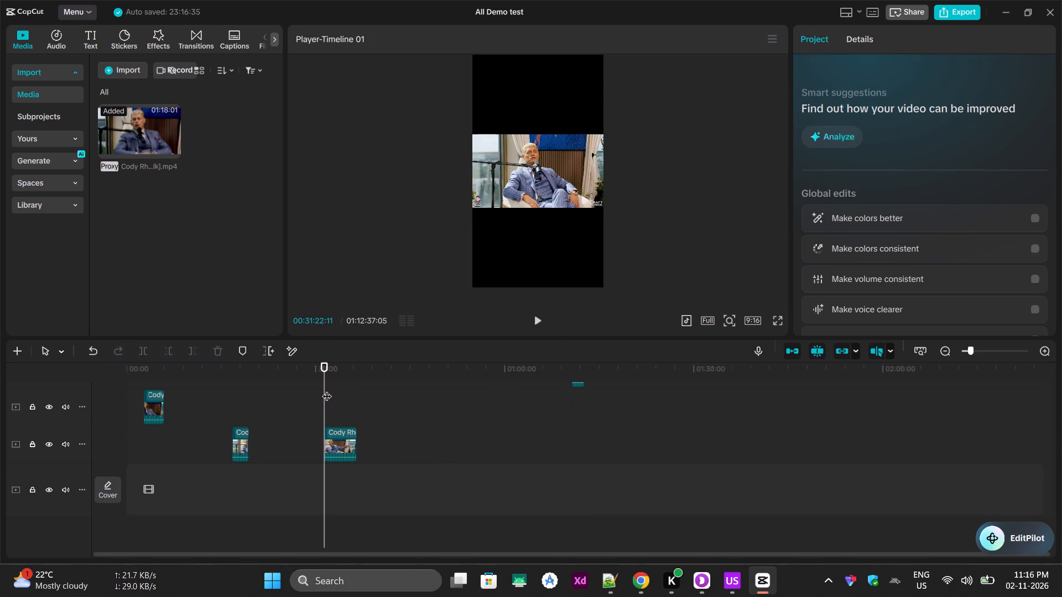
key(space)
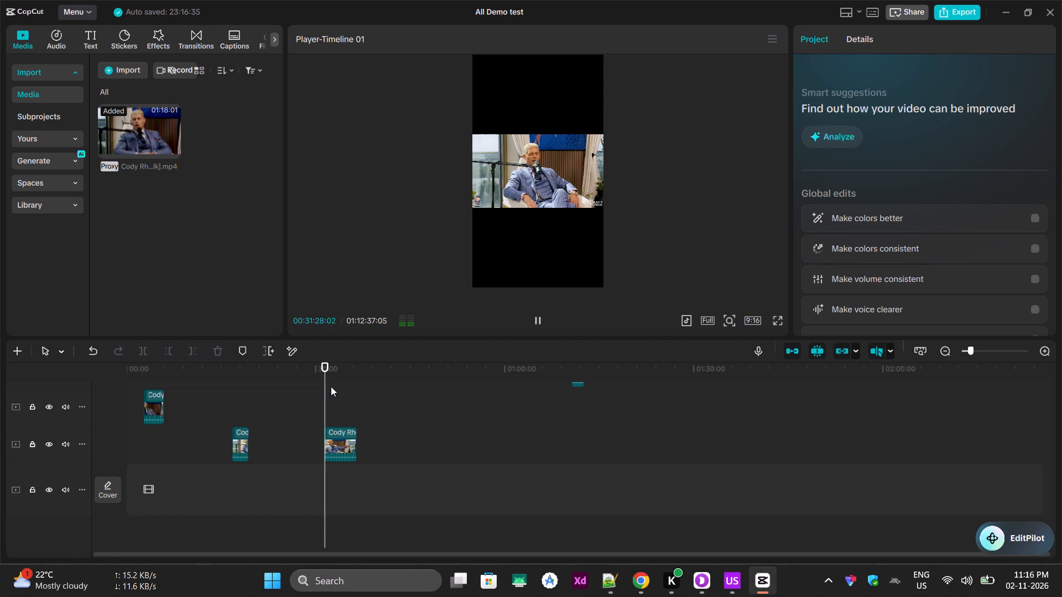
Delete the clip starting at about 31:22 on the track directly above the main track.
key(Delete)
click(342, 441)
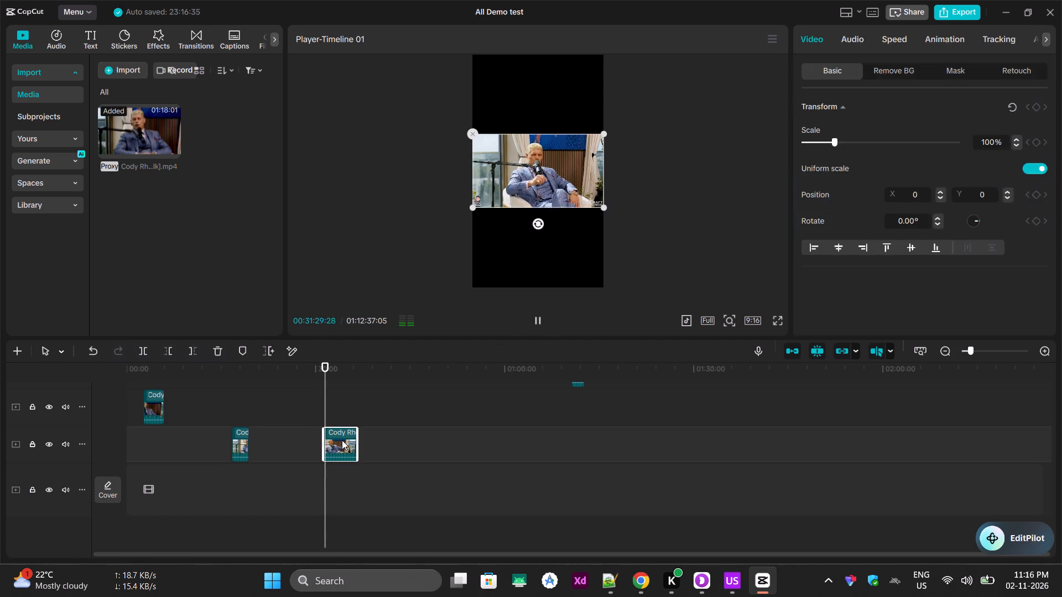
key(Delete)
Delete the clip at about 01:11:00 on the track just below the topmost track.
scroll(389, 461, down, 14)
scroll(295, 467, up, 14)
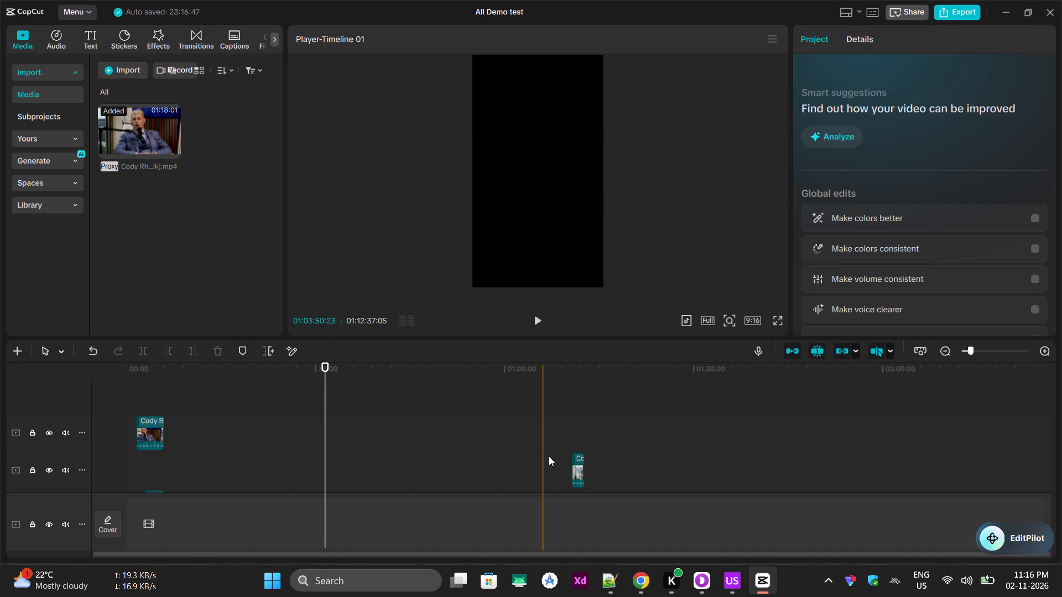
click(579, 464)
key(Delete)
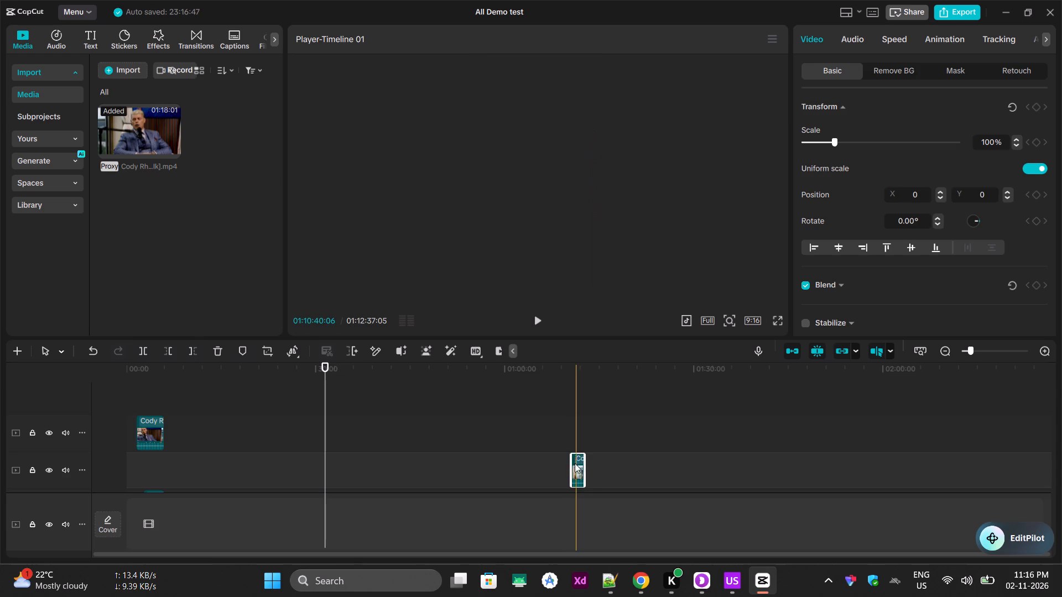
Scrub through the start of the timeline and play the stacked clips from about 02:45.
scroll(288, 399, down, 11)
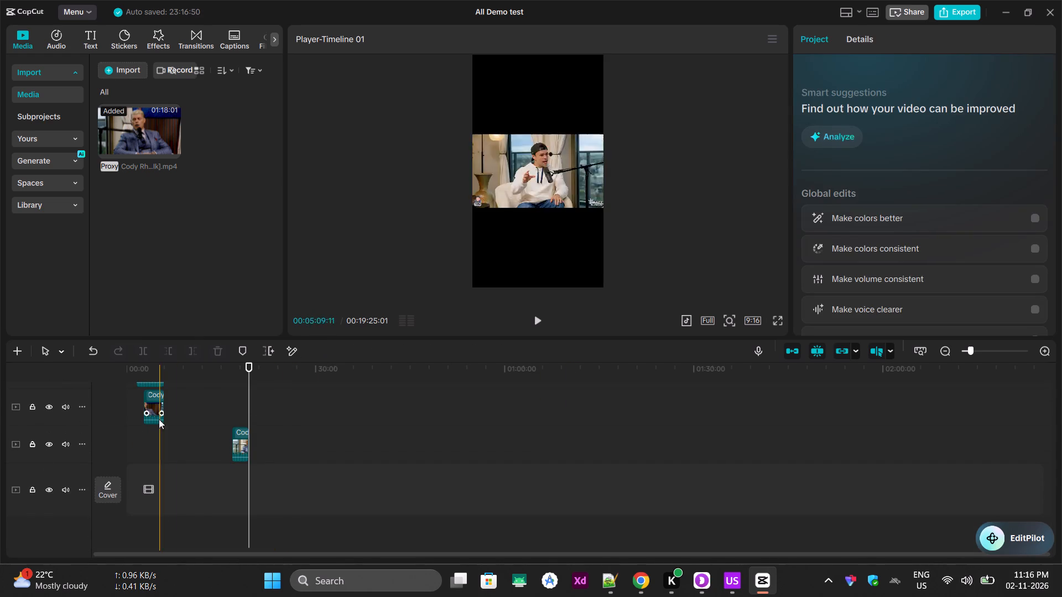
drag(204, 365, 128, 375)
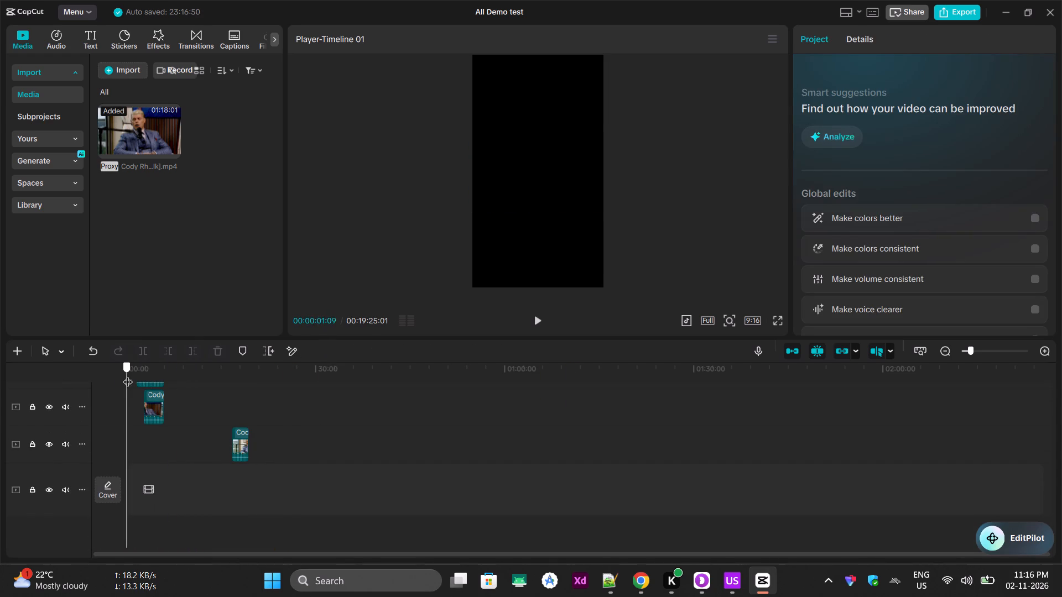
drag(128, 375, 137, 372)
drag(138, 372, 145, 372)
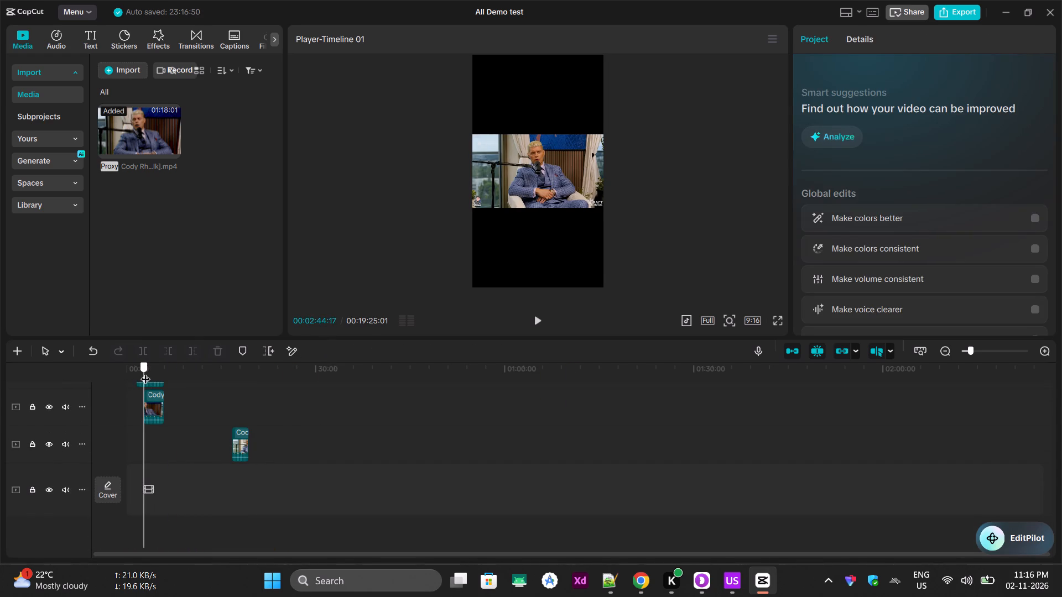
drag(145, 372, 146, 372)
key(space)
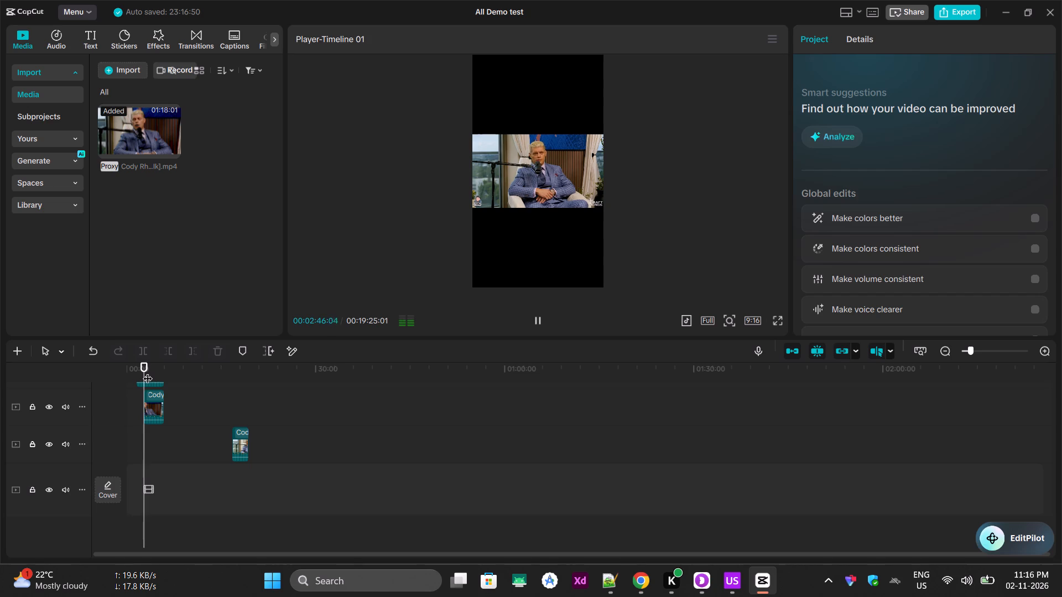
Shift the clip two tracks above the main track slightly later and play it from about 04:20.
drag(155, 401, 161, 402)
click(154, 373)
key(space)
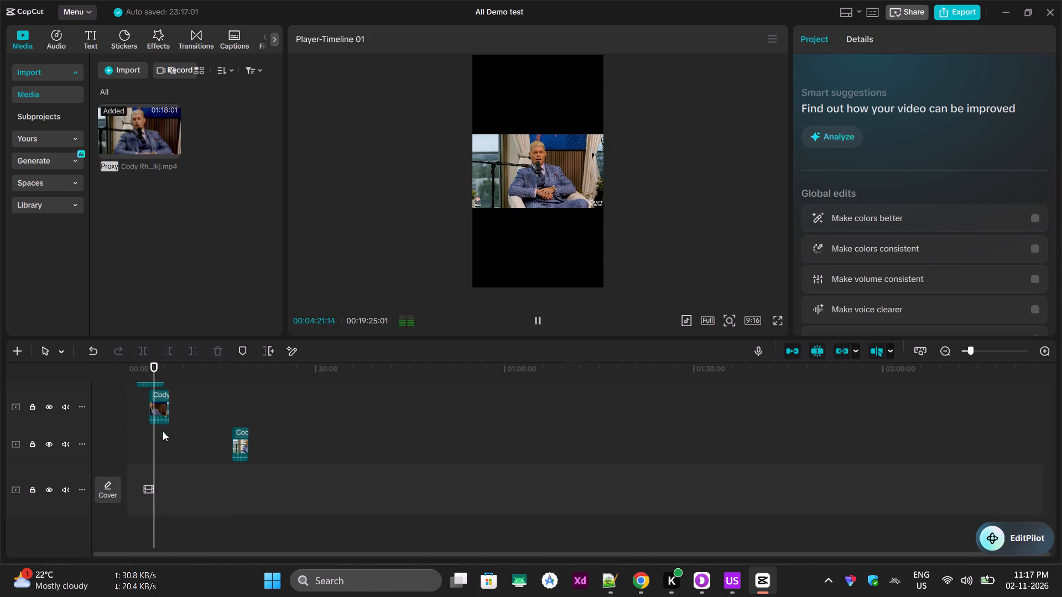
Delete the clip at about 18:00 on the track directly above the main track.
click(239, 441)
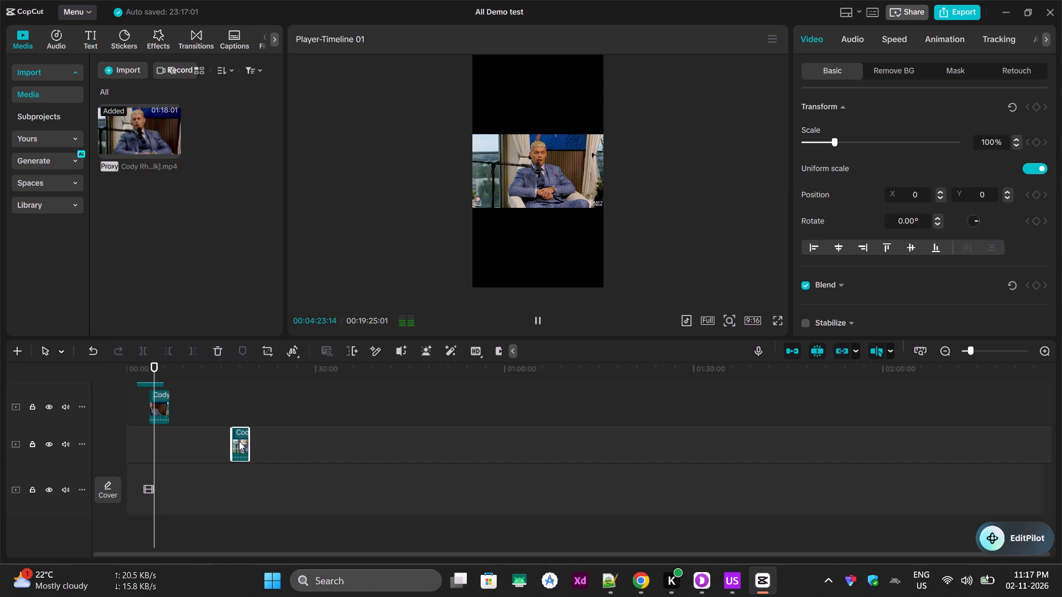
key(Delete)
Delete the clip near the timeline's start on the topmost track.
scroll(310, 440, up, 10)
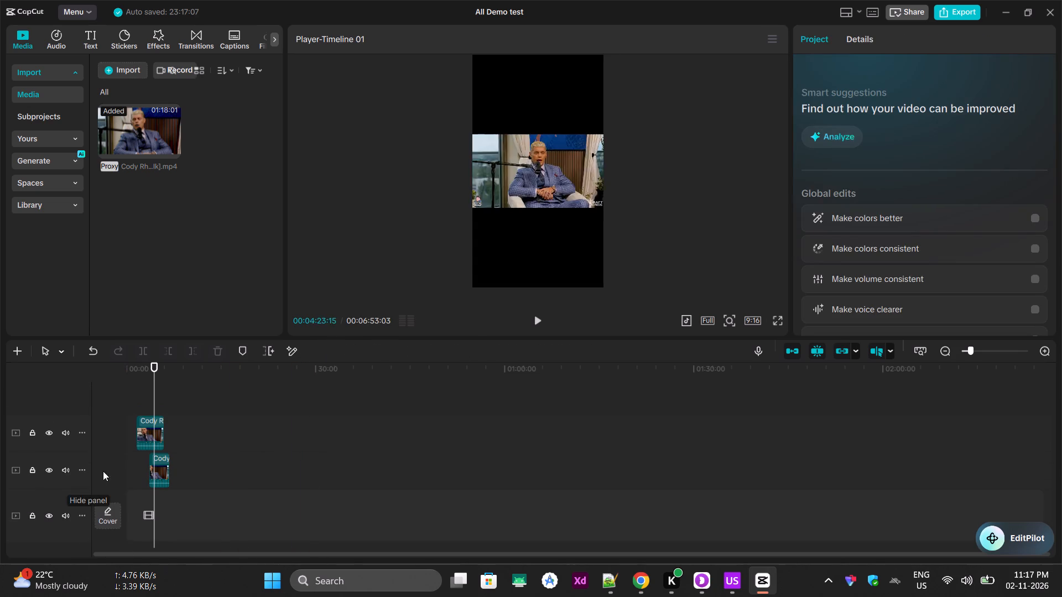
click(154, 435)
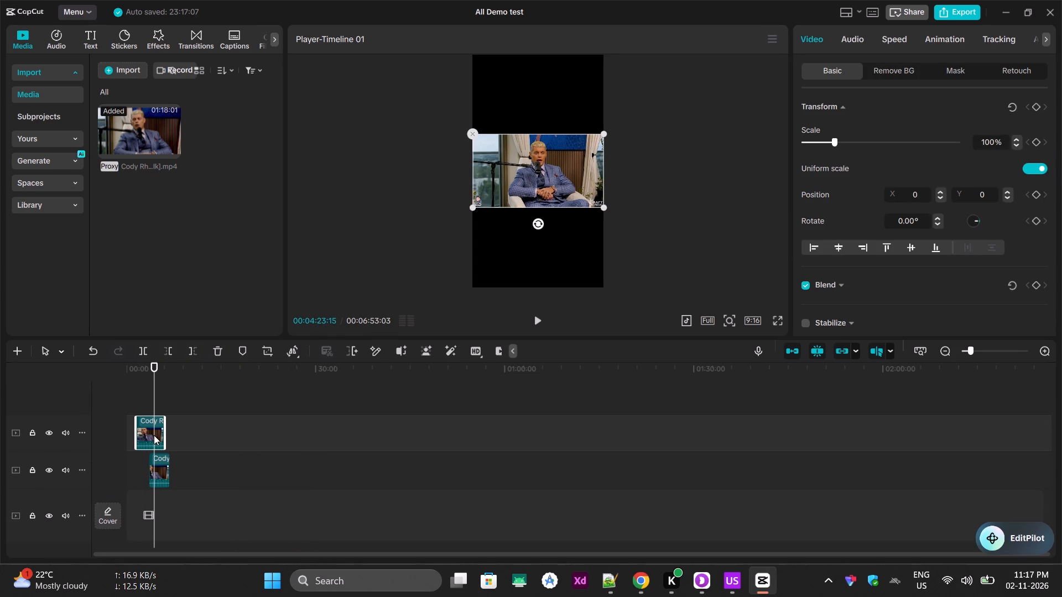
key(Delete)
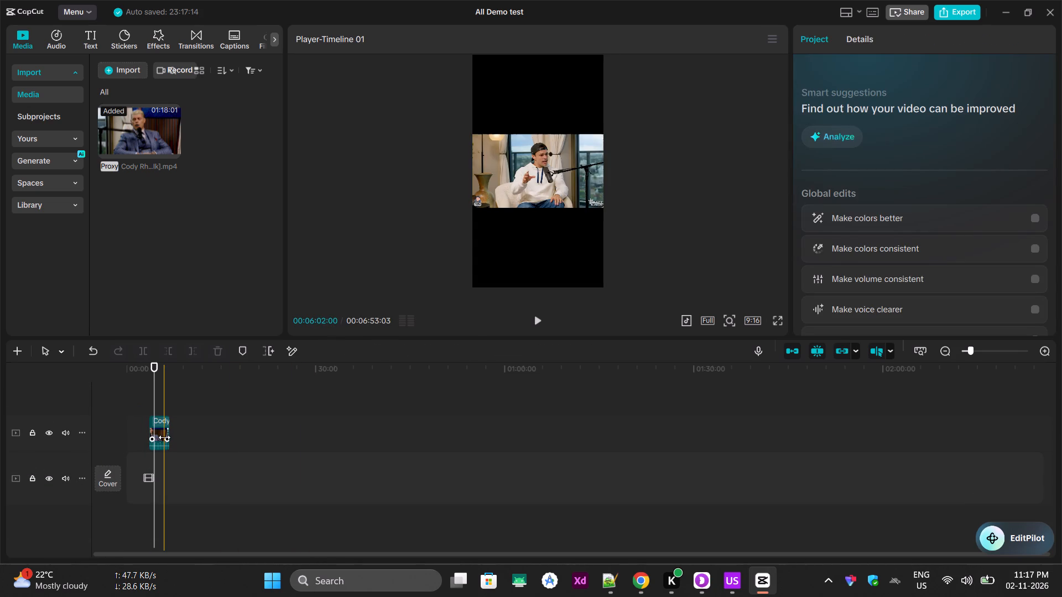
Move the only remaining Cody Rhodes clip down to the start of the main track.
click(164, 437)
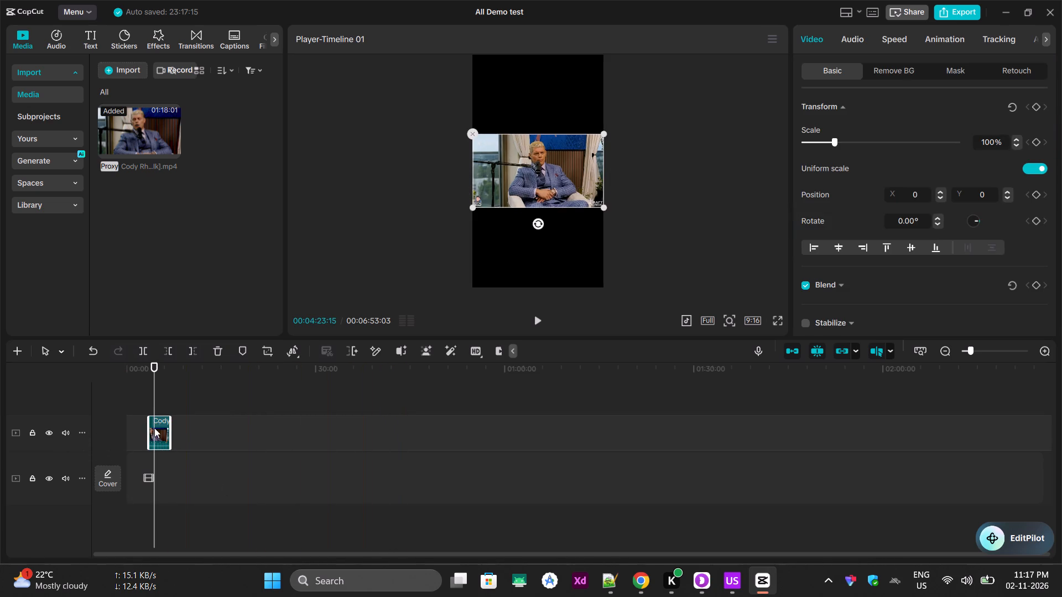
ctrl+scroll(154, 437, up, 13)
scroll(767, 447, down, 5)
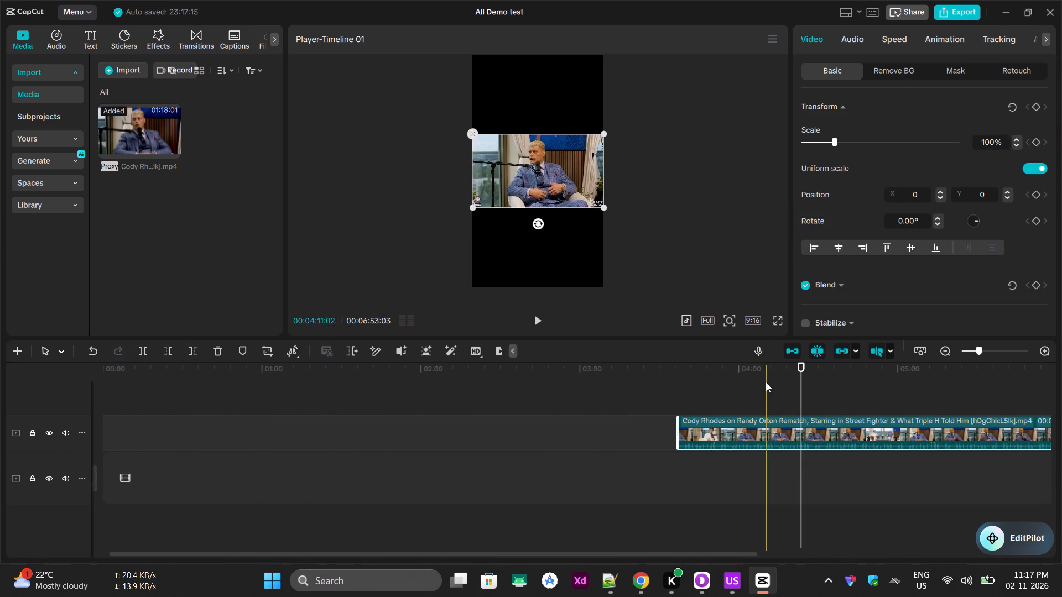
drag(732, 428, 234, 494)
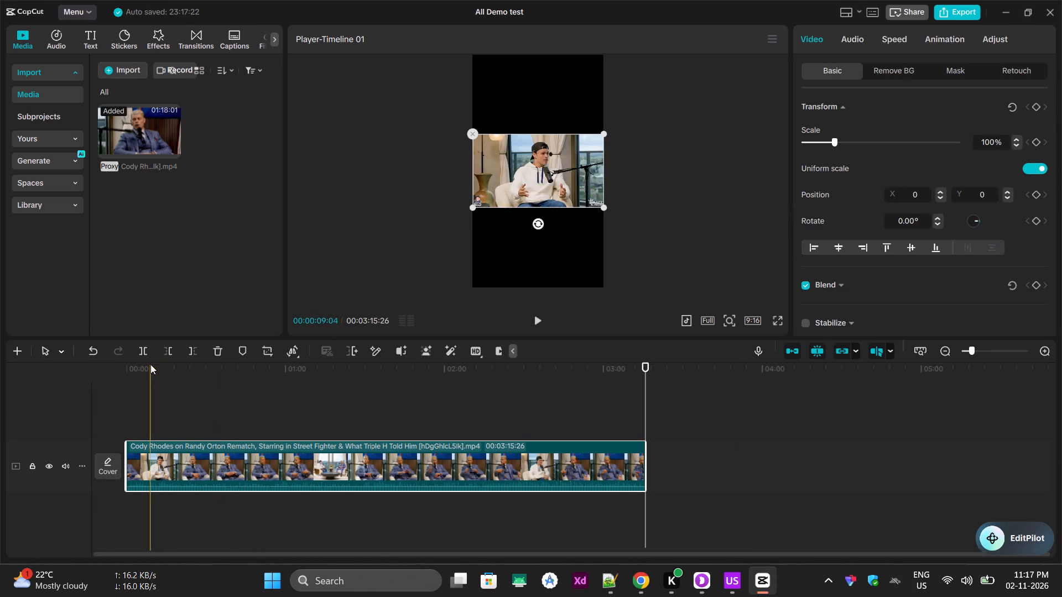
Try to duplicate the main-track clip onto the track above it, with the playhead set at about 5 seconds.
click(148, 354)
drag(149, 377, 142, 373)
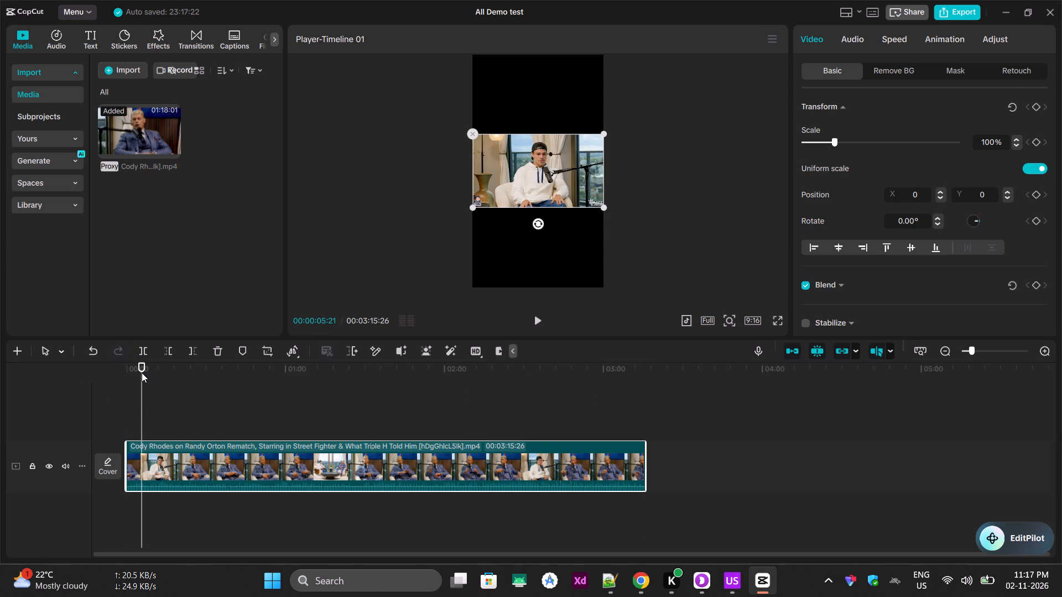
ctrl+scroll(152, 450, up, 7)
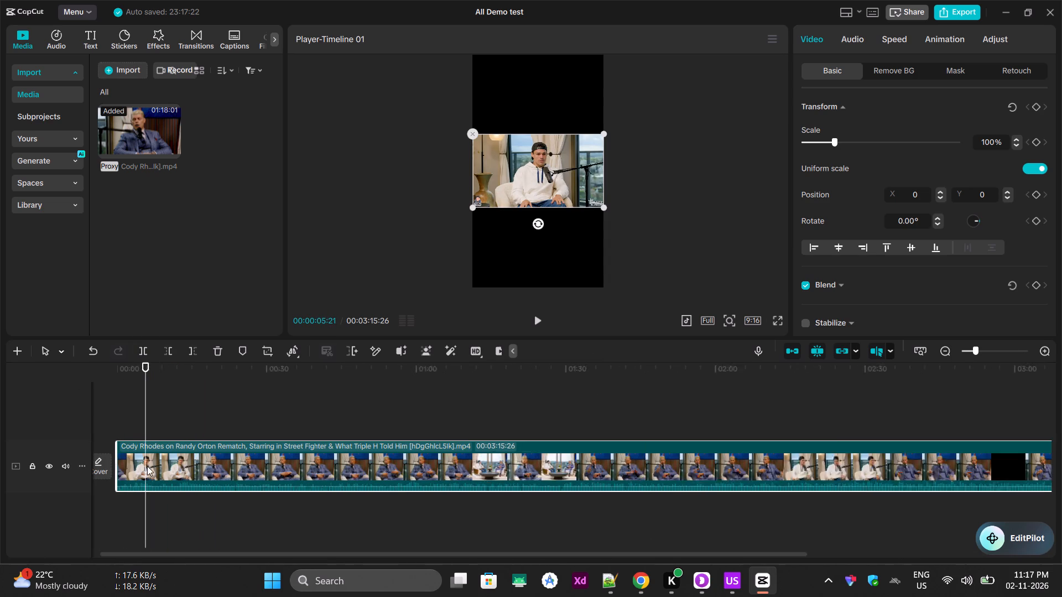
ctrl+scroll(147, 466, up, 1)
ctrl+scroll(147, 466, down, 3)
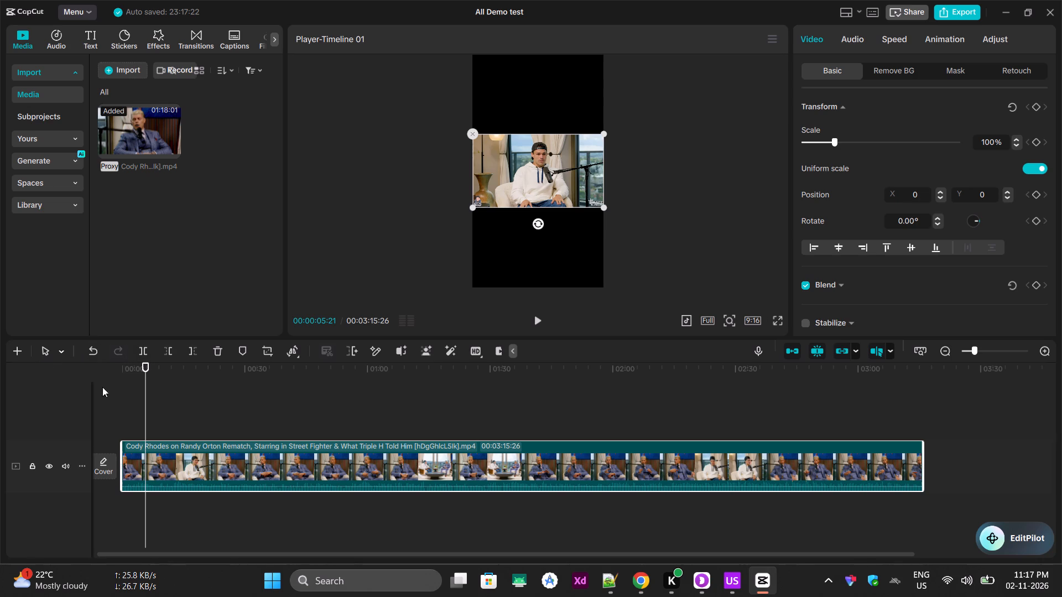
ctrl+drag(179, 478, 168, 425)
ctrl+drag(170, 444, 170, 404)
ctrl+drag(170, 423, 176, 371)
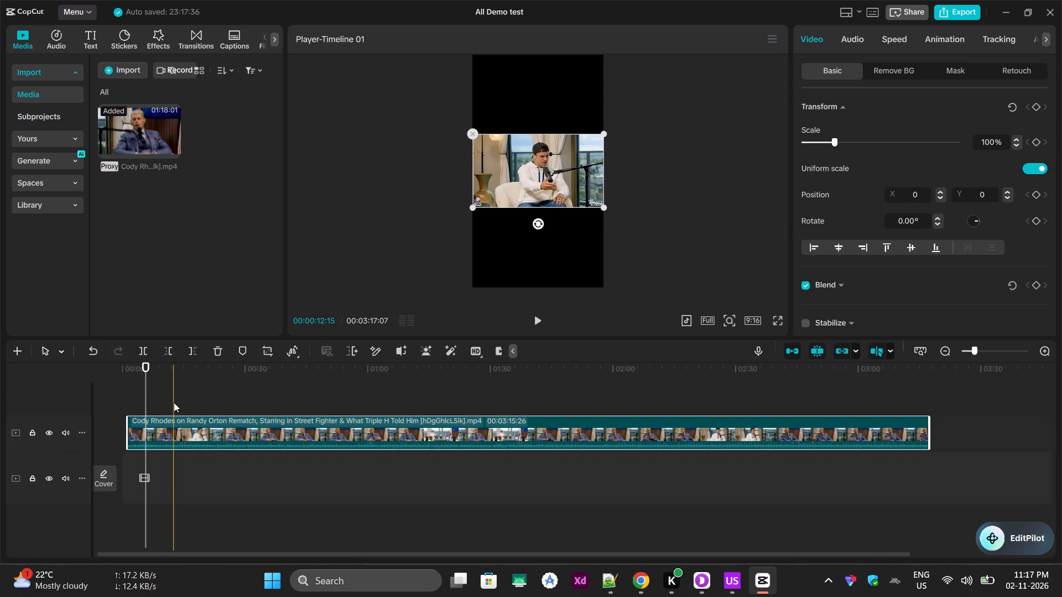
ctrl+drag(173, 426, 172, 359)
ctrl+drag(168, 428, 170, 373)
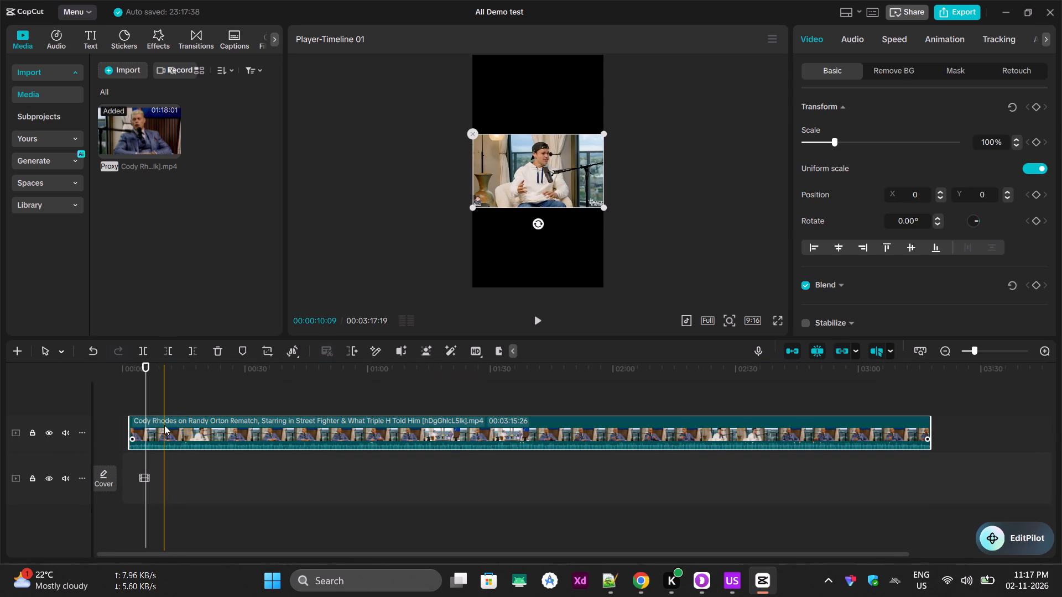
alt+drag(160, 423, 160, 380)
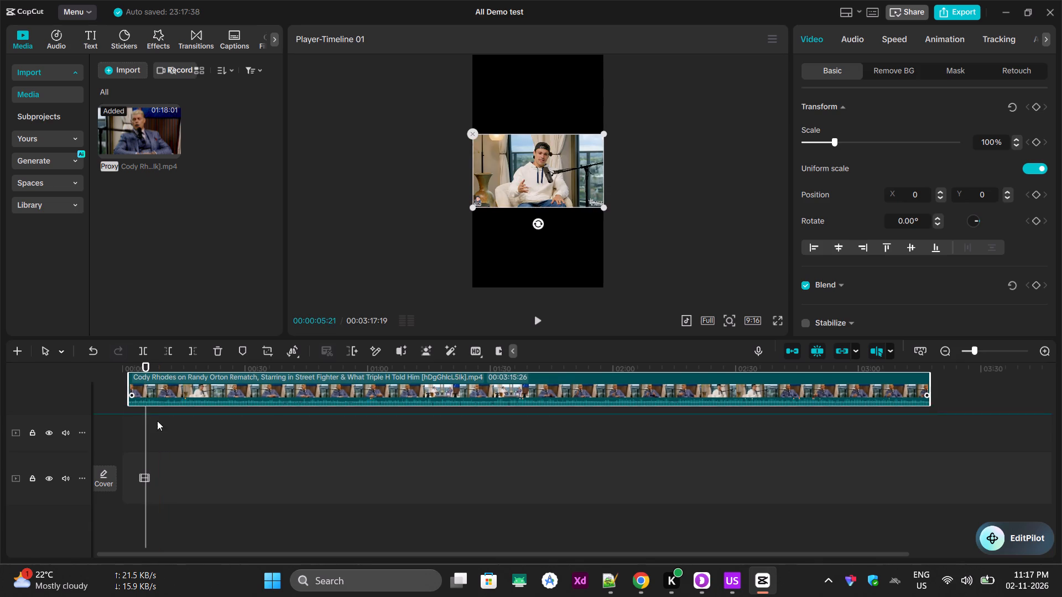
Stack several duplicates of the Cody Rhodes clip near the timeline's start on the main track and new tracks above it.
alt+drag(173, 464, 174, 514)
alt+drag(170, 478, 173, 495)
alt+drag(177, 477, 169, 425)
alt+drag(173, 494, 180, 415)
alt+drag(178, 495, 184, 443)
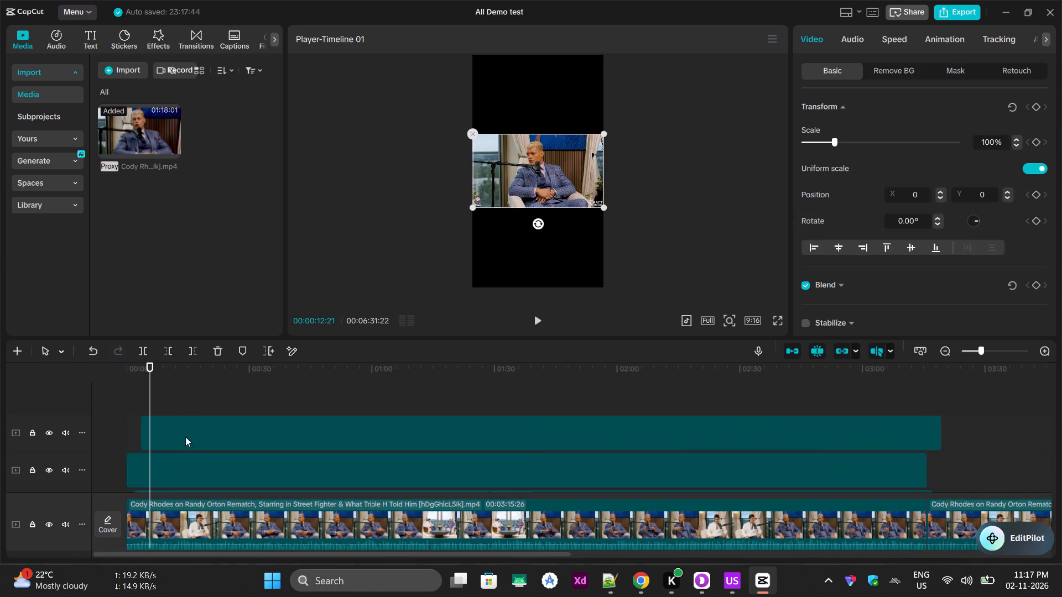
alt+drag(178, 501, 186, 436)
alt+drag(181, 499, 190, 431)
alt+drag(179, 512, 189, 449)
alt+drag(176, 525, 192, 443)
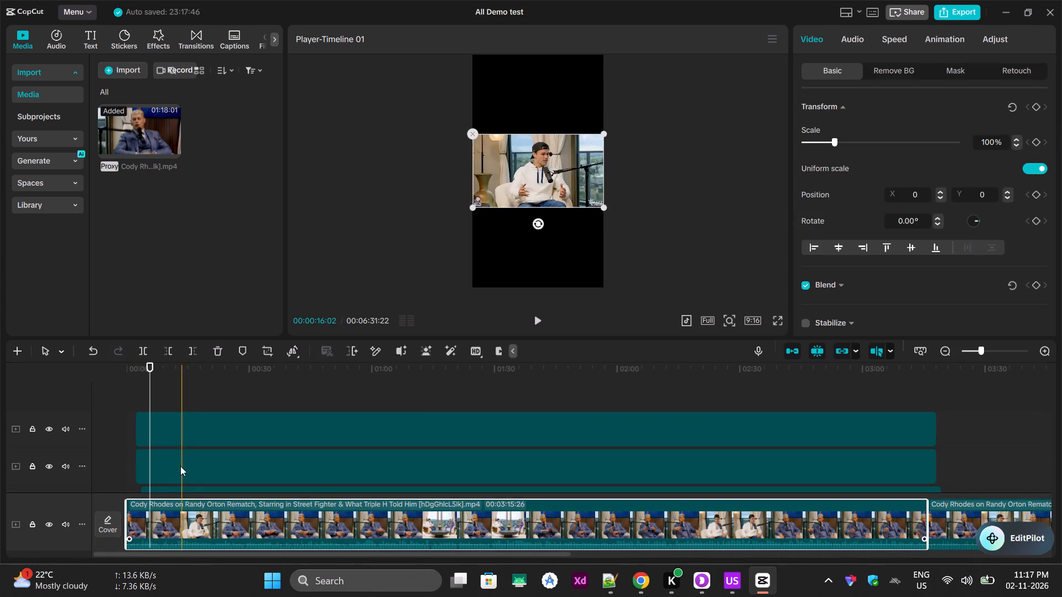
Move the second main-track clip up among the stacked copies, starting at 00:00, and return the playhead to the start.
scroll(263, 474, down, 6)
ctrl+scroll(263, 476, down, 8)
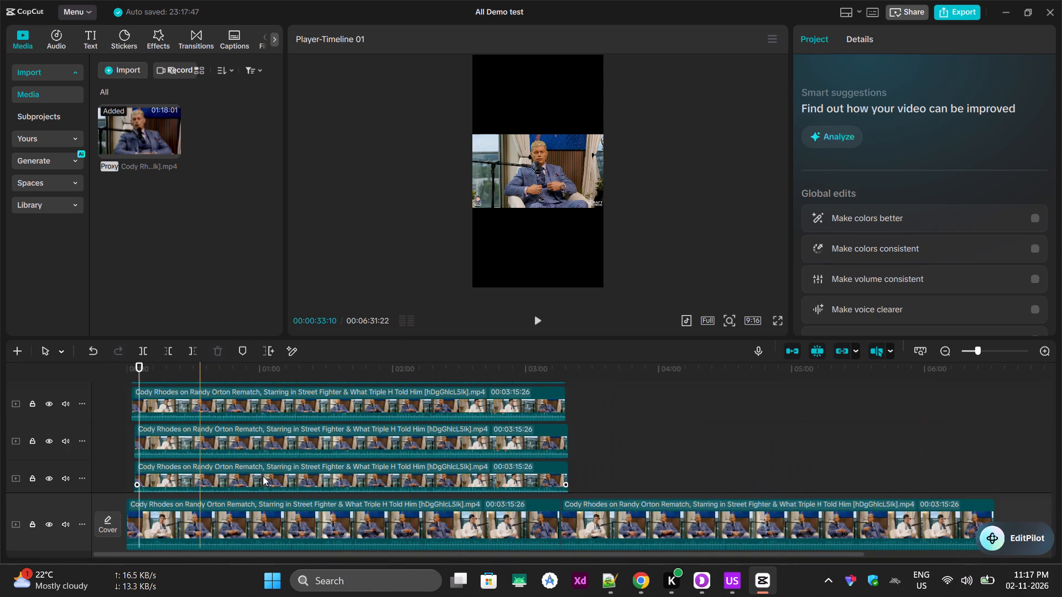
ctrl+scroll(263, 476, down, 5)
drag(399, 535, 414, 433)
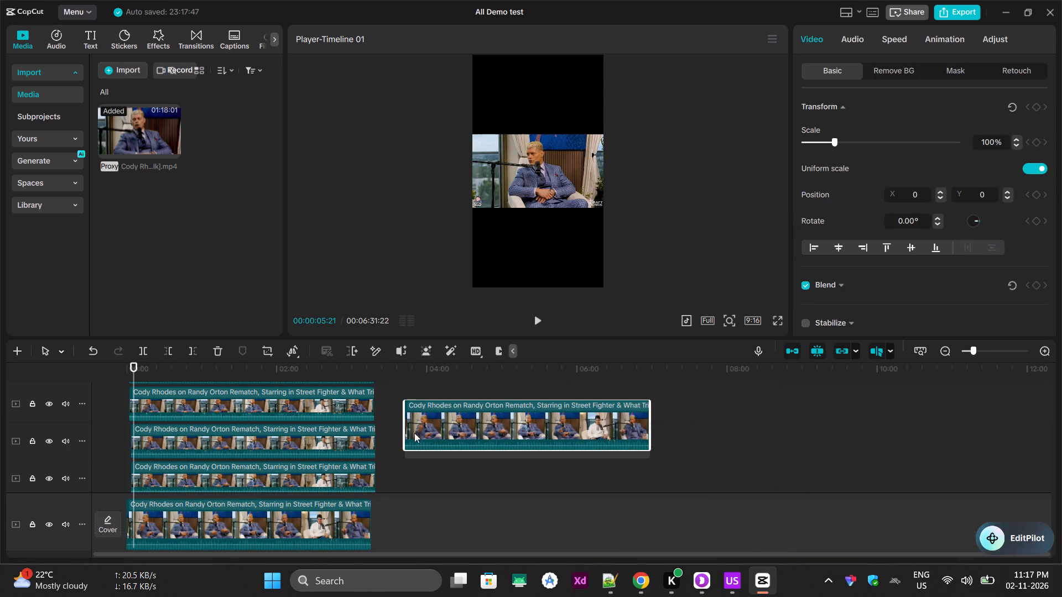
drag(414, 433, 101, 436)
drag(153, 373, 113, 374)
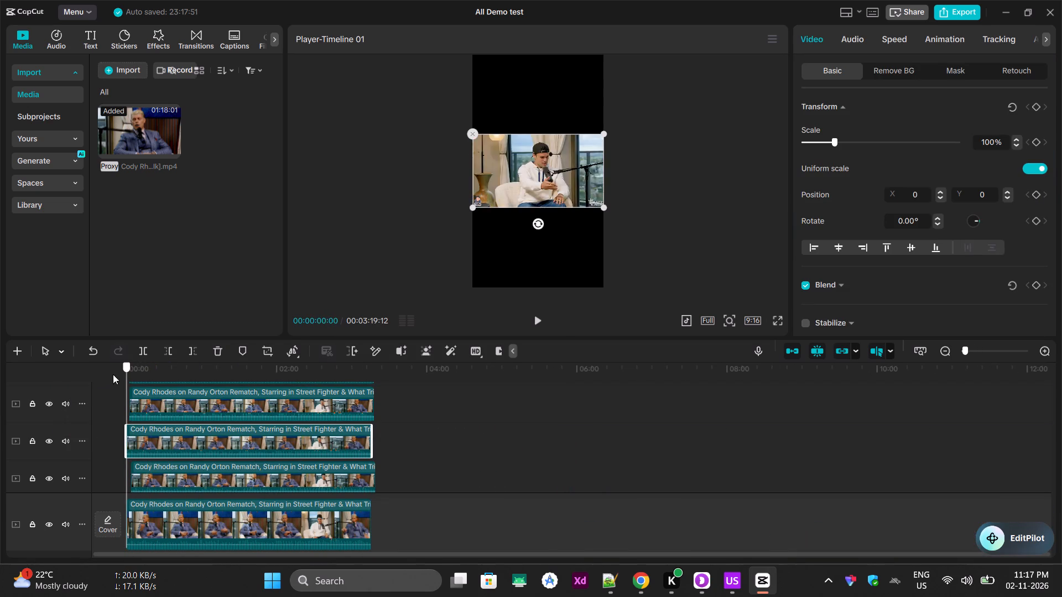
drag(113, 374, 87, 366)
With the Split tool, cut the clip on the track below the topmost one at about 02:15, 01:20 and 00:37.
scroll(117, 460, up, 4)
ctrl+scroll(240, 417, down, 4)
scroll(211, 479, up, 2)
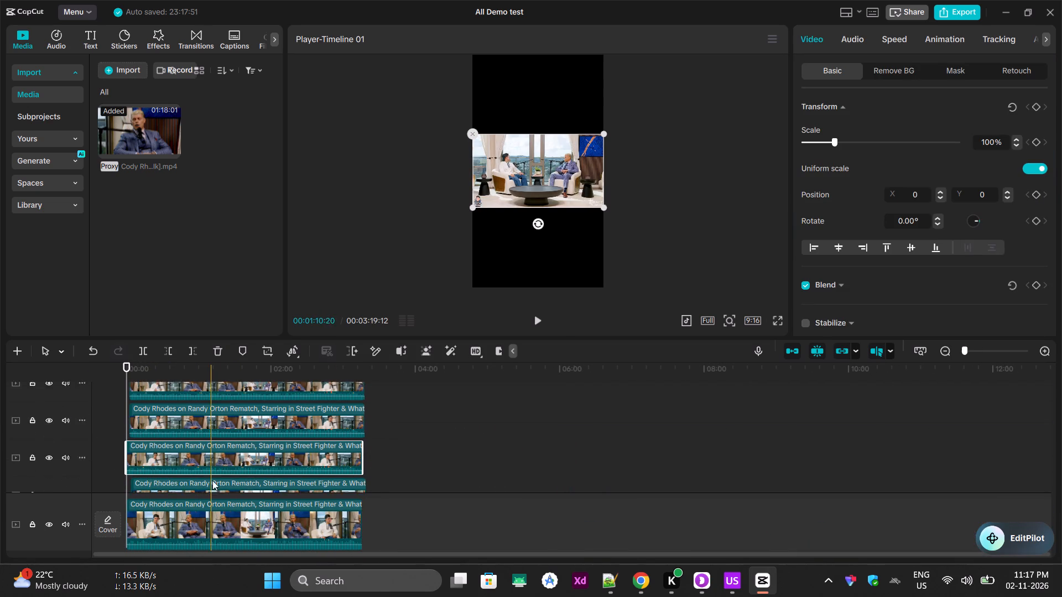
scroll(212, 480, up, 6)
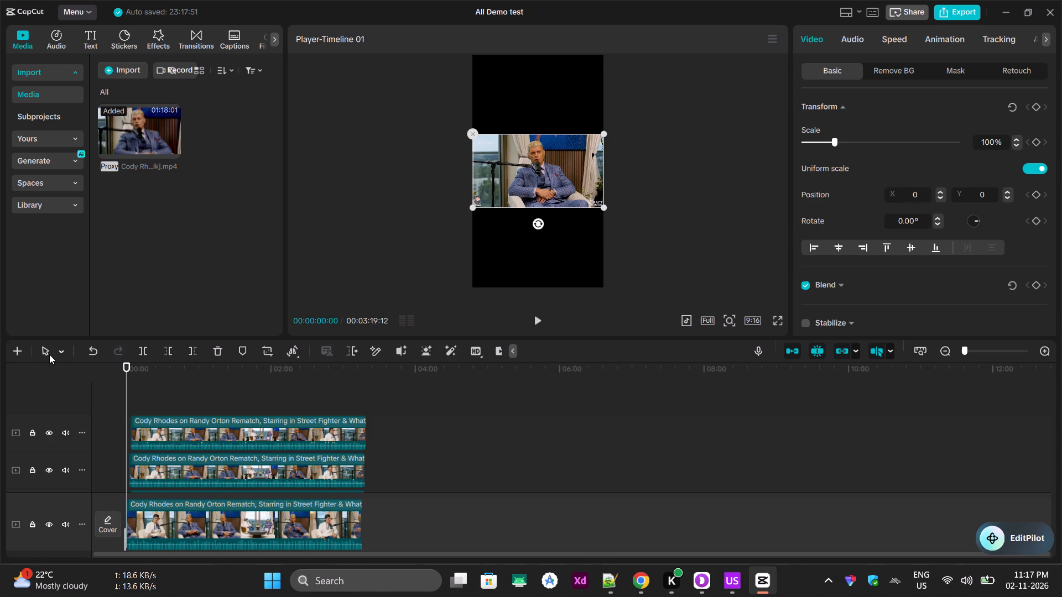
click(60, 350)
click(67, 395)
click(244, 489)
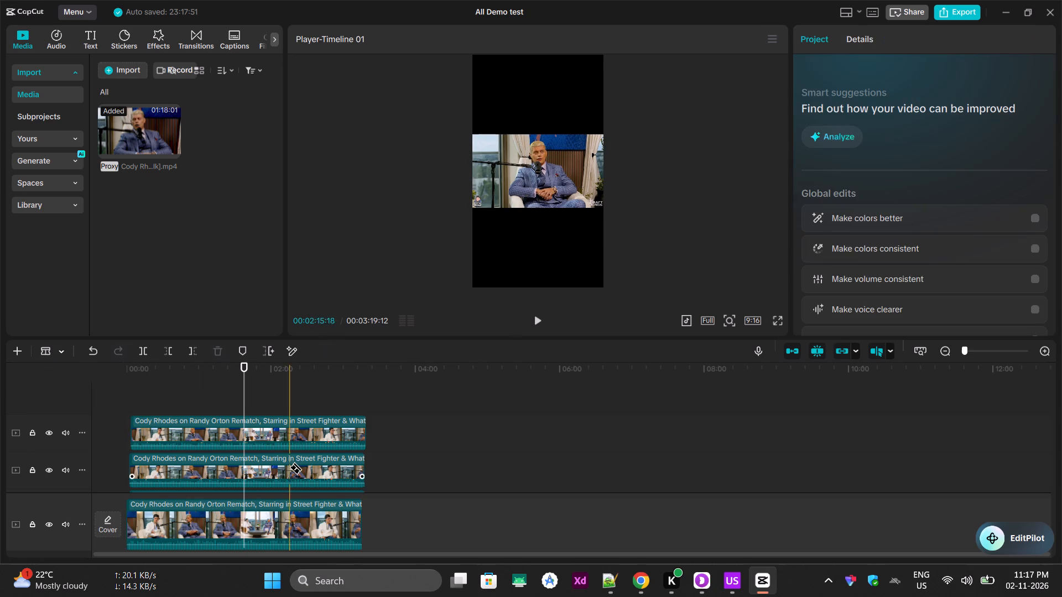
click(289, 467)
click(222, 455)
click(171, 459)
With the Split tool, cut the main-track clip at about 00:59, 01:16, 01:45 and 02:25, plus a stacked copy at about 02:25.
click(192, 520)
click(253, 523)
click(301, 495)
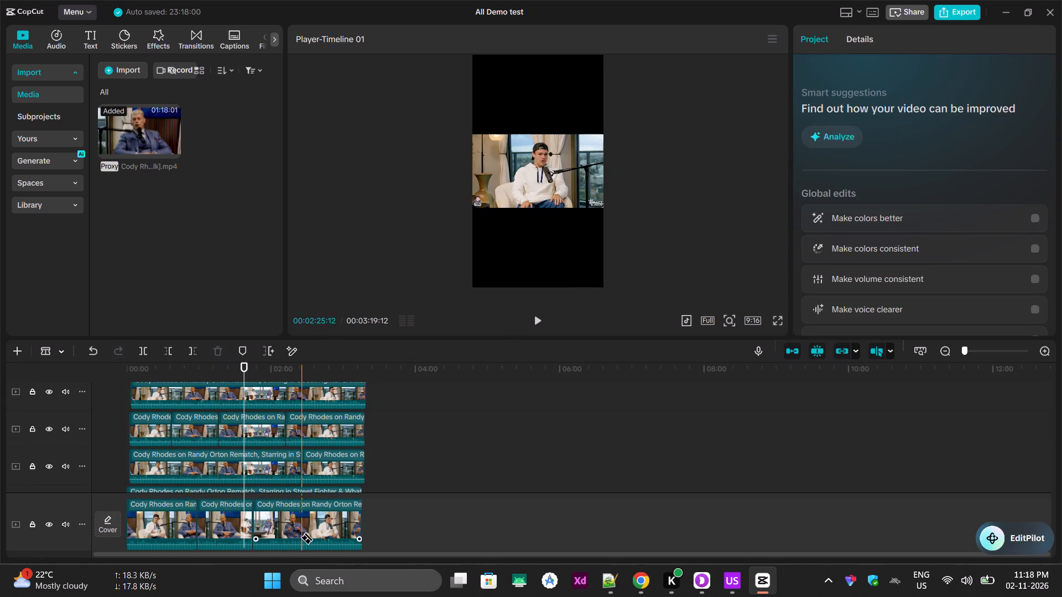
click(300, 537)
click(217, 502)
Split the second track from the top at about 00:20, and the third at about 00:30, 00:55, 01:40, 01:45 and 03:05.
click(150, 445)
scroll(227, 454, down, 1)
click(191, 447)
drag(237, 454, 245, 455)
click(349, 455)
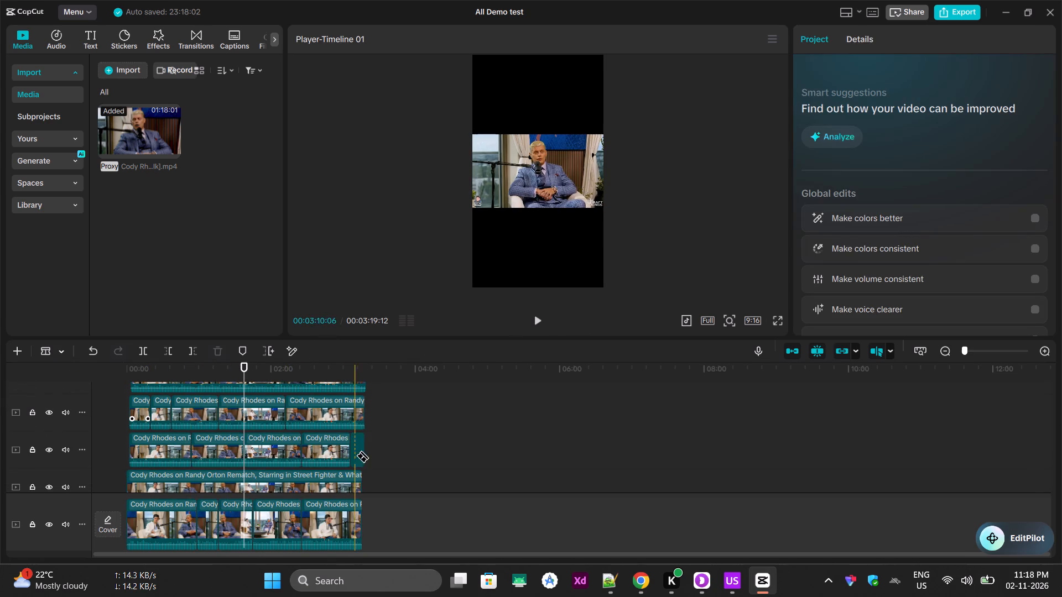
click(251, 447)
click(90, 448)
click(164, 460)
Split the main track at about 00:20 and cut the middle stacked tracks at several points between about 00:24 and 02:50.
click(147, 500)
click(150, 496)
drag(170, 491, 178, 492)
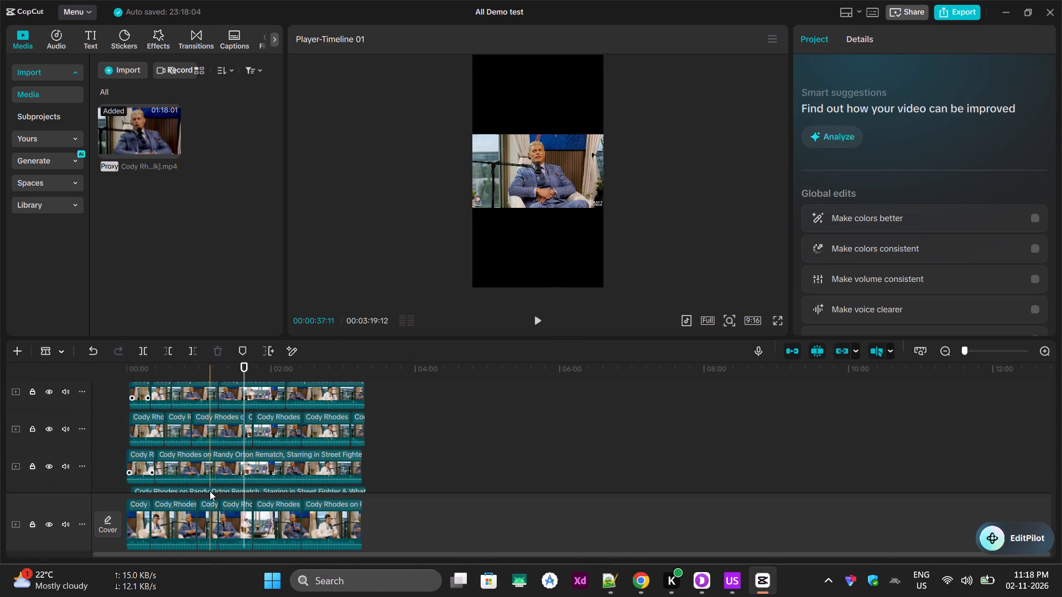
click(210, 491)
click(252, 480)
click(255, 472)
click(334, 467)
click(270, 477)
Work down the lower stacked tracks, splitting each once at about 01:31, 01:45, 01:50 and 02:02.
double_click(236, 491)
click(249, 486)
click(258, 486)
drag(265, 489, 265, 490)
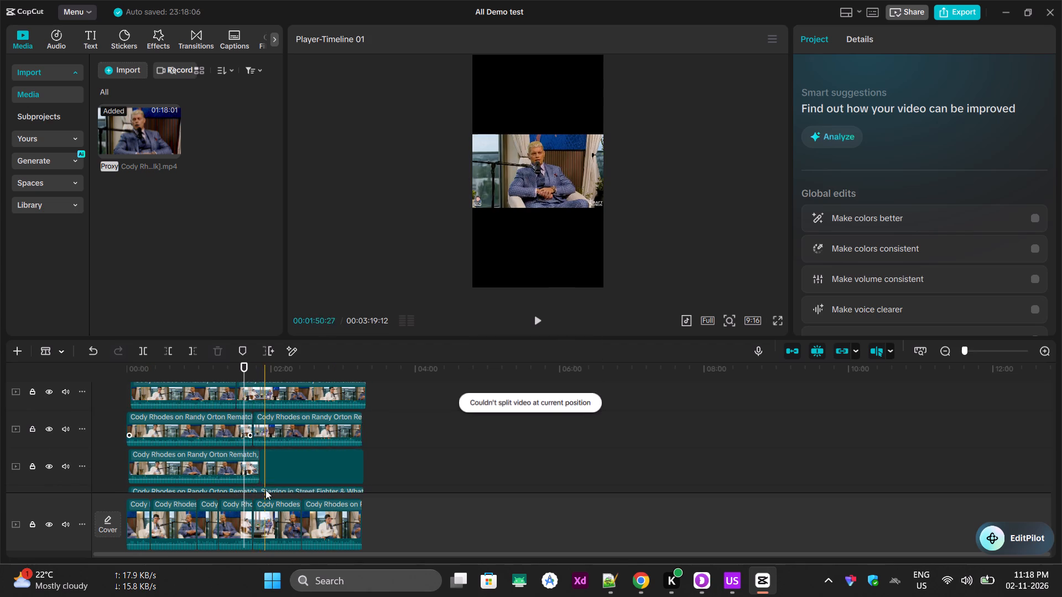
drag(265, 490, 272, 492)
Split the main track further at about 01:50, 02:20, 02:25 and 02:46.
drag(286, 492, 291, 493)
click(326, 495)
drag(327, 495, 294, 494)
drag(278, 490, 262, 490)
Split the track just above the main track at several points from about 01:32 back to 00:27.
click(240, 482)
drag(226, 479, 220, 477)
click(194, 460)
click(186, 462)
click(173, 462)
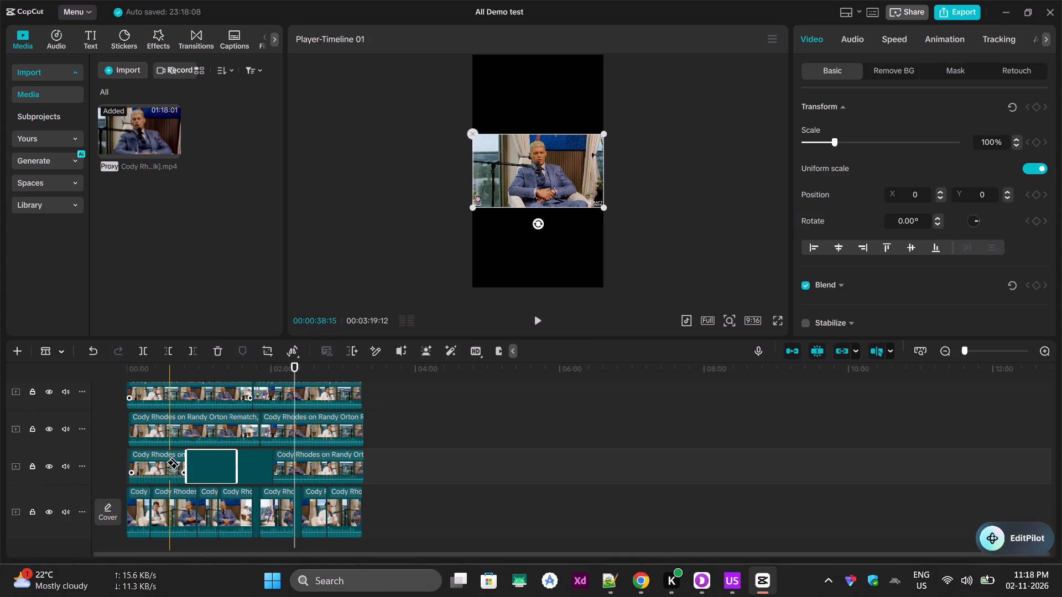
click(166, 462)
click(158, 462)
Add more splits along the track just above the main track, between about 00:30 and 02:48.
drag(157, 462, 168, 465)
click(223, 465)
drag(240, 469, 252, 470)
drag(280, 468, 290, 469)
click(330, 469)
click(253, 472)
double_click(199, 467)
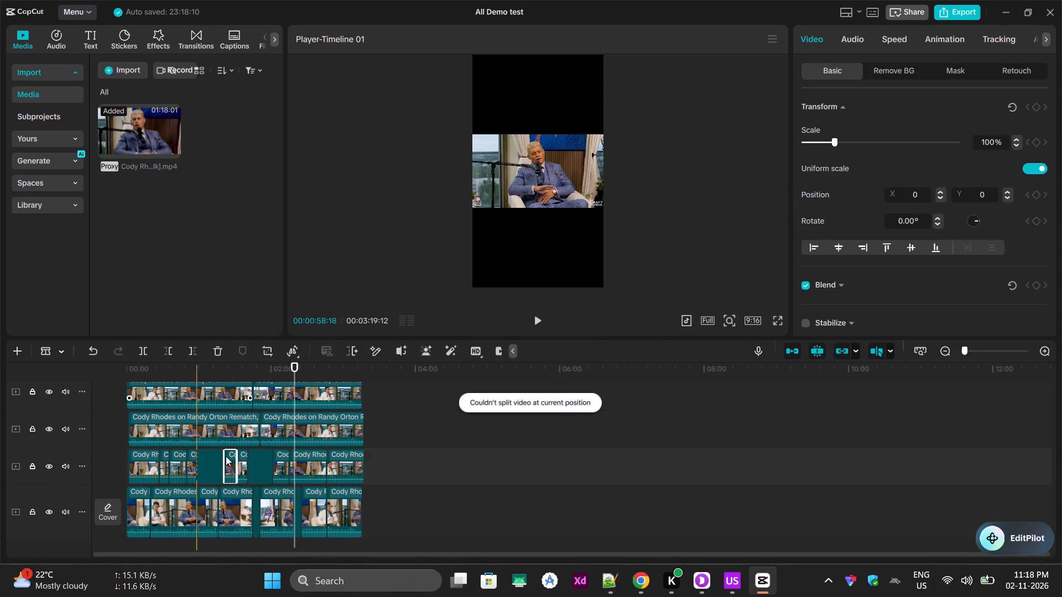
click(230, 455)
Split the second track above the main one at about 01:09, and cut the third one between about 00:30 and 02:31.
click(210, 427)
double_click(164, 406)
drag(190, 404, 197, 406)
click(240, 409)
click(289, 406)
click(308, 404)
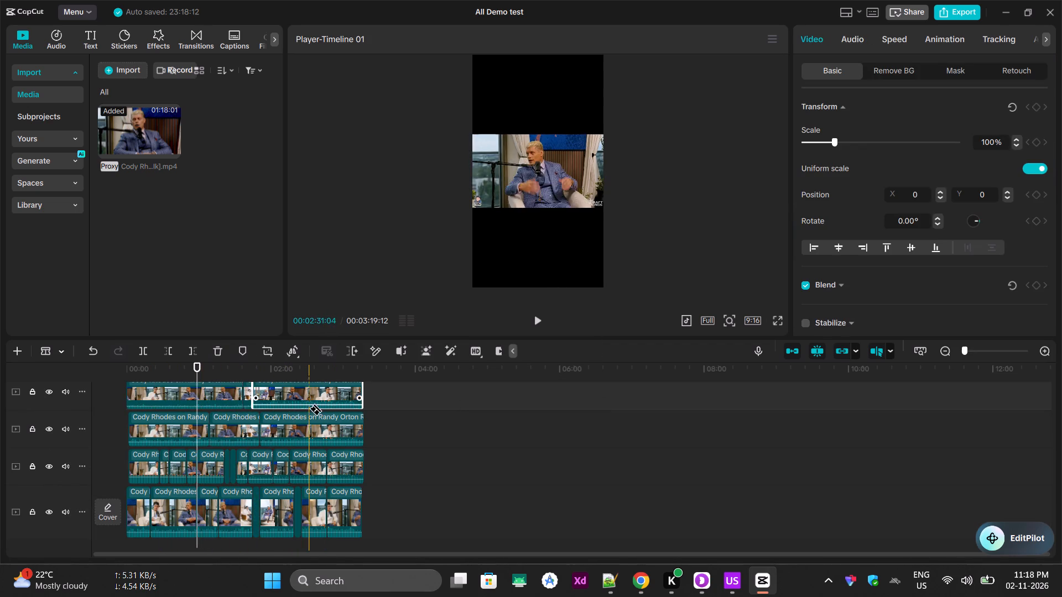
Split the second track above the main one into short pieces between about 02:41 and 00:27.
click(309, 421)
click(314, 430)
click(320, 432)
click(269, 433)
drag(235, 434, 230, 434)
click(212, 434)
drag(192, 435, 185, 436)
click(165, 433)
click(157, 434)
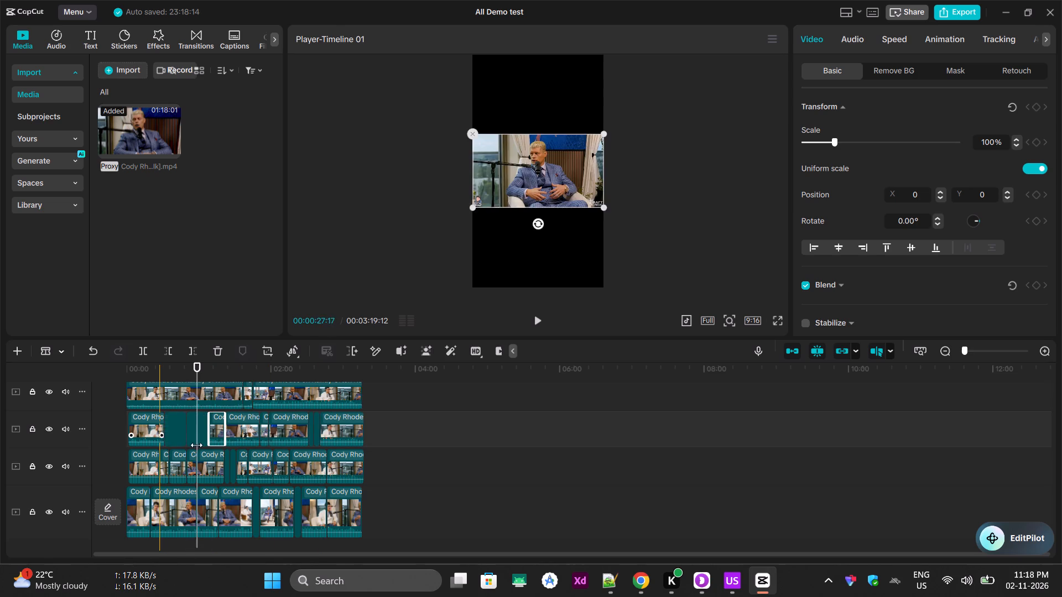
Add splits along the track just above the main track, from about 00:36 to 02:56.
scroll(236, 458, down, 6)
click(170, 442)
click(209, 449)
click(217, 448)
drag(256, 445, 261, 446)
click(293, 446)
click(324, 447)
drag(337, 448, 338, 453)
Split the main-track pieces again at several points, working back from about 02:33 to 00:08.
click(311, 481)
click(311, 493)
drag(305, 499, 248, 501)
click(231, 496)
click(205, 491)
drag(192, 493, 183, 493)
click(167, 491)
click(156, 493)
drag(145, 493, 140, 495)
click(134, 496)
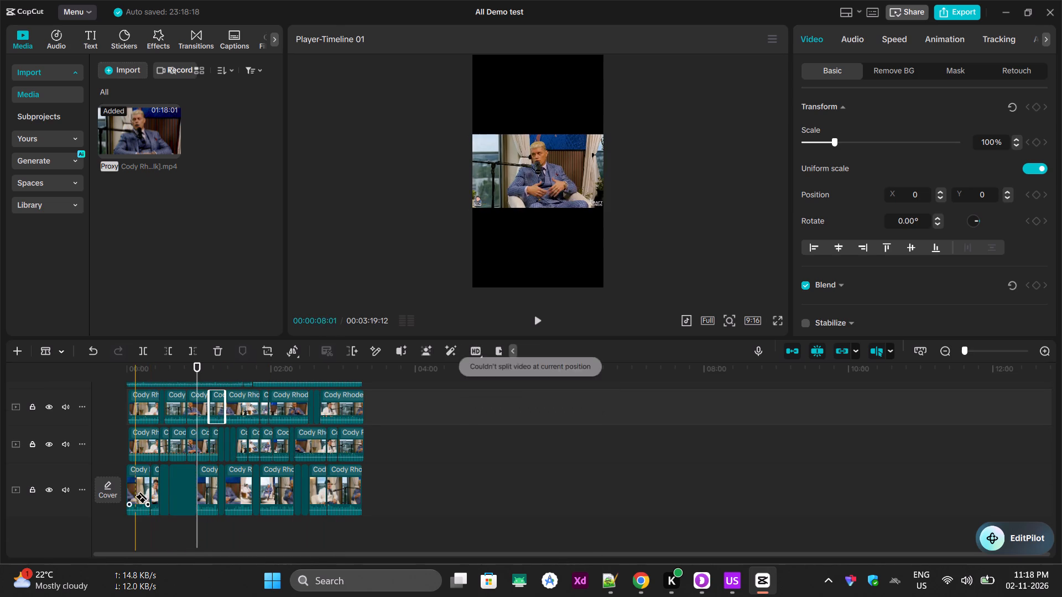
Make another pass of splits on the main track, from about 00:08 forward to 02:30.
drag(134, 496, 153, 499)
click(186, 499)
drag(194, 499, 204, 500)
drag(231, 501, 254, 503)
click(302, 504)
click(307, 502)
Split the topmost track's clip into several pieces, working forward from about 00:50 to 02:48.
scroll(239, 464, up, 10)
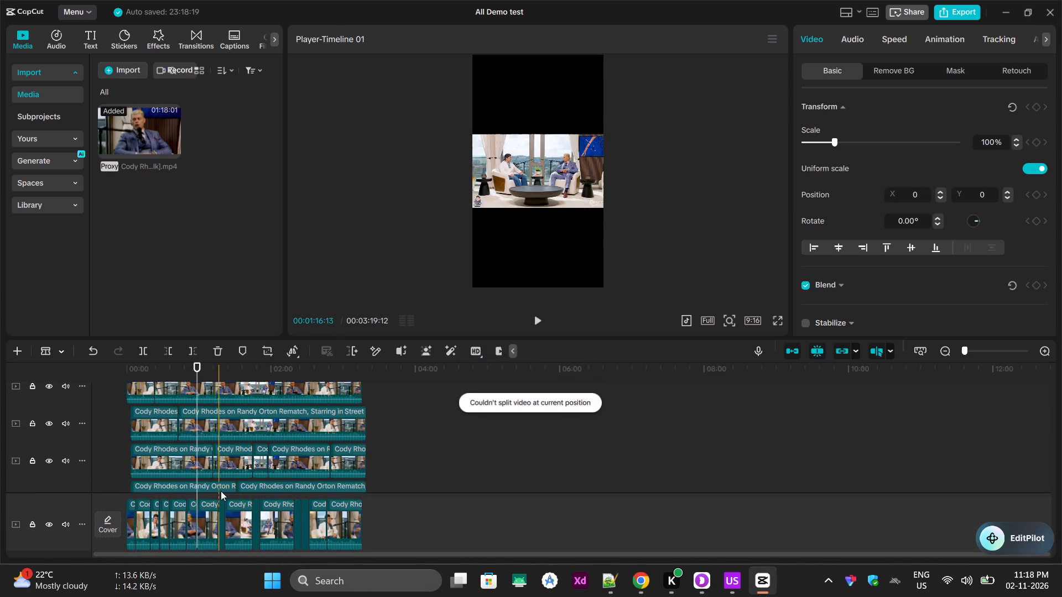
scroll(236, 443, up, 10)
click(183, 443)
drag(190, 443, 200, 442)
drag(215, 437, 229, 438)
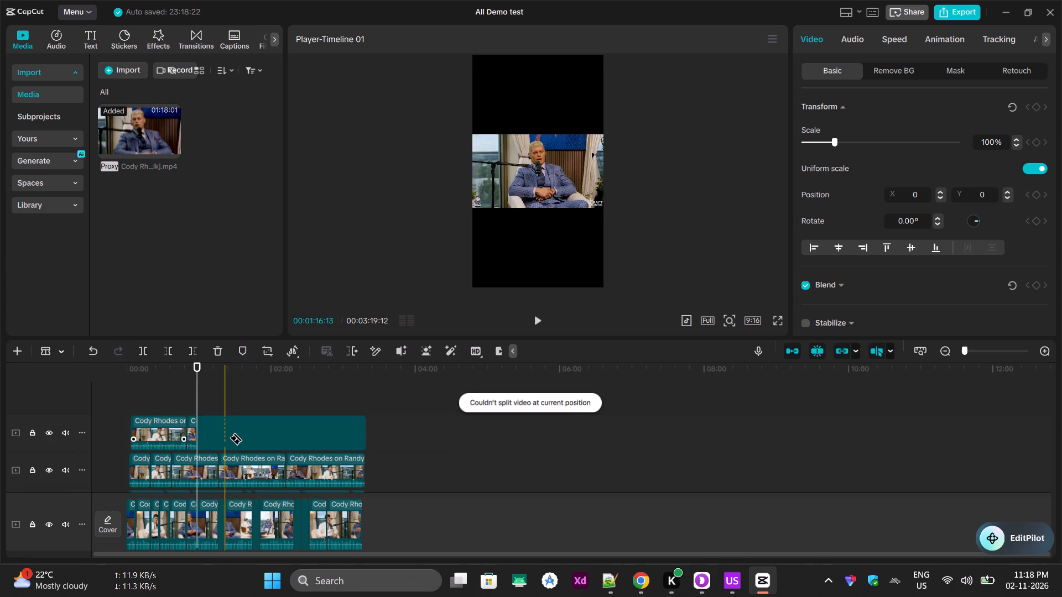
drag(229, 438, 224, 438)
drag(233, 438, 238, 438)
drag(253, 436, 258, 437)
click(270, 438)
drag(291, 441, 298, 442)
drag(306, 442, 313, 442)
click(317, 442)
triple_click(324, 442)
Split the topmost track's pieces further, working back from about 02:20 to 00:13.
click(294, 442)
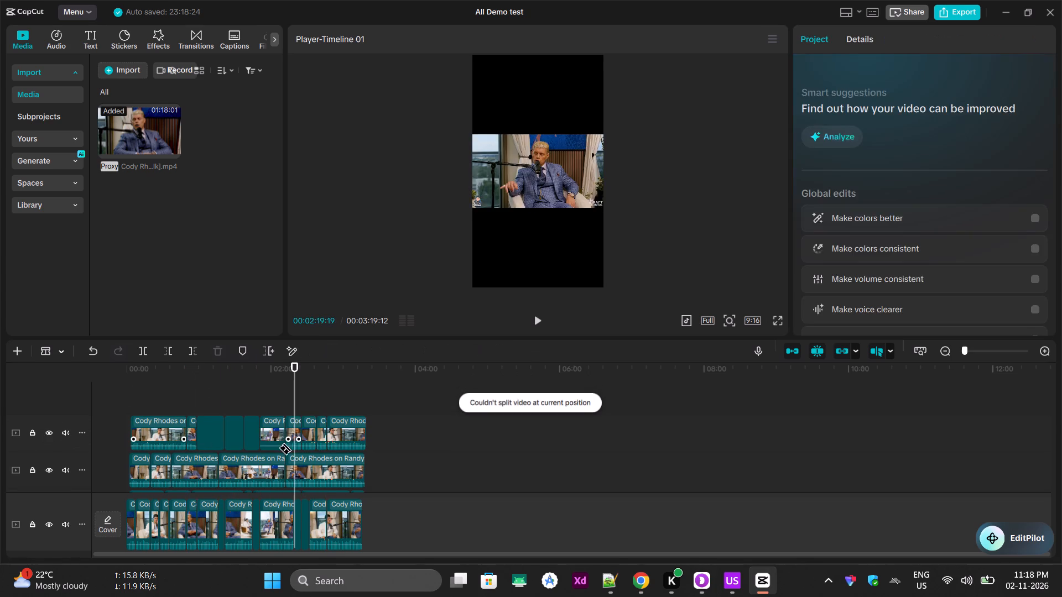
drag(284, 442, 275, 442)
drag(258, 442, 247, 443)
drag(236, 439, 219, 441)
drag(194, 436, 183, 436)
drag(173, 434, 166, 434)
click(159, 435)
click(156, 436)
click(147, 436)
click(140, 437)
Split the second track from the top at several points from about 00:13 forward to 02:52.
drag(140, 449, 140, 455)
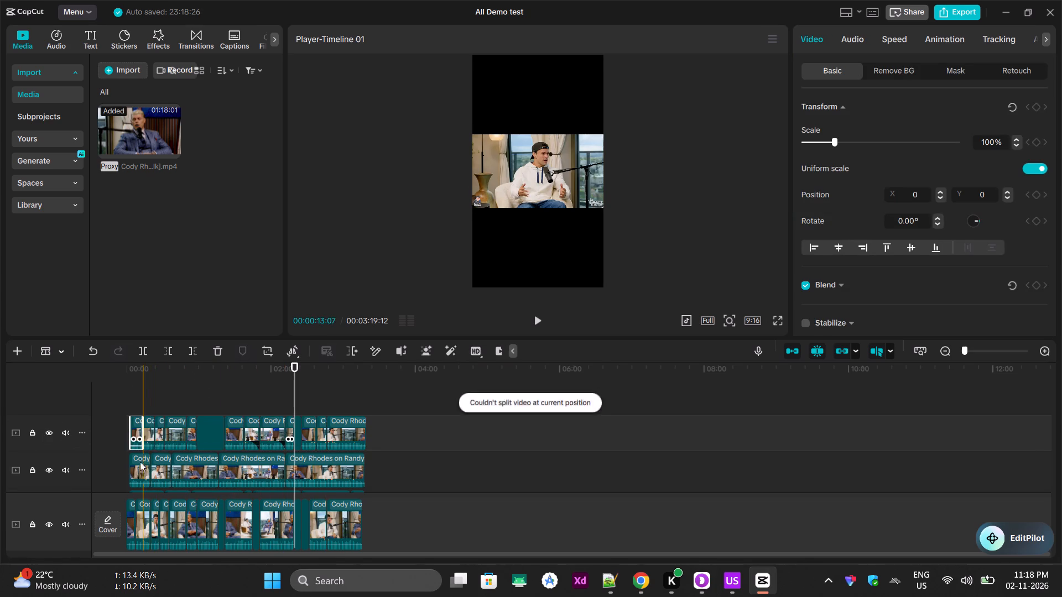
click(140, 464)
drag(166, 474, 186, 473)
drag(205, 470, 216, 474)
drag(233, 469, 248, 470)
click(281, 470)
click(297, 472)
double_click(332, 473)
Split the second track from the top further, working back from about 02:08 to 00:40.
click(281, 467)
drag(249, 467, 224, 465)
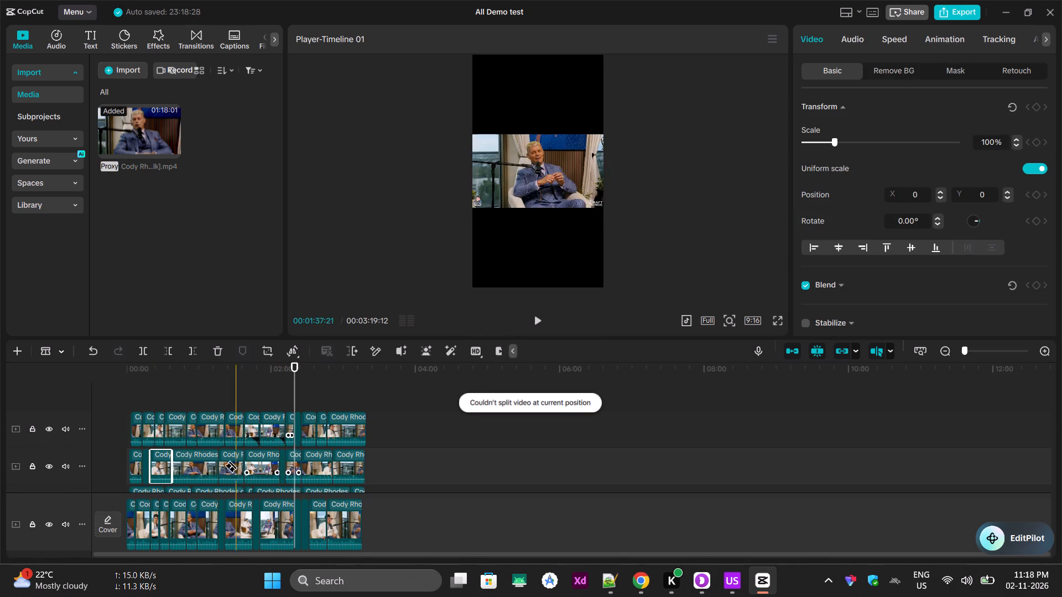
drag(224, 465, 235, 470)
click(215, 464)
click(196, 465)
click(191, 467)
click(182, 468)
click(174, 465)
drag(171, 468, 213, 478)
Split the end pieces of the main track, between about 02:20 and 03:07.
drag(299, 481, 299, 486)
drag(319, 499, 330, 512)
click(350, 516)
click(345, 521)
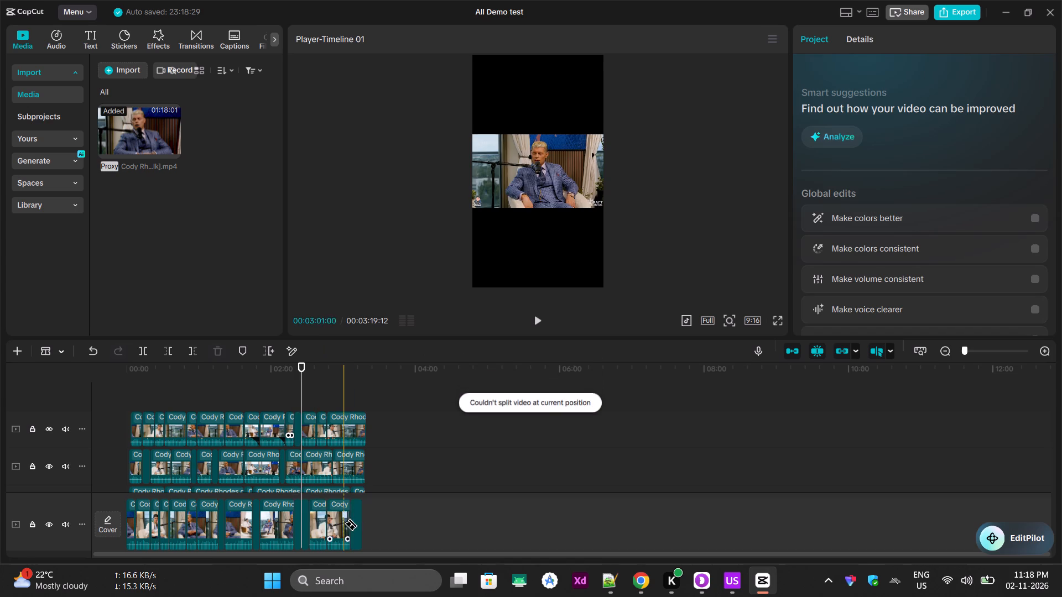
drag(331, 527, 319, 530)
click(315, 527)
click(295, 522)
Split the middle pieces of the main track into shorter ones, between about 01:05 and 02:05.
drag(230, 501, 221, 501)
click(187, 490)
drag(180, 513, 204, 517)
drag(246, 516, 257, 520)
drag(279, 520, 246, 526)
click(199, 519)
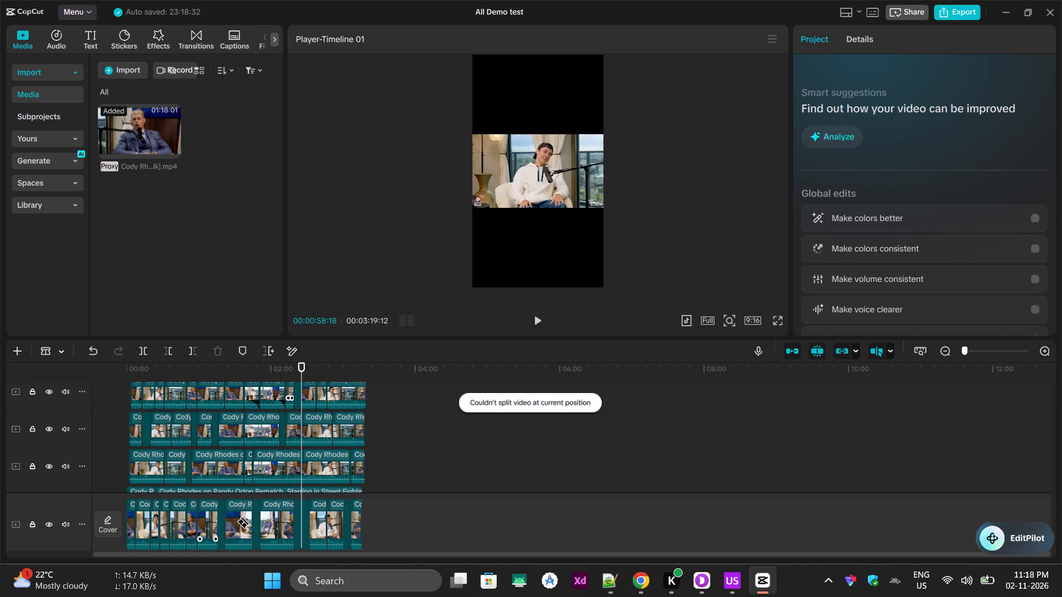
double_click(236, 522)
click(240, 522)
click(217, 526)
click(255, 522)
double_click(241, 525)
drag(243, 527, 250, 527)
click(274, 520)
drag(300, 517, 308, 515)
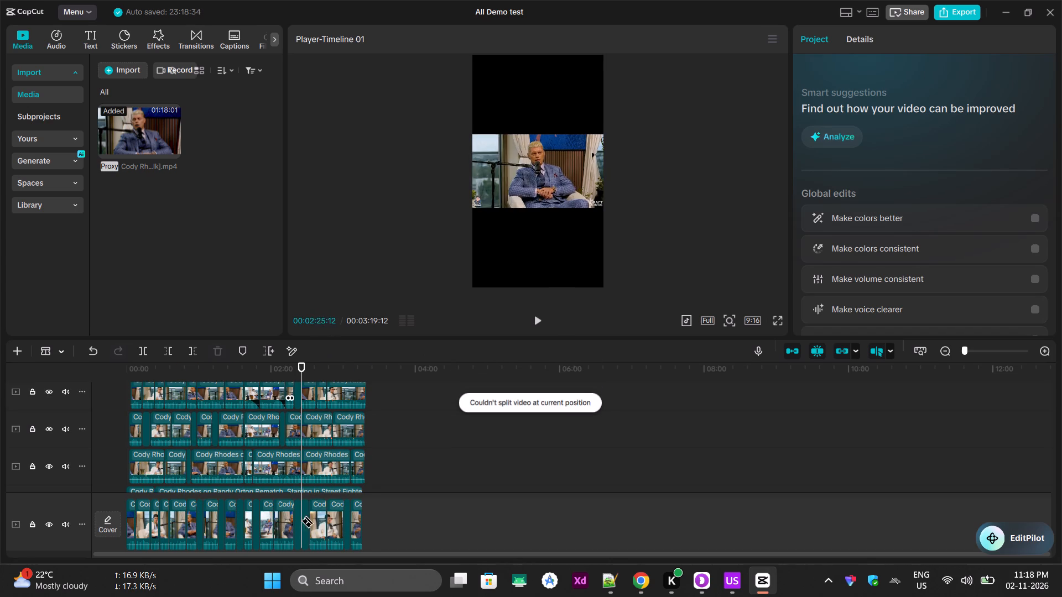
drag(308, 515, 321, 506)
Split the third visible track above the main track at several points between about 01:20 and 02:10.
click(371, 464)
drag(310, 432, 305, 434)
click(272, 442)
click(173, 439)
click(158, 444)
drag(233, 473, 236, 478)
click(267, 474)
drag(284, 469, 223, 468)
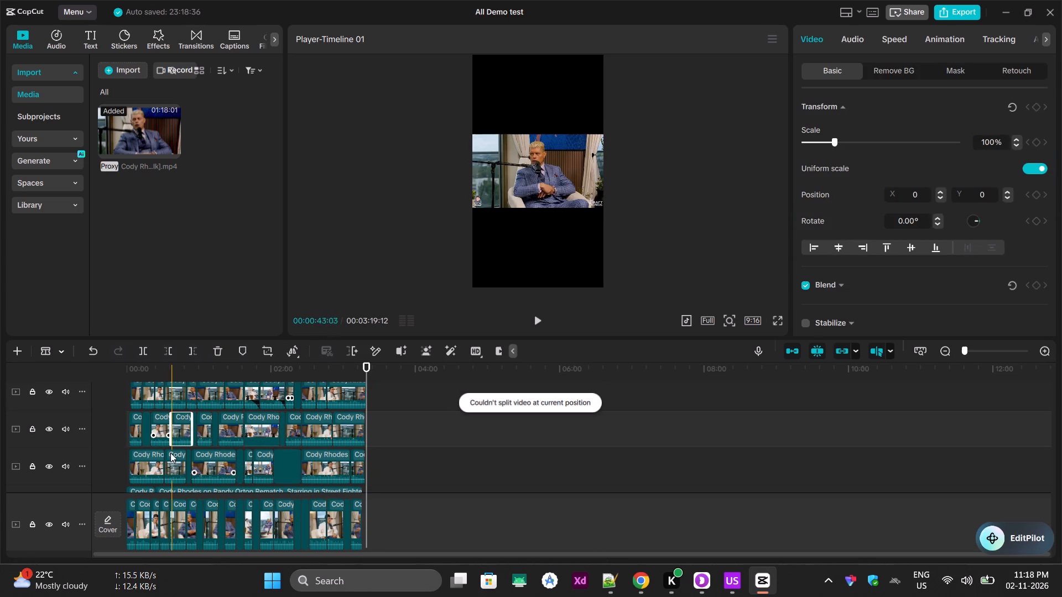
Split the same track into shorter pieces, moving forward from about 01:00 to 02:42.
click(170, 452)
drag(200, 460, 205, 464)
click(210, 464)
click(218, 468)
drag(224, 468, 238, 468)
click(264, 468)
drag(274, 465, 284, 470)
drag(309, 467, 316, 473)
click(323, 472)
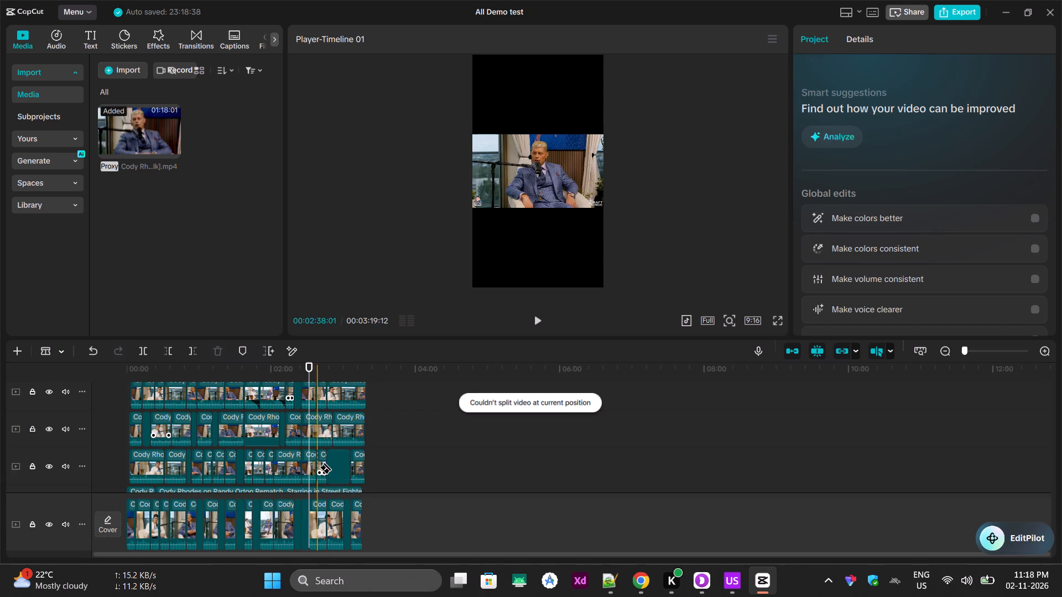
Split the next partly cut track further down, working back from about 02:31 to 00:43.
scroll(319, 467, down, 5)
click(309, 450)
drag(307, 451, 279, 455)
drag(251, 459, 243, 460)
drag(237, 460, 224, 463)
drag(210, 462, 188, 465)
click(179, 464)
Cut that same track again, moving forward from about 00:43 to 02:45.
drag(177, 465, 254, 470)
drag(269, 468, 275, 473)
click(293, 465)
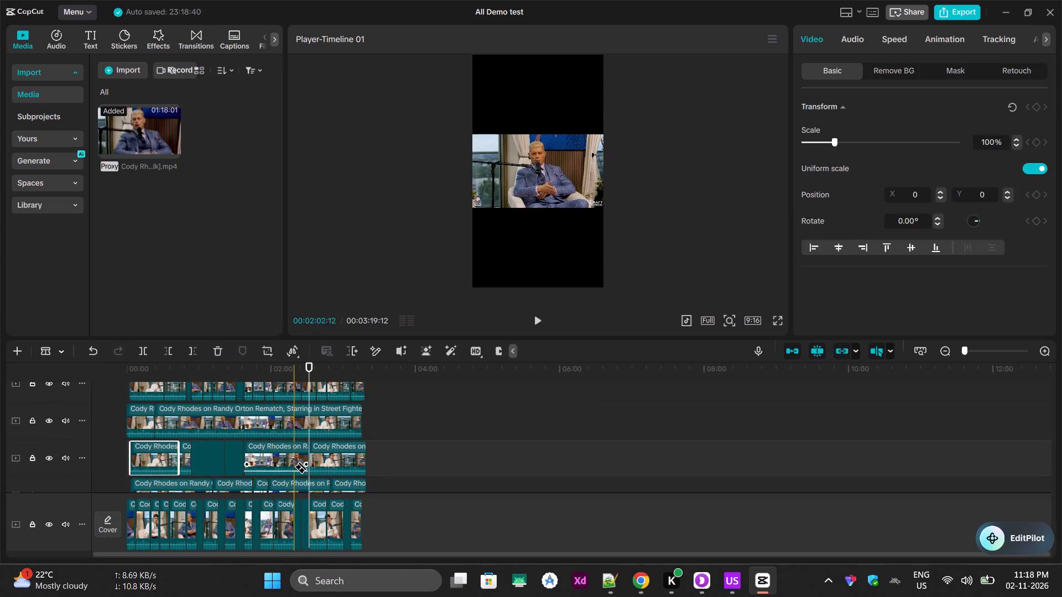
drag(309, 468, 315, 469)
drag(317, 465, 325, 468)
click(326, 466)
Split the remaining long pieces of that track back to about 00:50, and cut the track above at about 00:50.
drag(315, 465, 296, 465)
drag(289, 463, 267, 457)
drag(242, 449, 234, 448)
drag(218, 443, 201, 440)
click(185, 436)
drag(186, 441, 196, 438)
click(340, 445)
drag(345, 446, 345, 447)
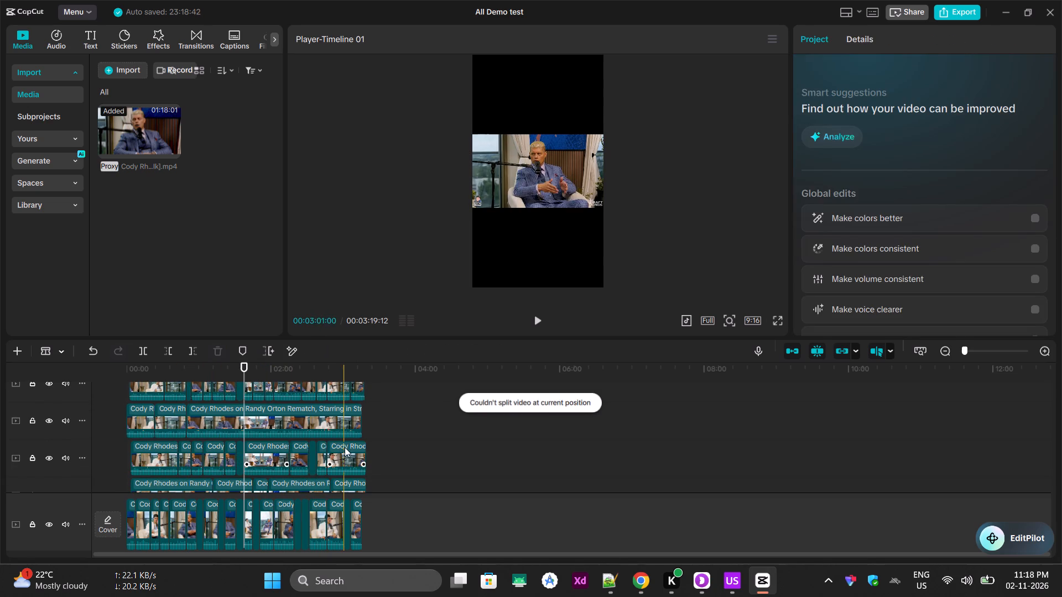
Split that track's middle pieces between about 01:40 and 02:09, and cut the track above at about 01:33.
drag(345, 447, 287, 441)
drag(211, 445, 242, 447)
drag(248, 461, 253, 462)
drag(260, 460, 269, 452)
click(282, 438)
click(240, 418)
drag(312, 458, 317, 464)
drag(308, 474, 214, 451)
drag(92, 459, 101, 457)
drag(142, 462, 168, 454)
click(191, 446)
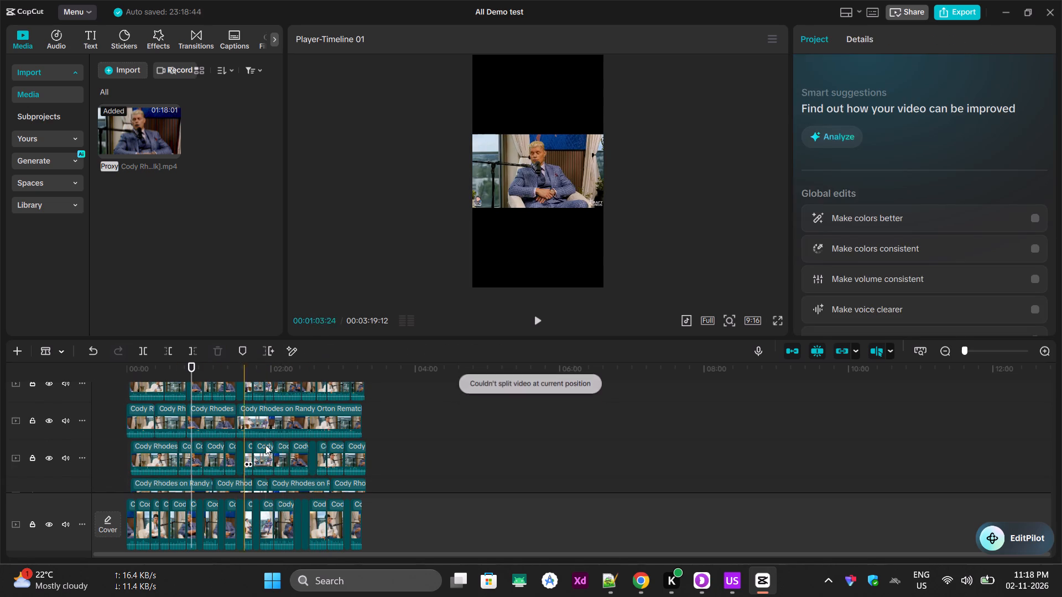
Continue splitting this track and the one below it, making cuts up to about 02:15.
click(267, 446)
click(282, 441)
drag(233, 425, 220, 438)
drag(208, 442, 160, 446)
drag(158, 446, 145, 475)
drag(145, 485, 195, 504)
drag(231, 514, 244, 517)
click(290, 498)
click(289, 485)
Split the second fully visible lower track at about 00:28 and 00:43 and again between about 02:10 and 02:22.
scroll(288, 454, down, 3)
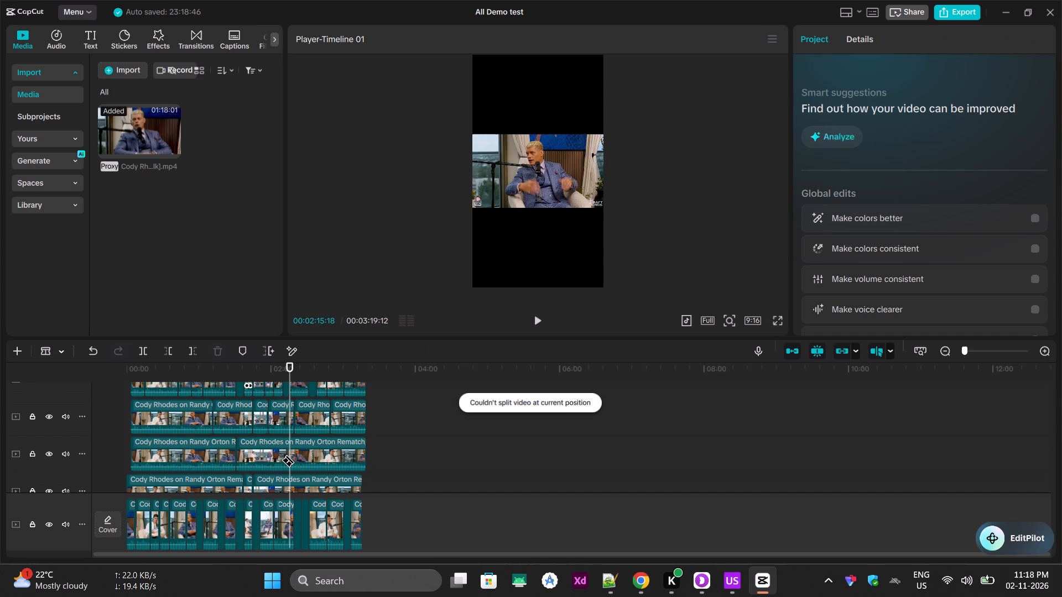
click(269, 417)
drag(226, 433, 287, 454)
click(298, 452)
drag(301, 452, 186, 447)
click(184, 447)
click(159, 448)
drag(163, 456, 279, 462)
drag(279, 462, 282, 466)
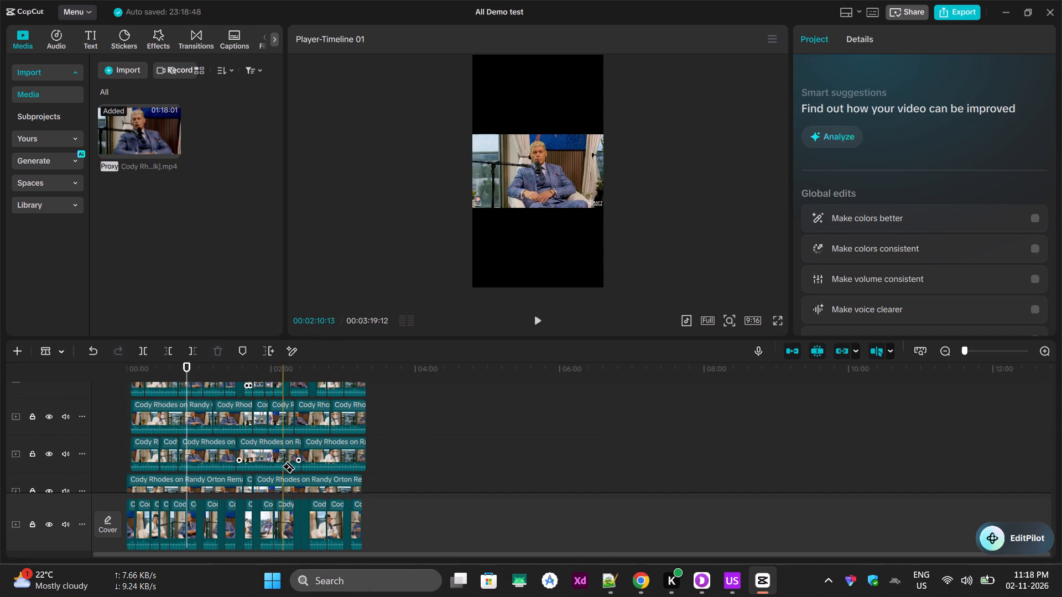
drag(282, 466, 283, 467)
click(295, 458)
Switch to the Select tool and delete the long pieces ending at about 01:12, 01:31 and 01:37 on the three lower overlay tracks.
ctrl+scroll(199, 464, up, 20)
ctrl+scroll(199, 464, up, 12)
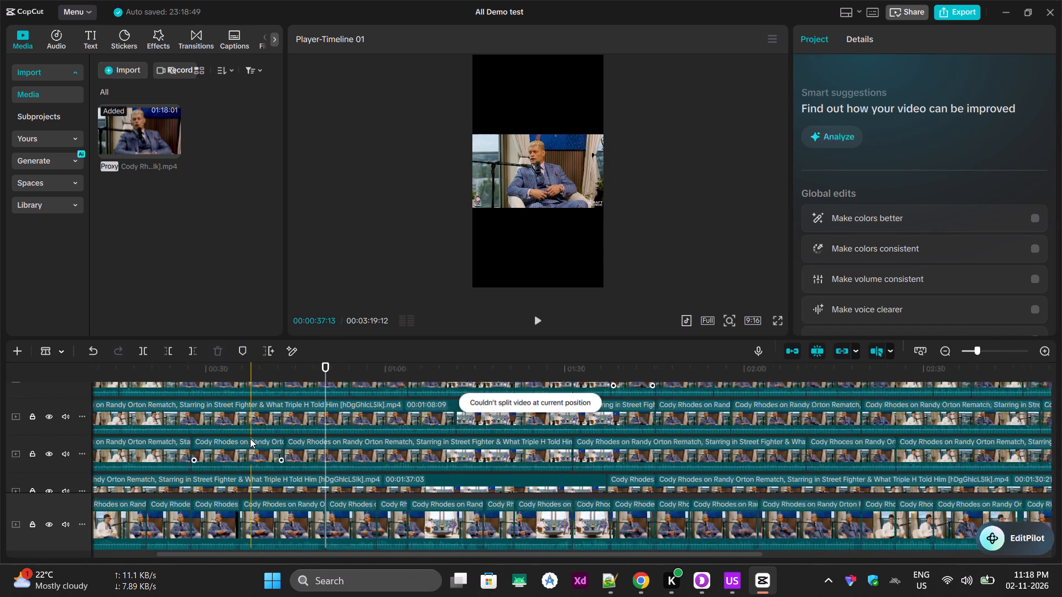
ctrl+scroll(250, 438, up, 1)
click(252, 434)
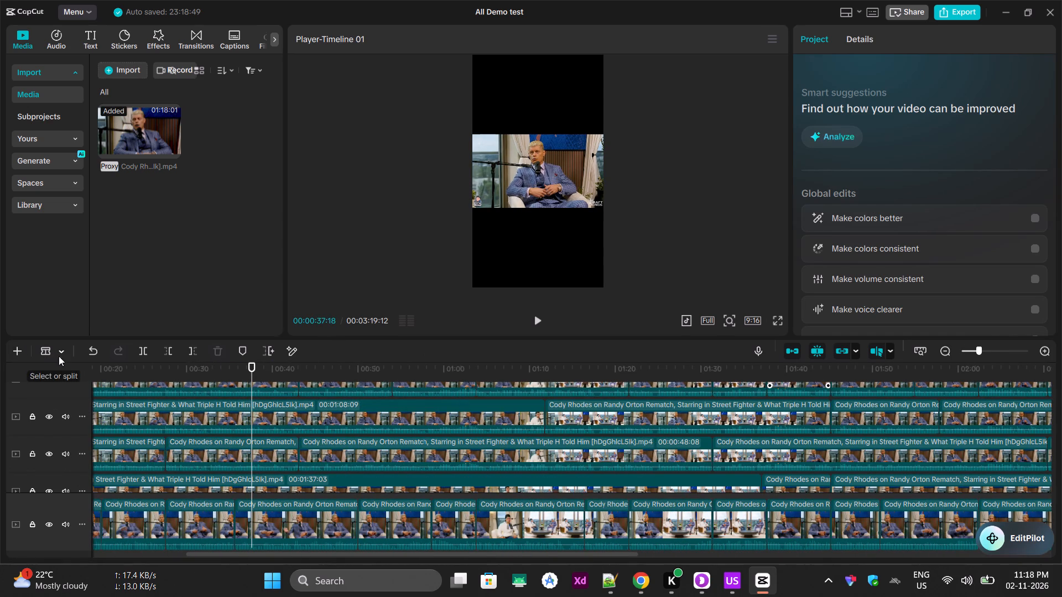
click(65, 350)
click(65, 391)
click(66, 346)
click(74, 375)
click(249, 421)
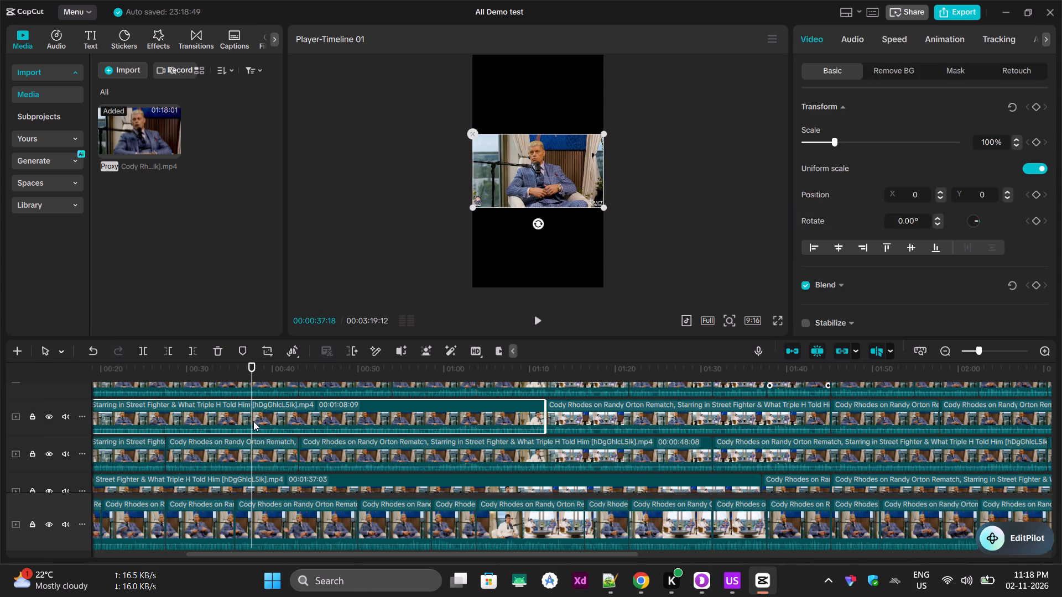
key(Delete)
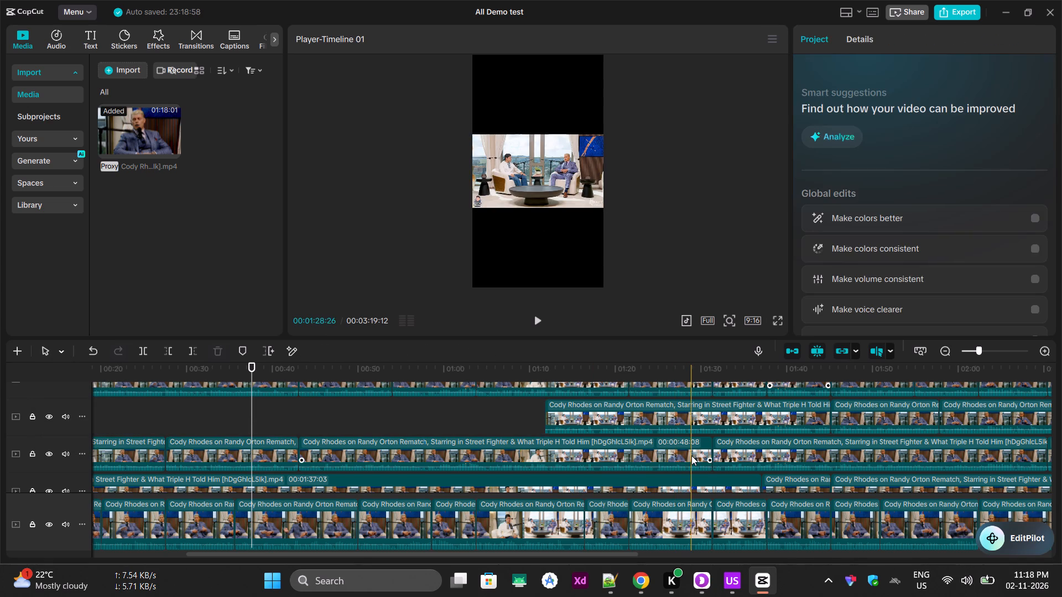
click(691, 455)
key(Delete)
click(544, 495)
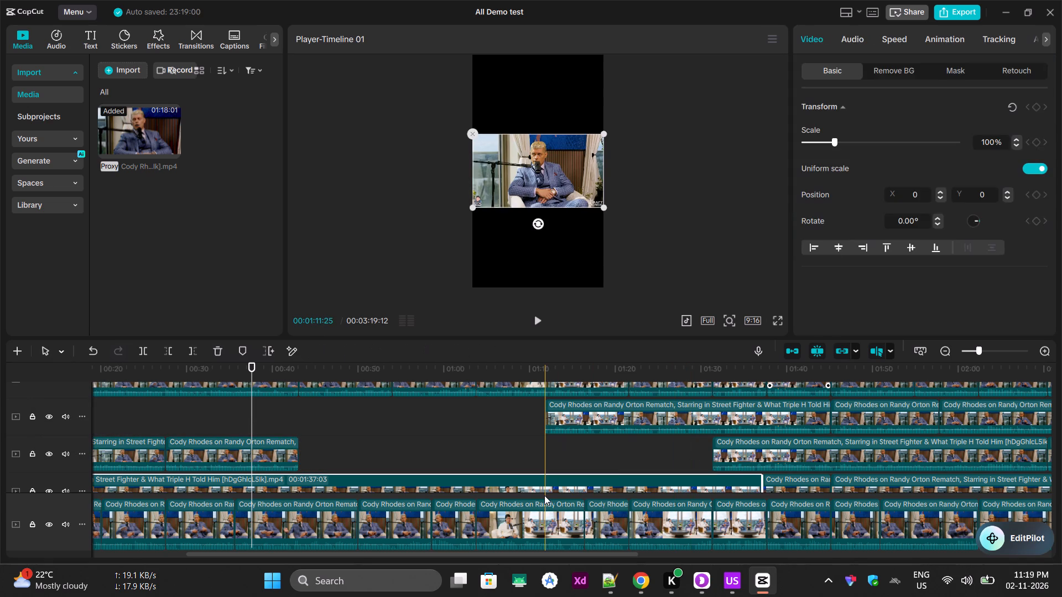
key(Delete)
Delete several main-track pieces between about 00:50 and 01:12.
click(507, 526)
key(Delete)
click(431, 525)
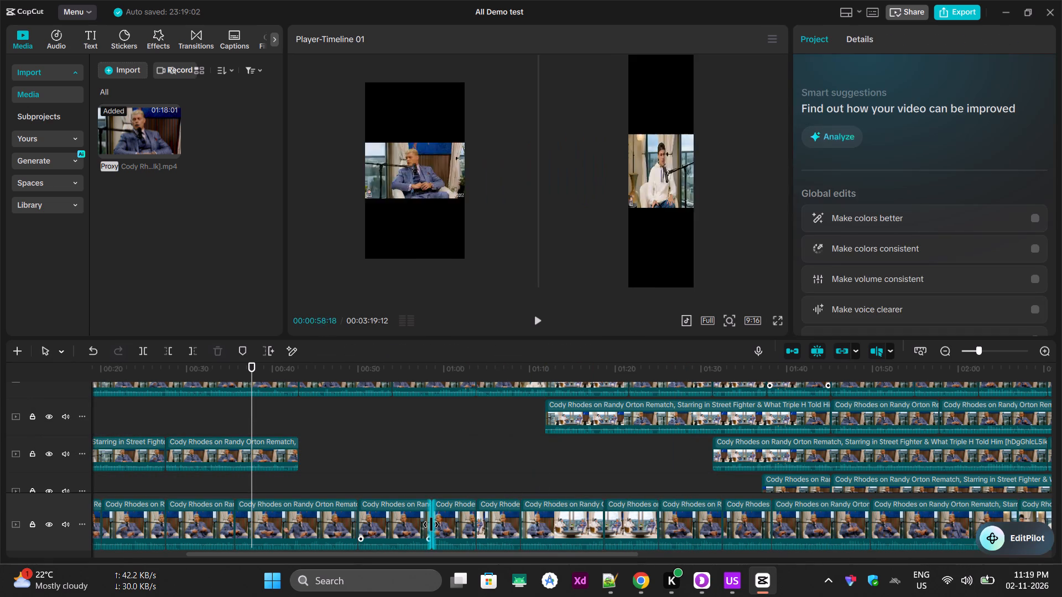
key(Delete)
click(407, 520)
key(Delete)
click(373, 520)
key(Delete)
click(417, 518)
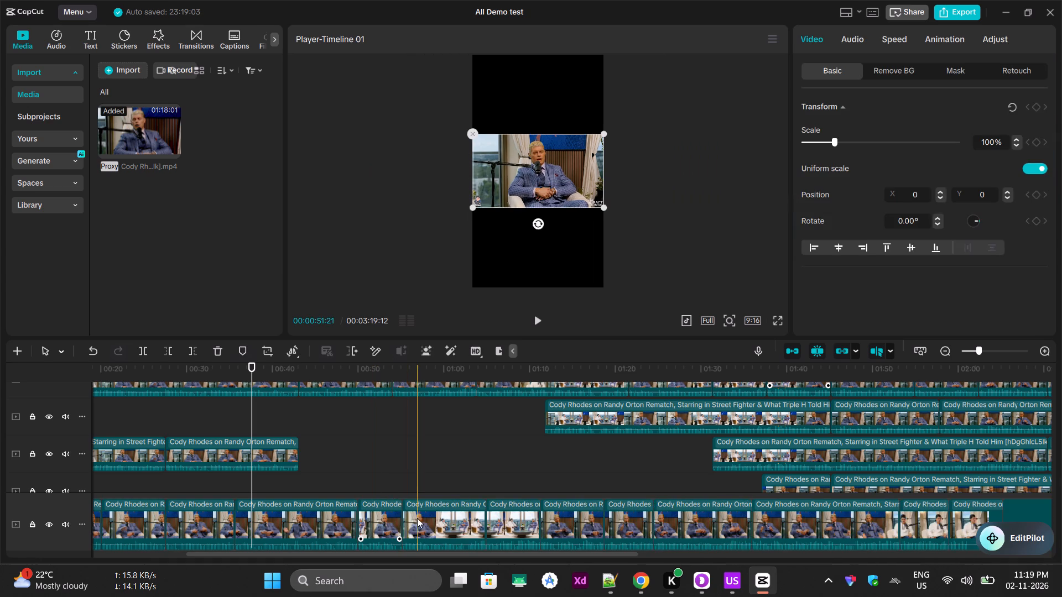
key(Delete)
click(494, 522)
key(Delete)
click(551, 530)
key(Delete)
Delete the pieces starting at about 01:31 and 01:12 on the two lower overlay tracks.
click(742, 432)
click(766, 456)
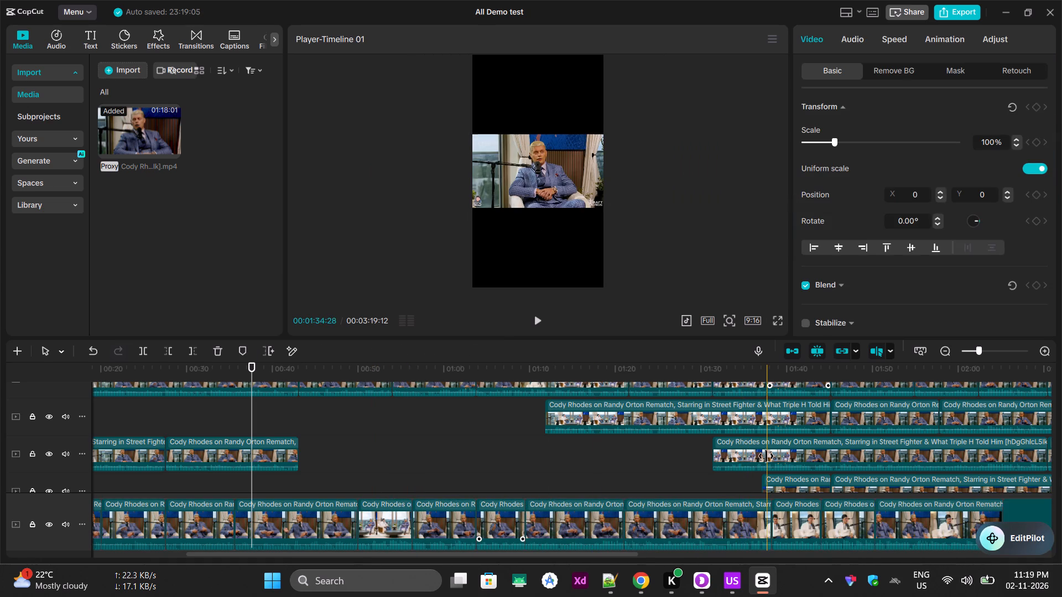
key(Delete)
scroll(756, 457, up, 2)
click(745, 454)
key(Delete)
Move the piece at about 00:54 down one track to about 00:51, and shift its left neighbour to about 00:44.
click(522, 402)
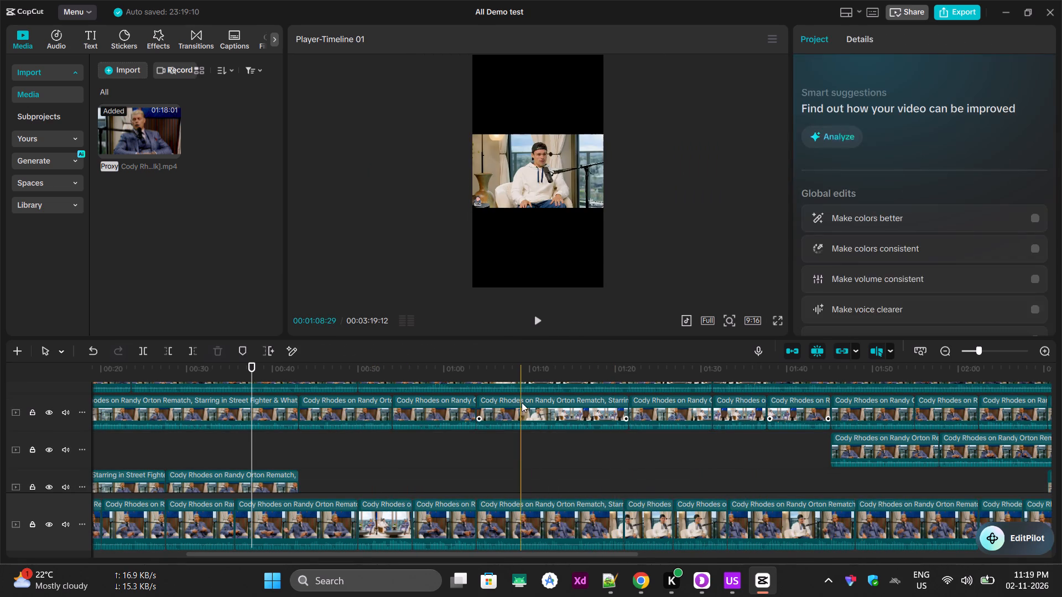
drag(426, 408, 404, 460)
drag(339, 414, 350, 452)
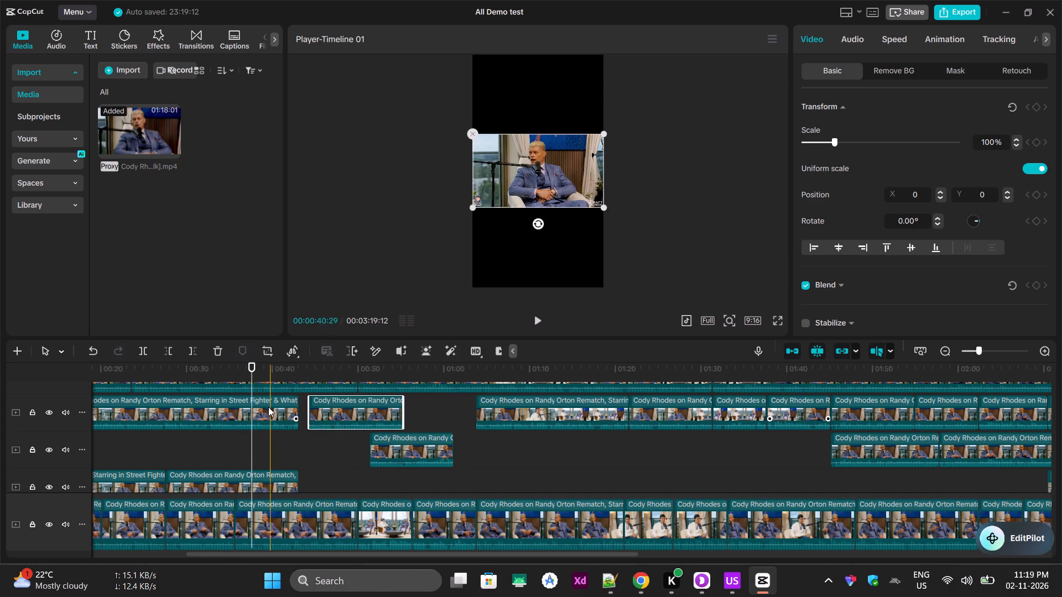
Delete that track's pieces ending at 00:43 and starting at 00:44 and 01:04, plus the 00:50–01:31 piece on the track above.
click(268, 407)
key(Delete)
click(344, 411)
key(Delete)
scroll(404, 444, up, 3)
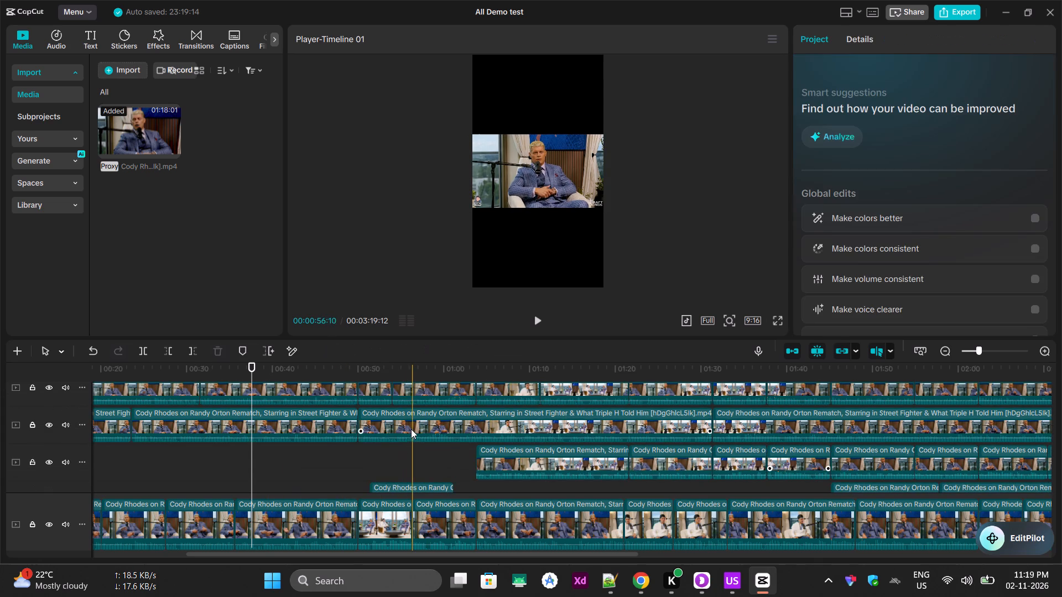
click(412, 428)
key(Delete)
click(531, 467)
key(Delete)
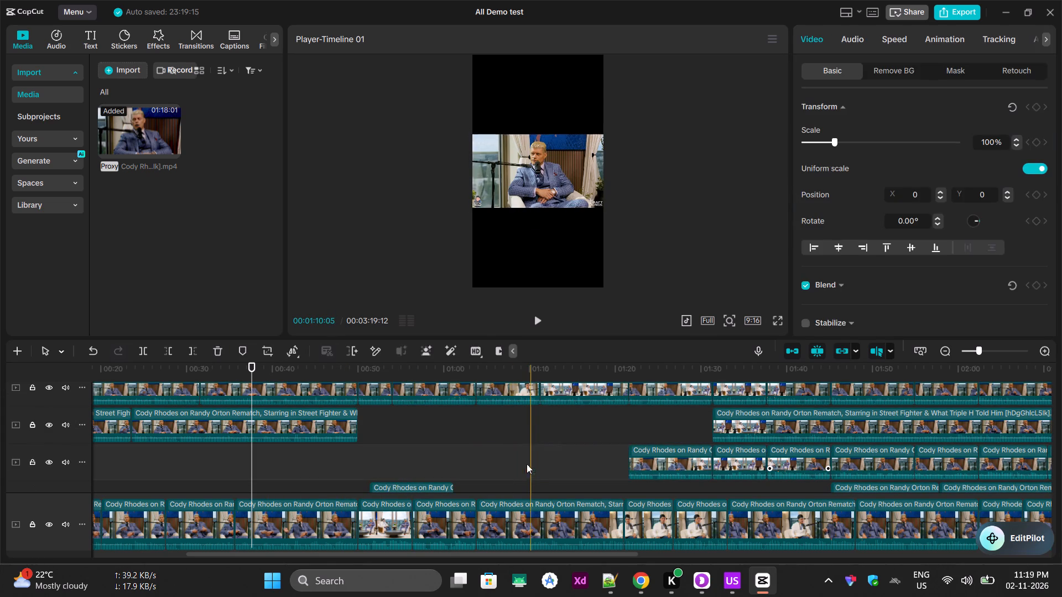
Delete the long pieces lying between about 00:24 and 00:54 on the next three overlay tracks up.
scroll(403, 459, up, 3)
click(339, 463)
key(Delete)
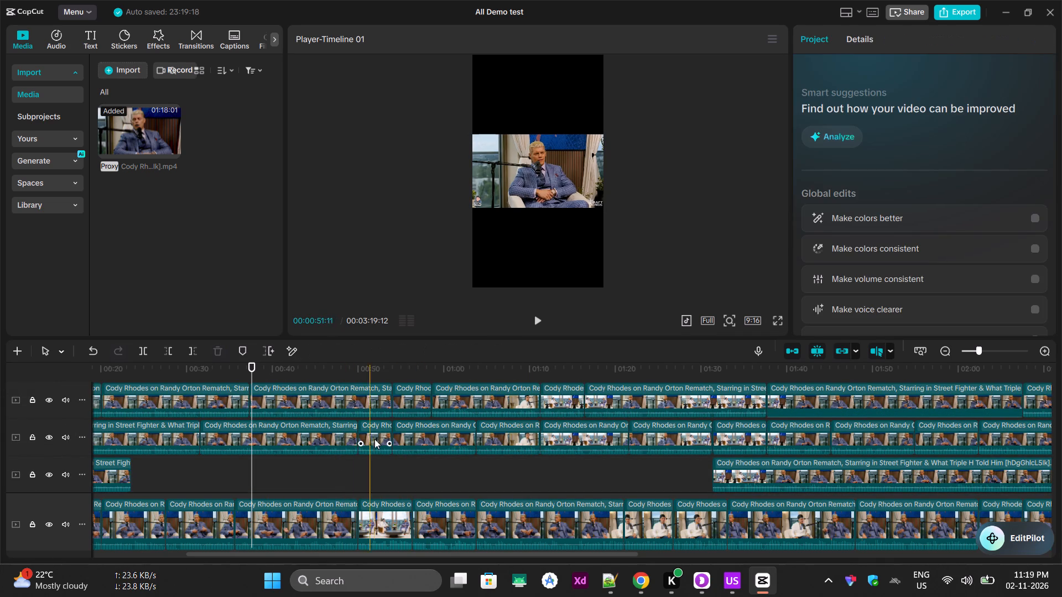
click(375, 438)
key(Delete)
click(327, 434)
key(Delete)
click(334, 402)
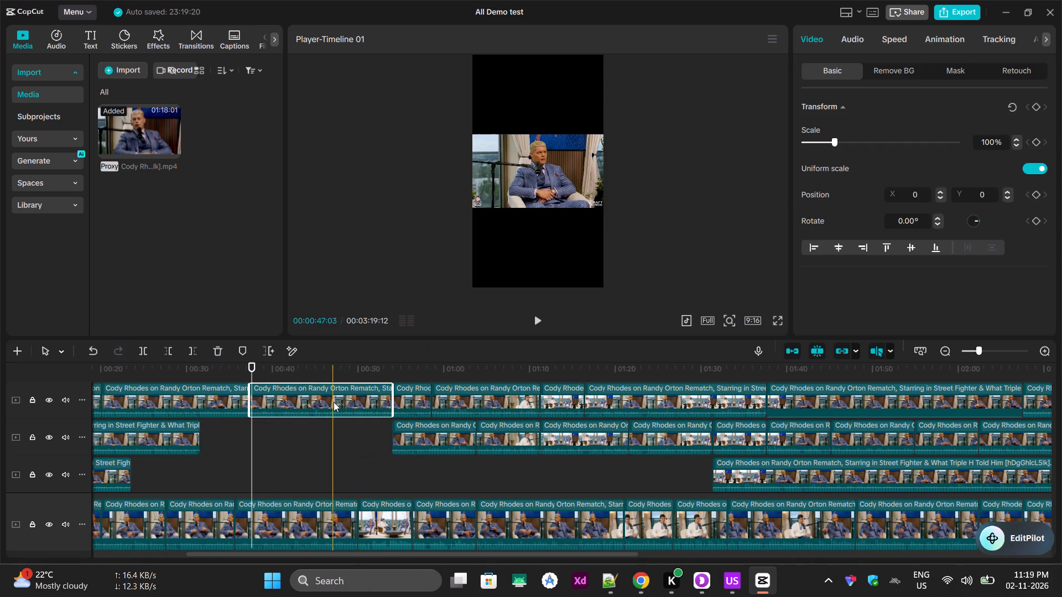
key(Delete)
Delete the remaining pieces before about 00:50 on the top track and before about 00:38 on the track below it.
scroll(248, 449, up, 4)
click(202, 462)
key(Delete)
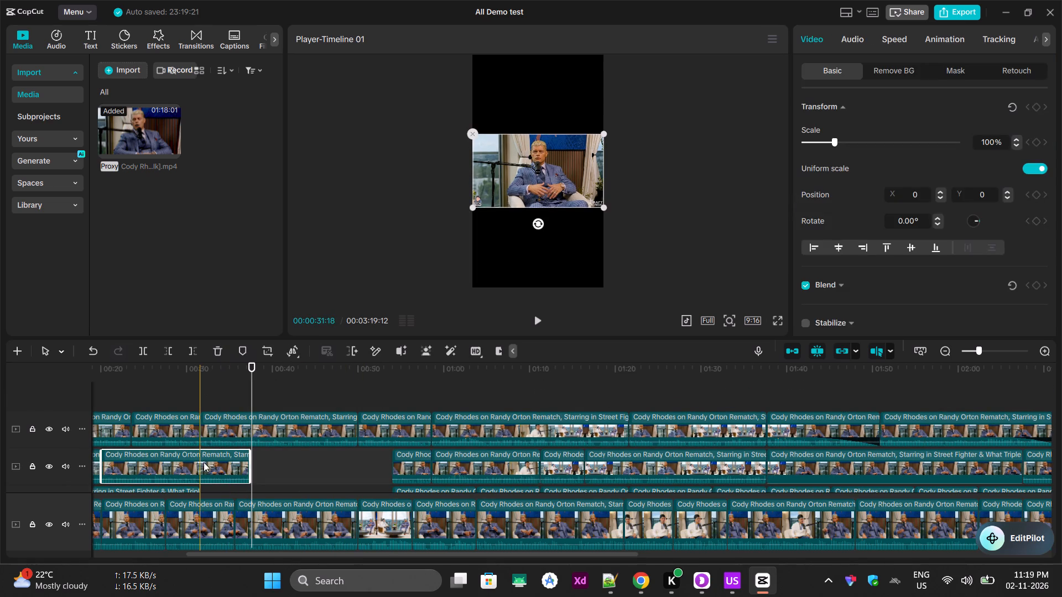
click(213, 432)
key(Delete)
click(148, 426)
key(Delete)
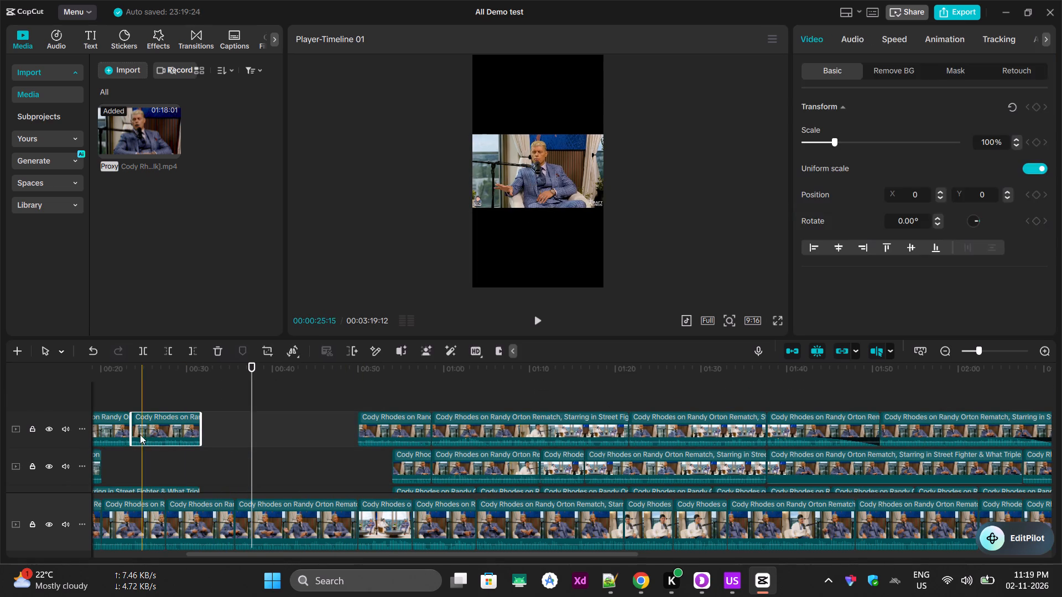
click(106, 421)
key(Delete)
click(98, 468)
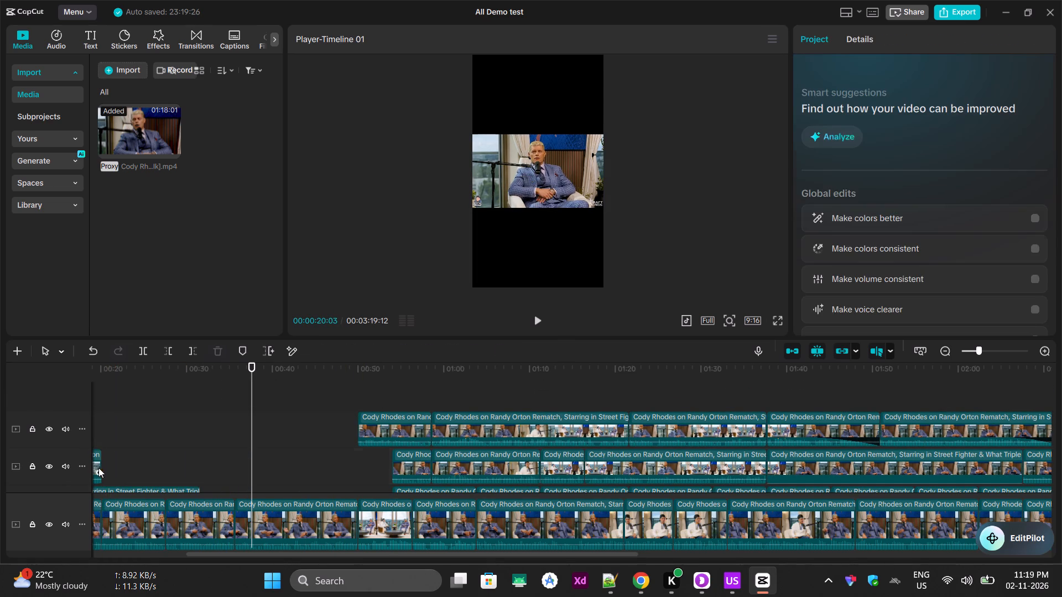
key(Delete)
Delete the leading pieces ending at about 00:24 and 00:32 on the third and fourth overlay tracks from the top.
scroll(155, 494, down, 4)
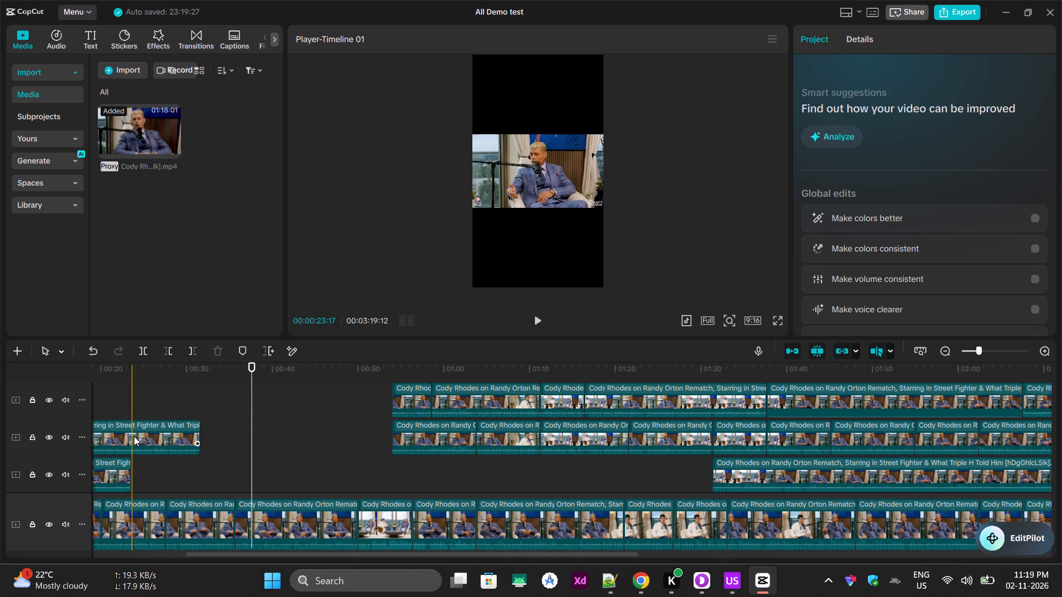
click(134, 436)
click(118, 467)
key(Delete)
click(128, 436)
key(Delete)
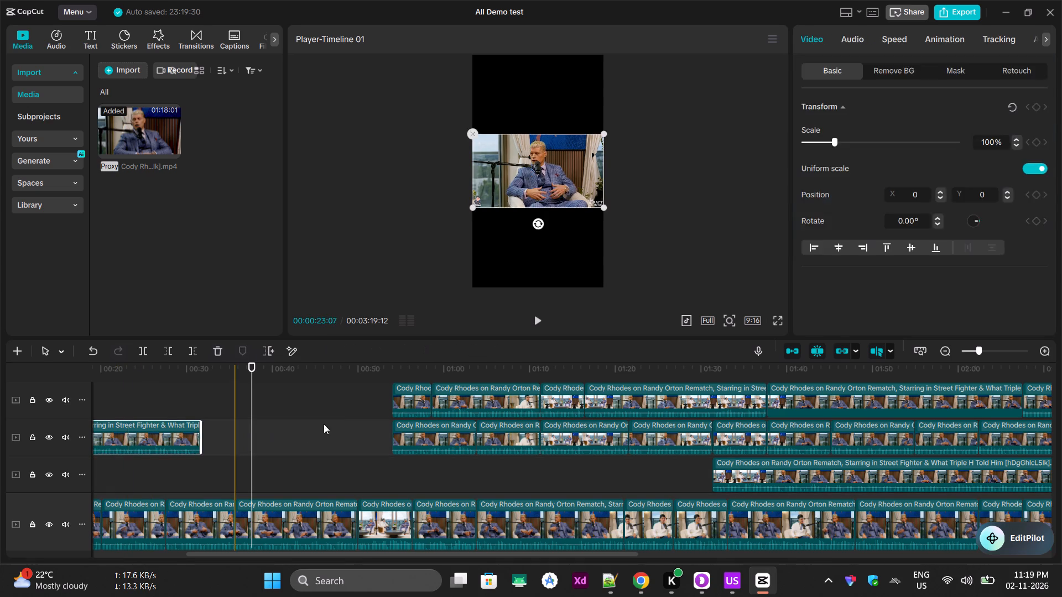
Delete the pieces starting at about 00:54, 01:11 and 01:21 on the third overlay track from the top.
click(438, 441)
key(Delete)
click(557, 431)
key(Delete)
click(622, 430)
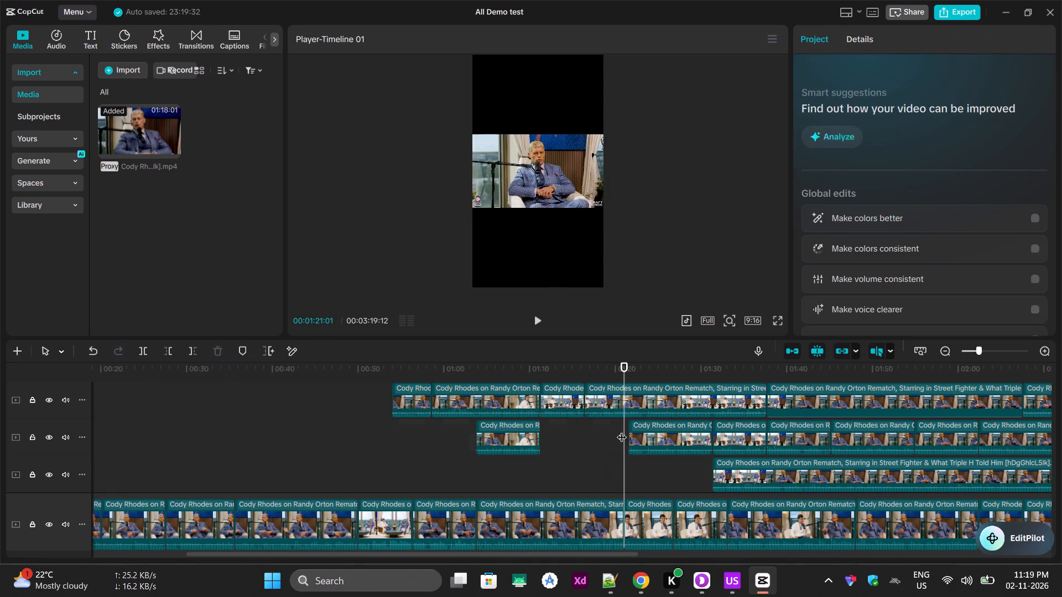
click(691, 430)
key(Delete)
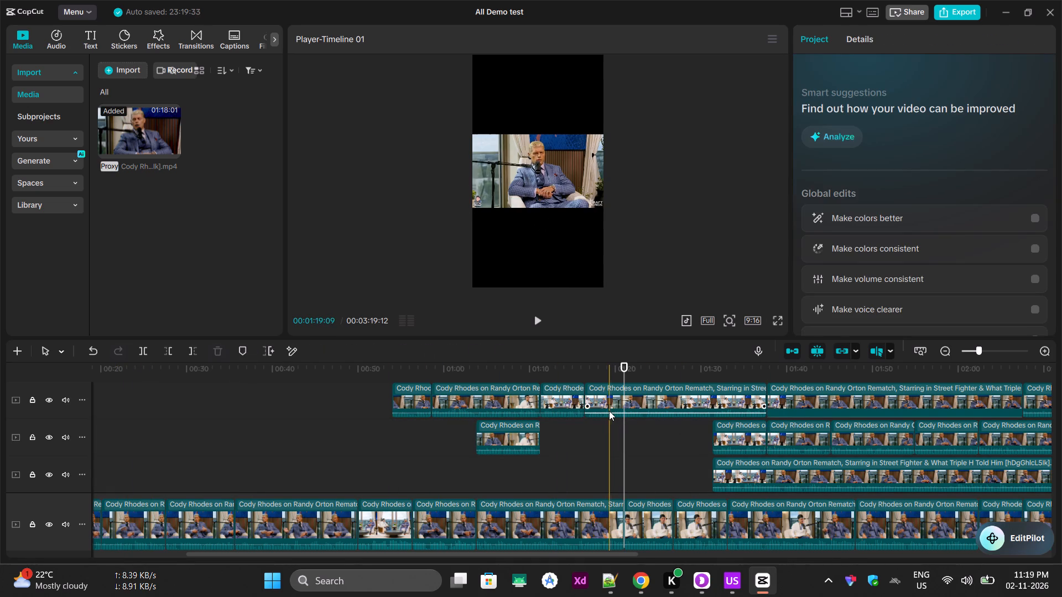
Delete the four pieces between about 00:54 and 01:37 on the second overlay track from the top.
click(609, 411)
key(Delete)
click(514, 410)
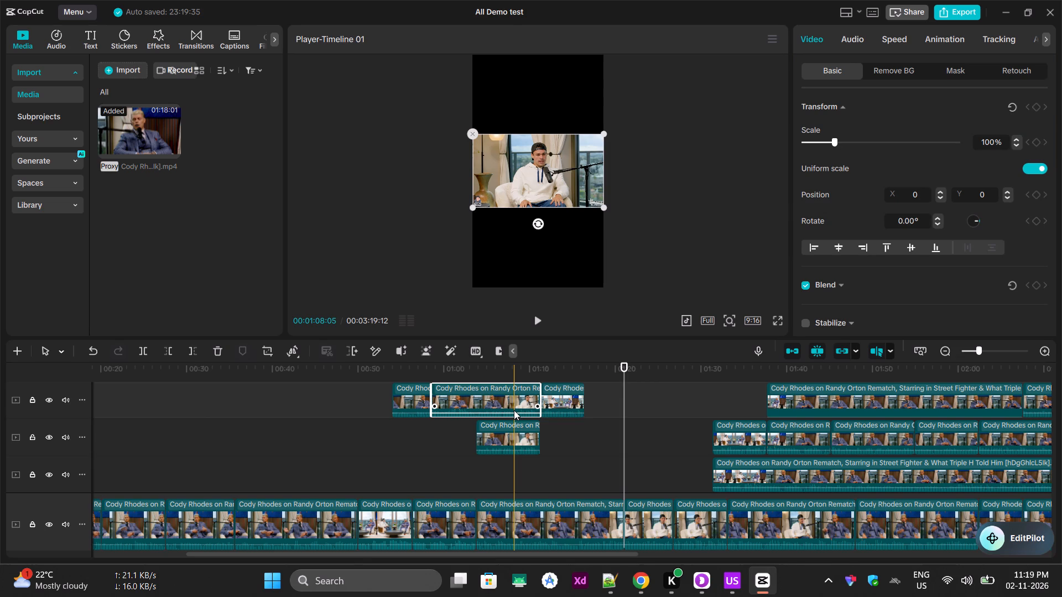
key(Delete)
click(572, 398)
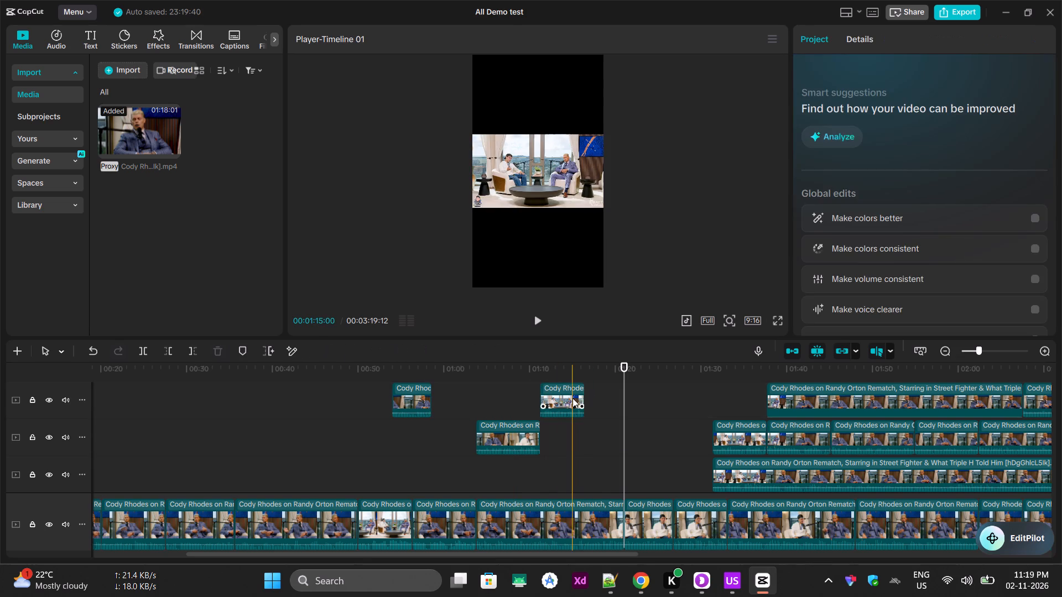
key(Delete)
click(502, 437)
click(416, 406)
key(Delete)
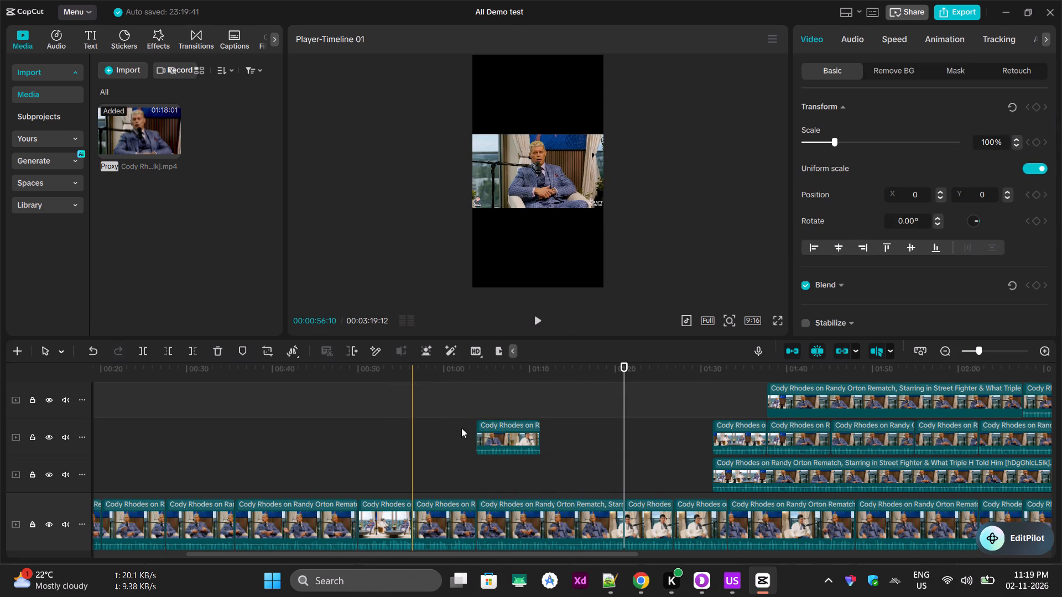
Delete the isolated overlay piece between about 01:04 and 01:11.
click(504, 432)
key(Delete)
Delete the main-track pieces starting at about 01:04 and 01:16, and the last main-track piece.
click(518, 507)
key(Delete)
click(689, 521)
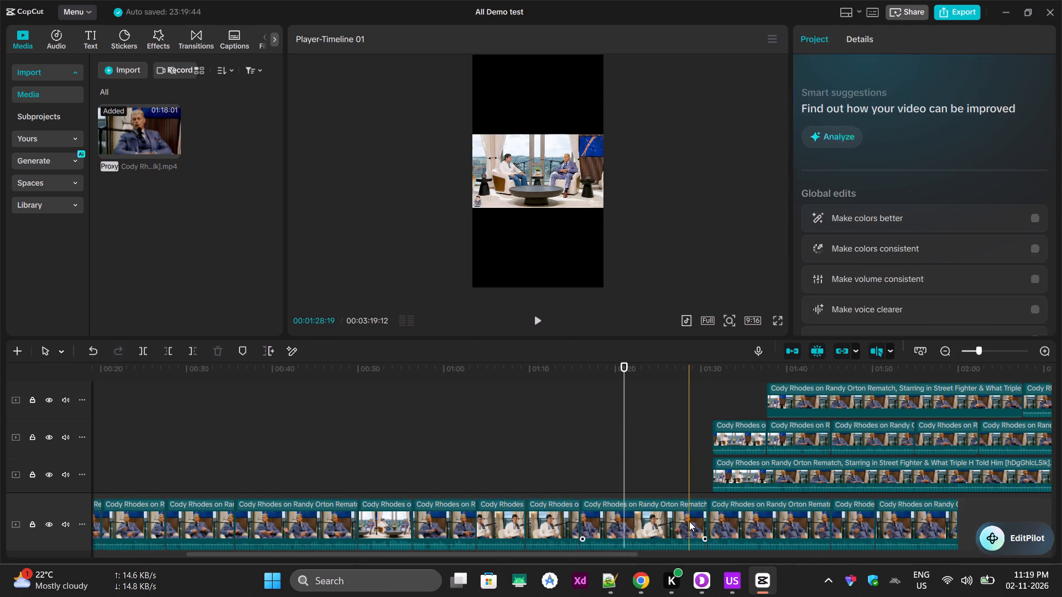
key(Delete)
click(777, 527)
key(Delete)
Delete the long piece starting at about 01:32 on the lowest overlay track and the piece at about 01:46 on the track above.
click(816, 474)
key(Delete)
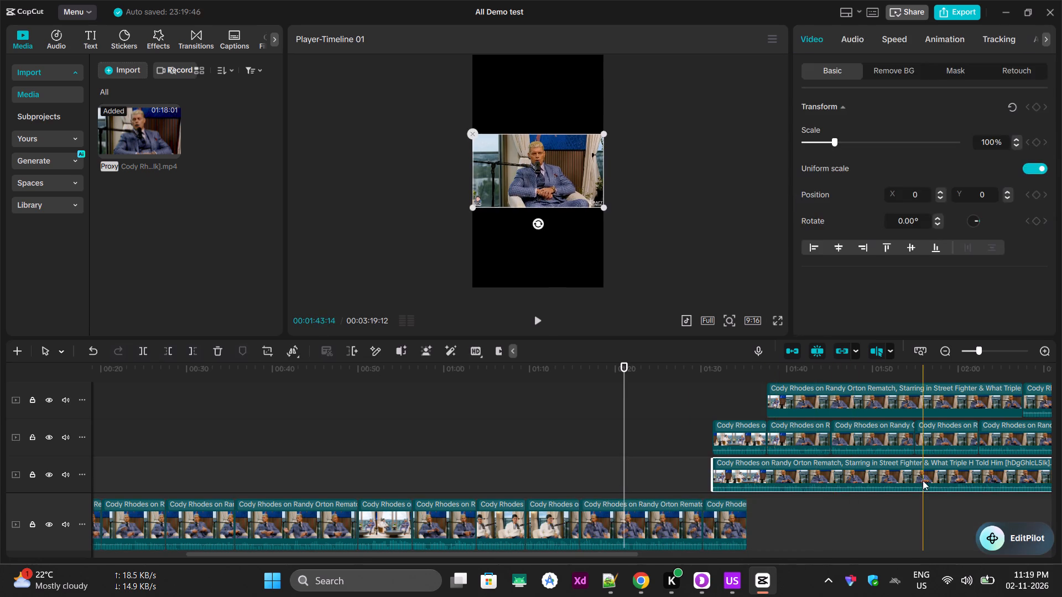
click(889, 444)
key(Delete)
Delete the three pieces between about 01:22 and 01:45 on the lowest overlay track.
click(783, 471)
key(Delete)
click(739, 468)
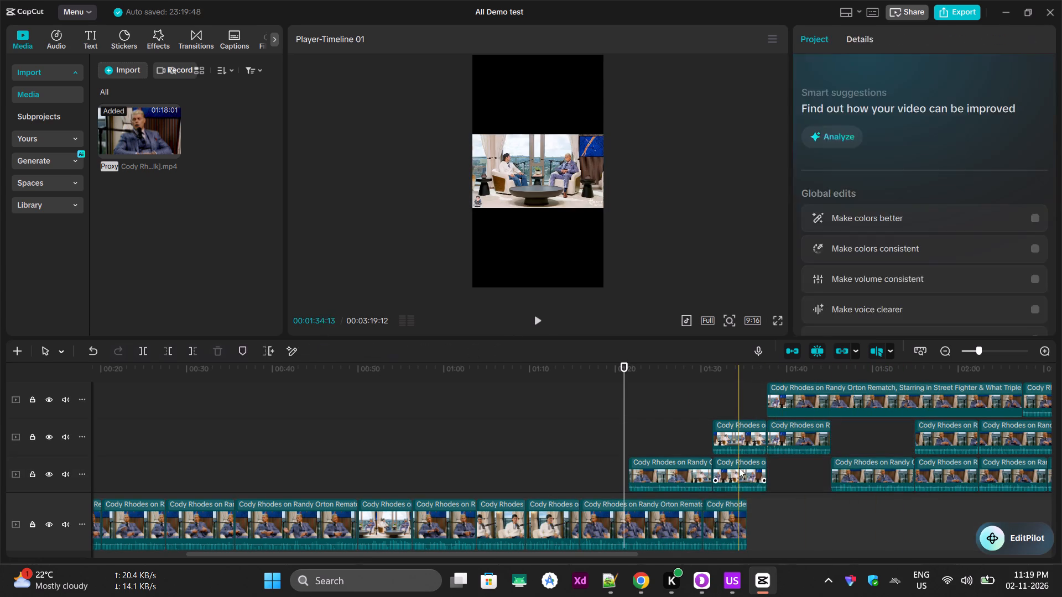
key(Delete)
click(695, 467)
click(666, 469)
key(Delete)
Delete the main-track pieces starting at about 01:16, 00:50 and 00:36.
click(596, 530)
key(Delete)
click(475, 530)
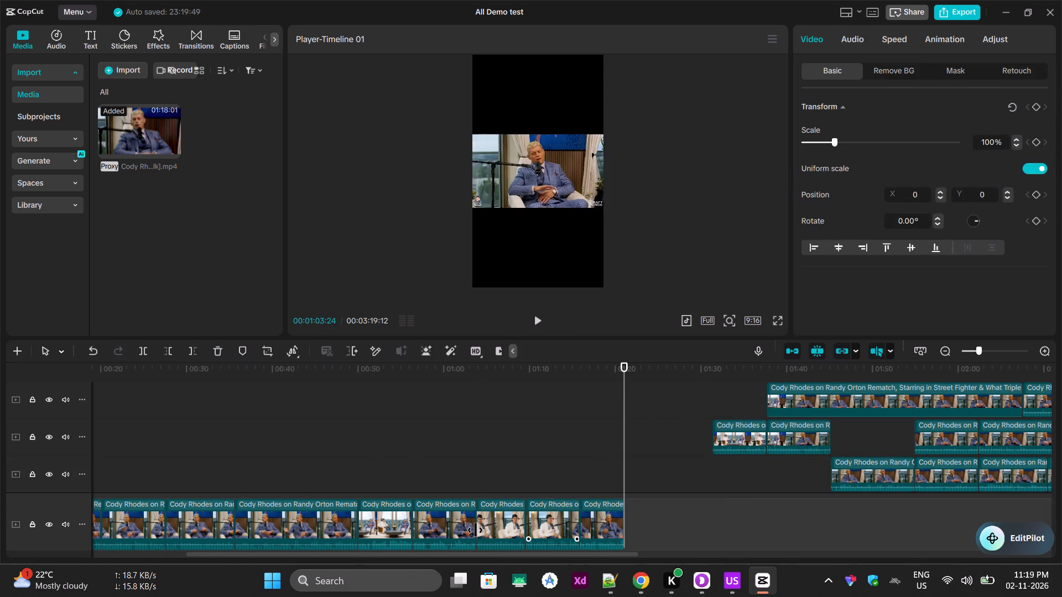
key(Delete)
click(368, 525)
key(Delete)
click(285, 528)
key(Delete)
Delete four more main-track pieces after about 00:20, keeping one short piece from about 00:20 and the last piece.
click(210, 528)
key(Delete)
click(160, 528)
key(Delete)
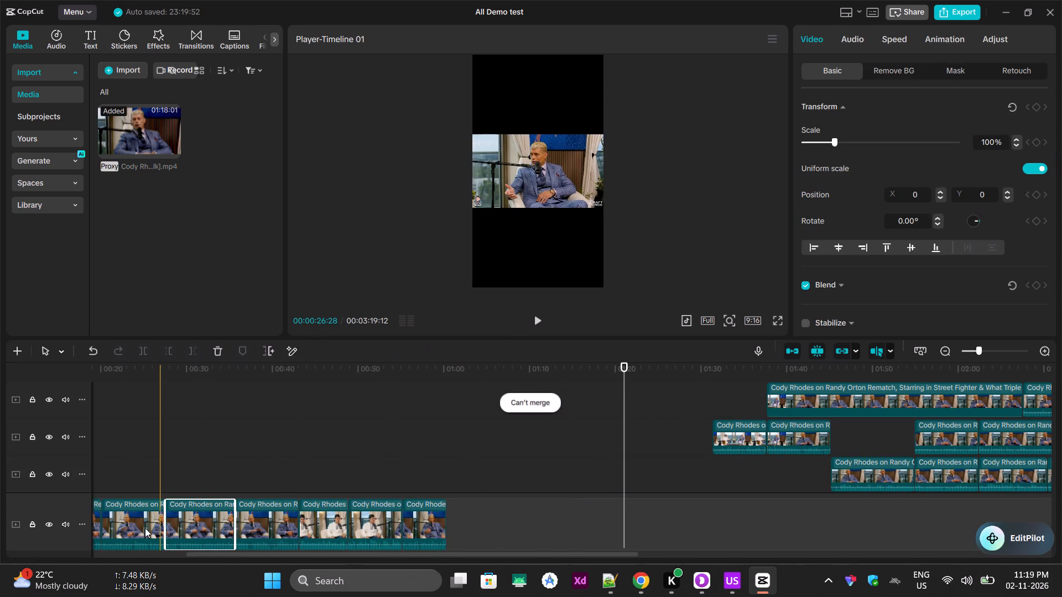
click(128, 528)
key(Delete)
click(214, 535)
click(283, 538)
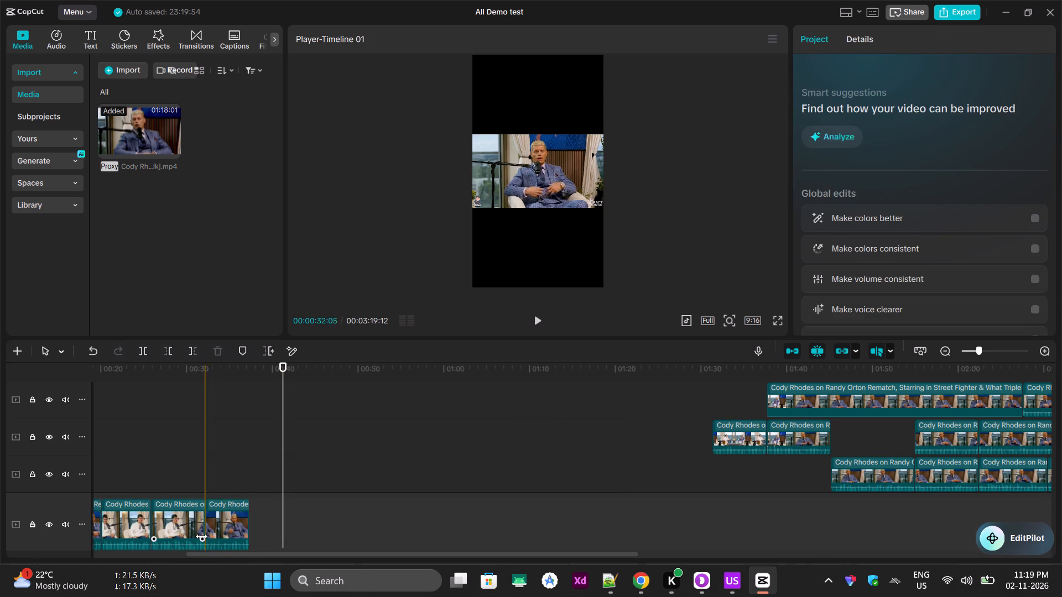
click(184, 526)
key(Delete)
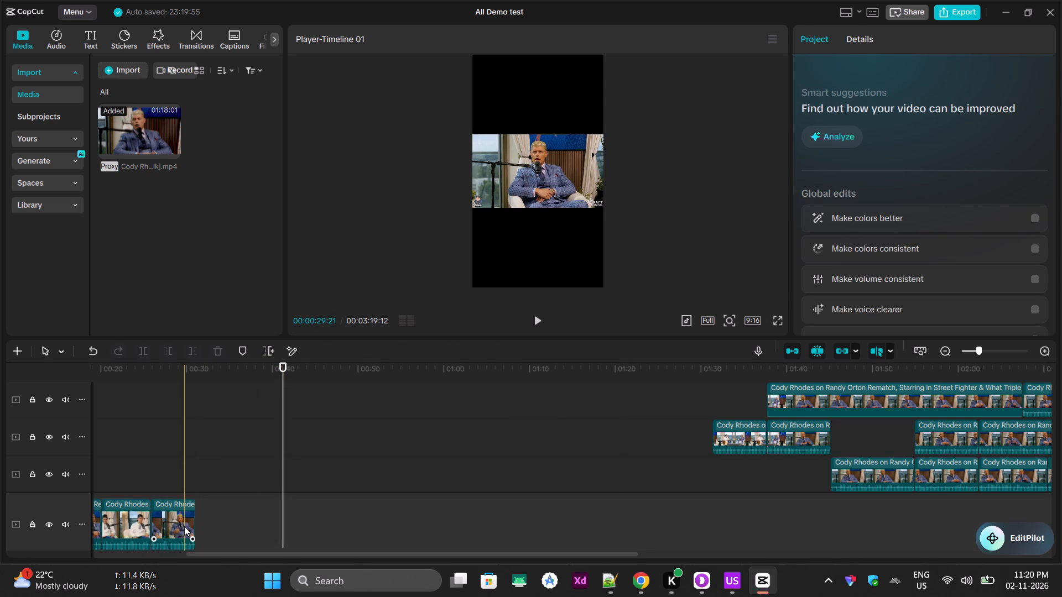
Return the playhead to the timeline start and delete all the remaining pieces on the main track.
click(115, 511)
drag(156, 373, 132, 373)
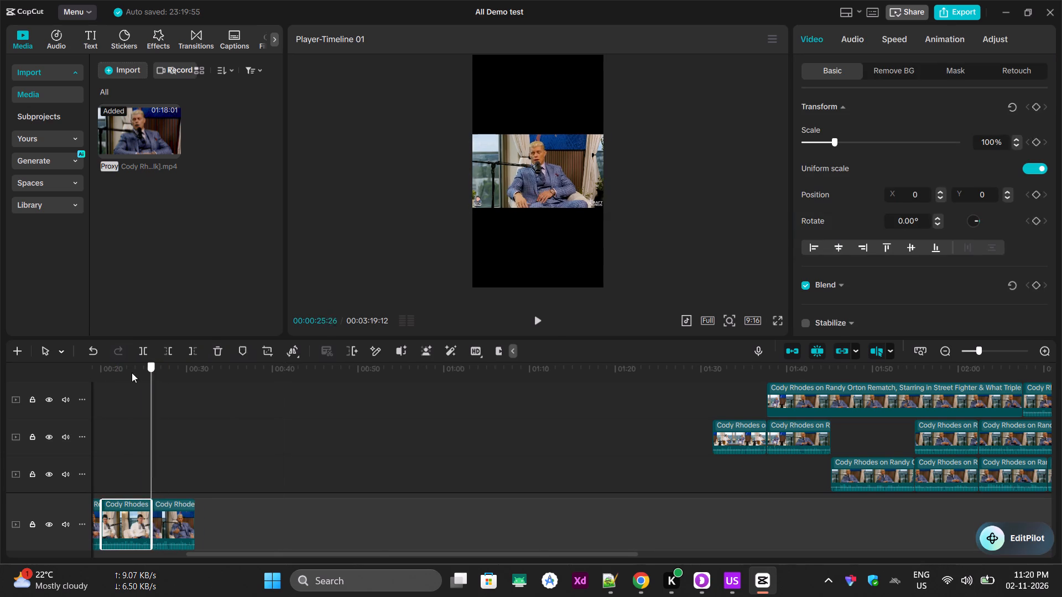
drag(132, 373, 48, 369)
click(165, 519)
key(Delete)
click(179, 522)
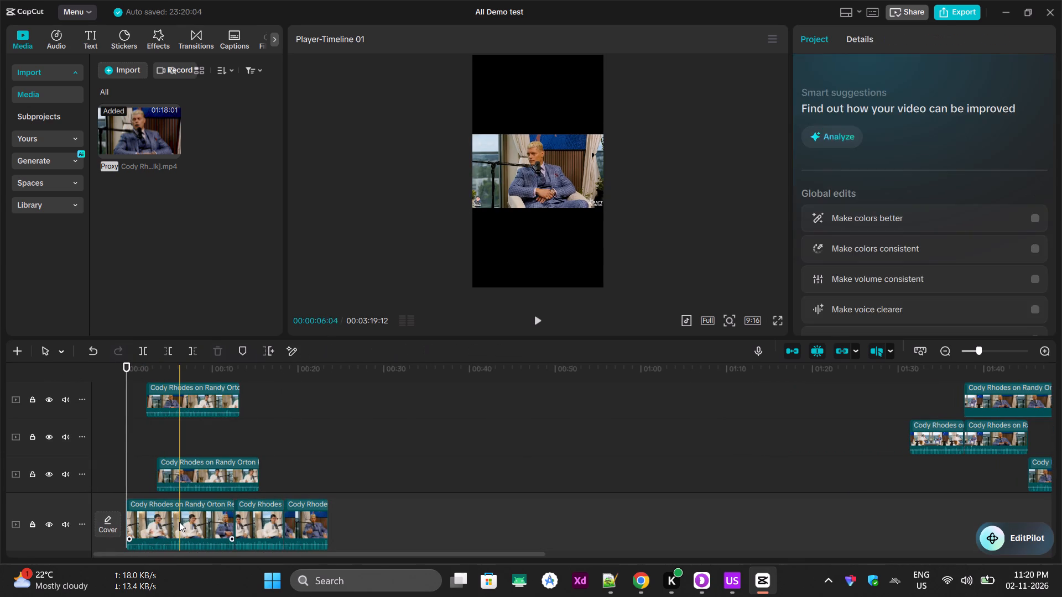
key(Delete)
click(185, 522)
key(Delete)
click(153, 528)
key(Delete)
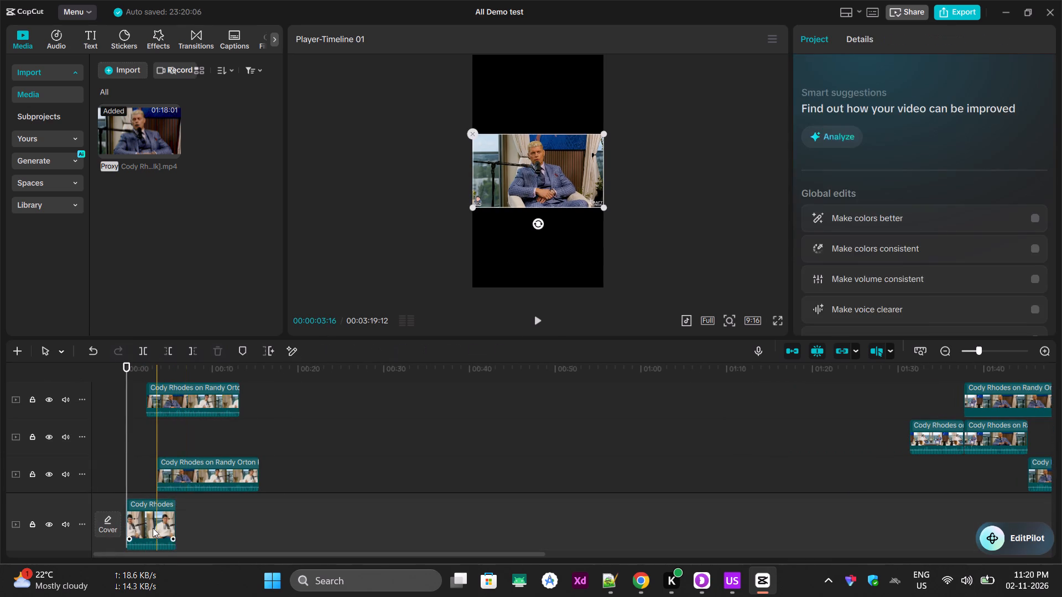
Move the three overlay pieces lying within the first 15 seconds down onto the empty main track.
drag(237, 470, 208, 537)
drag(184, 398, 208, 531)
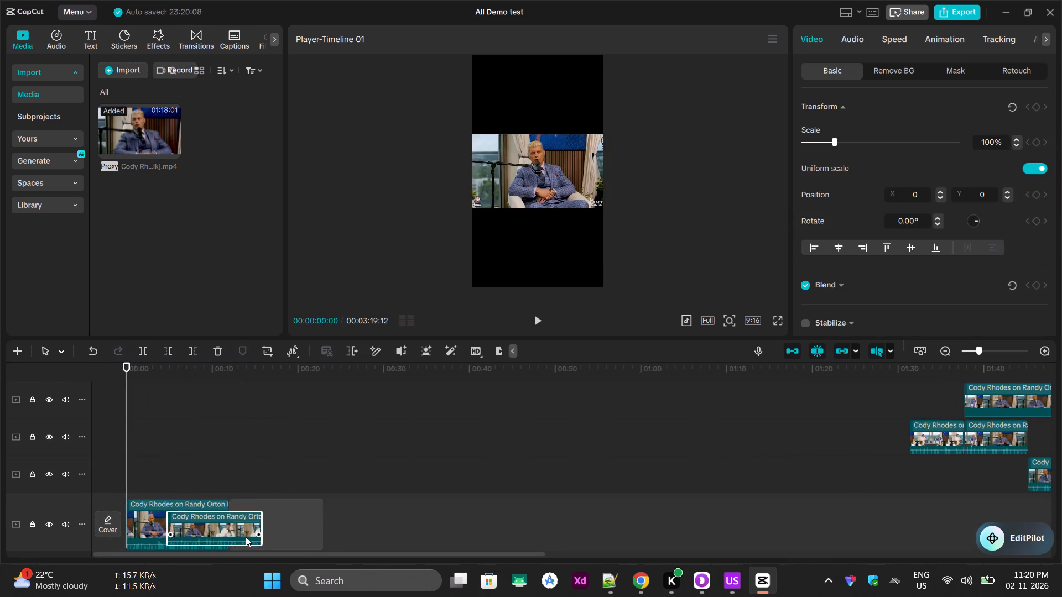
scroll(404, 511, up, 9)
drag(204, 430, 244, 458)
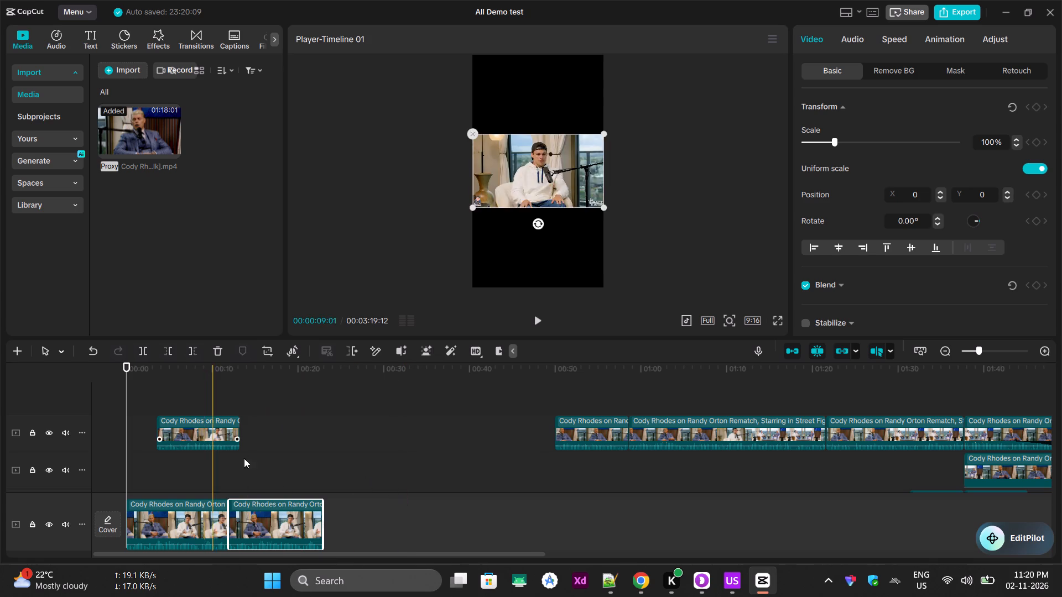
drag(244, 458, 304, 508)
Move the overlay pieces starting at about 00:50, 00:59 and 01:22 onto the main track.
drag(596, 432, 571, 528)
drag(648, 446, 644, 518)
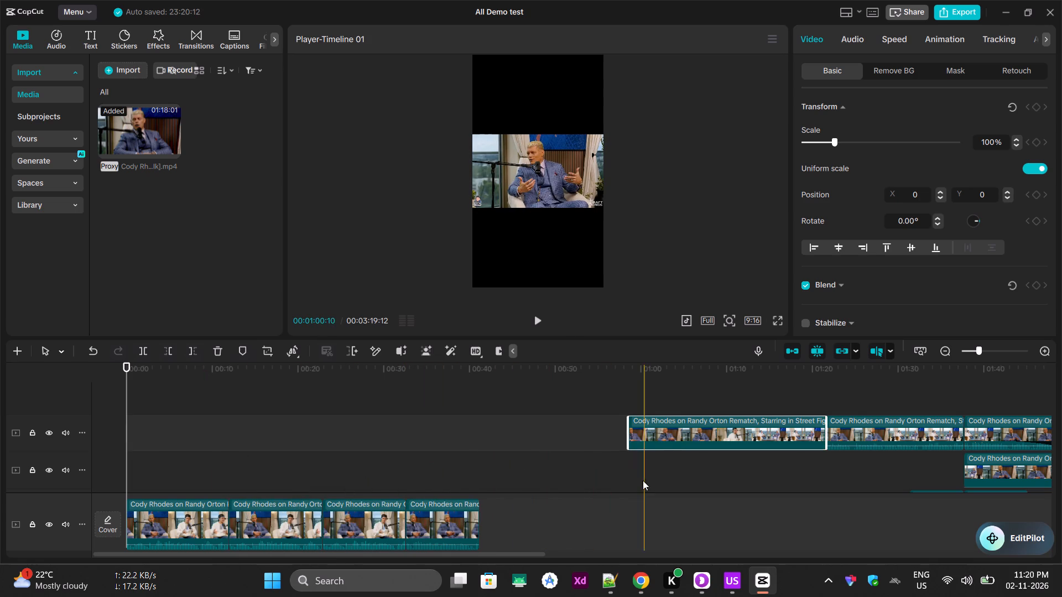
drag(669, 421, 644, 548)
drag(923, 424, 862, 535)
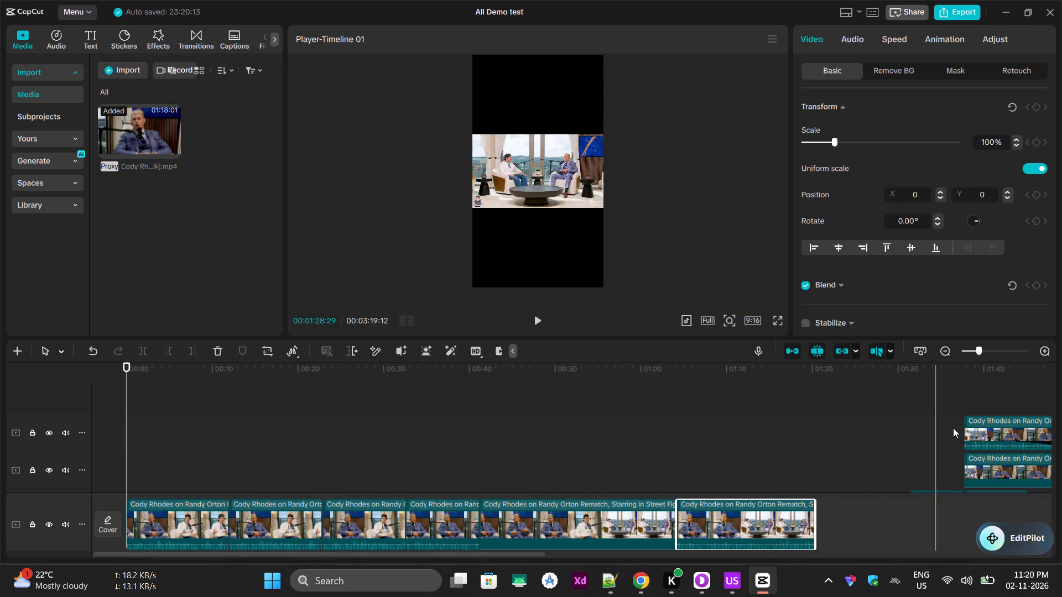
Move the overlay pieces starting at about 00:28, 00:04 and 00:51 onto the main track.
scroll(532, 457, up, 7)
scroll(540, 453, down, 8)
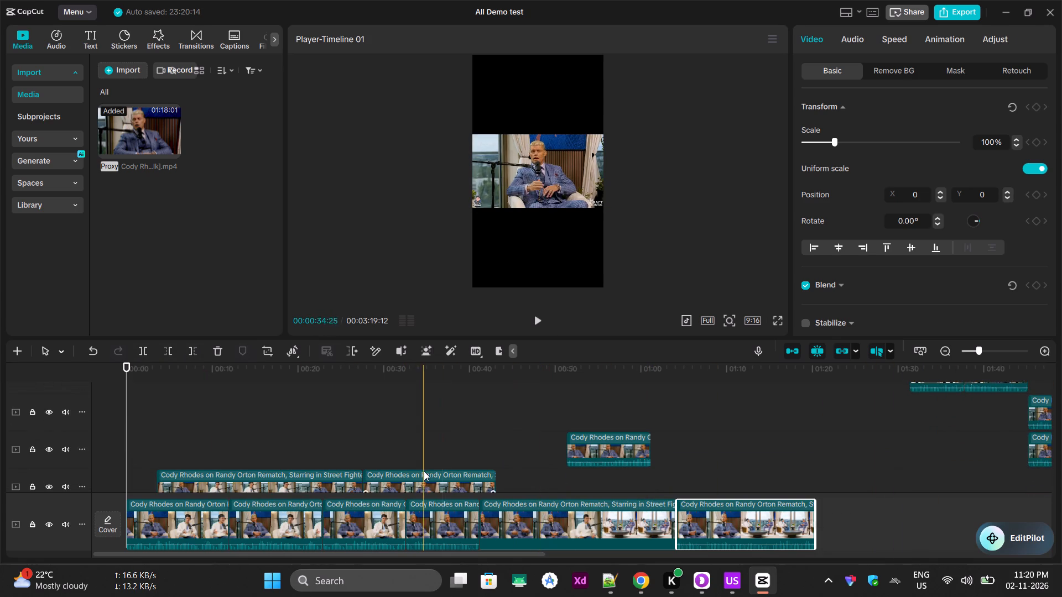
drag(424, 472, 452, 529)
drag(351, 472, 383, 542)
drag(584, 447, 586, 520)
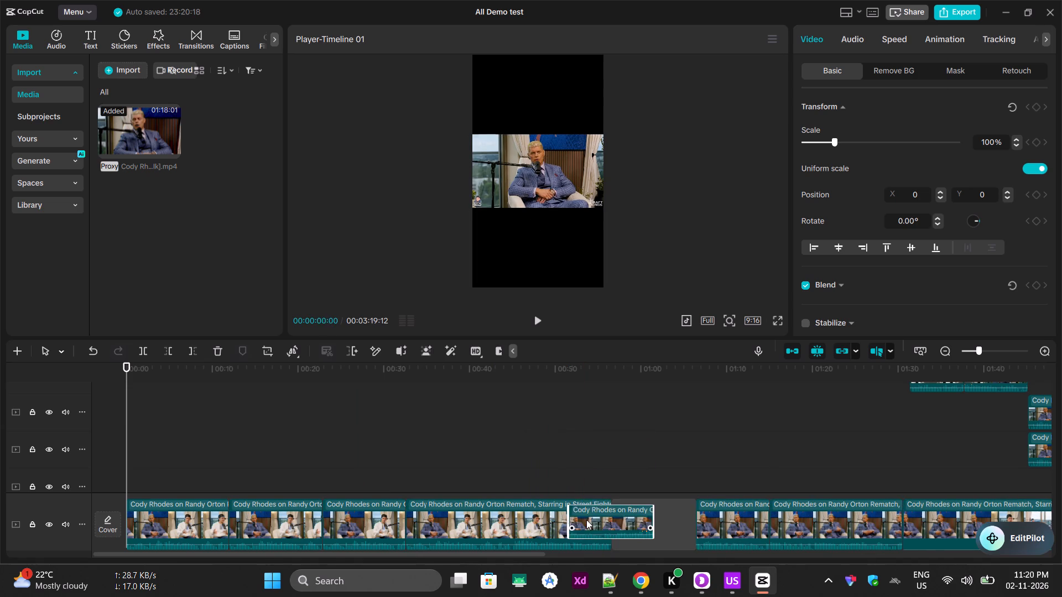
Move all pieces before about 00:50 on the two overlay tracks nearest the main track onto the main track.
scroll(539, 437, down, 9)
drag(498, 409, 501, 489)
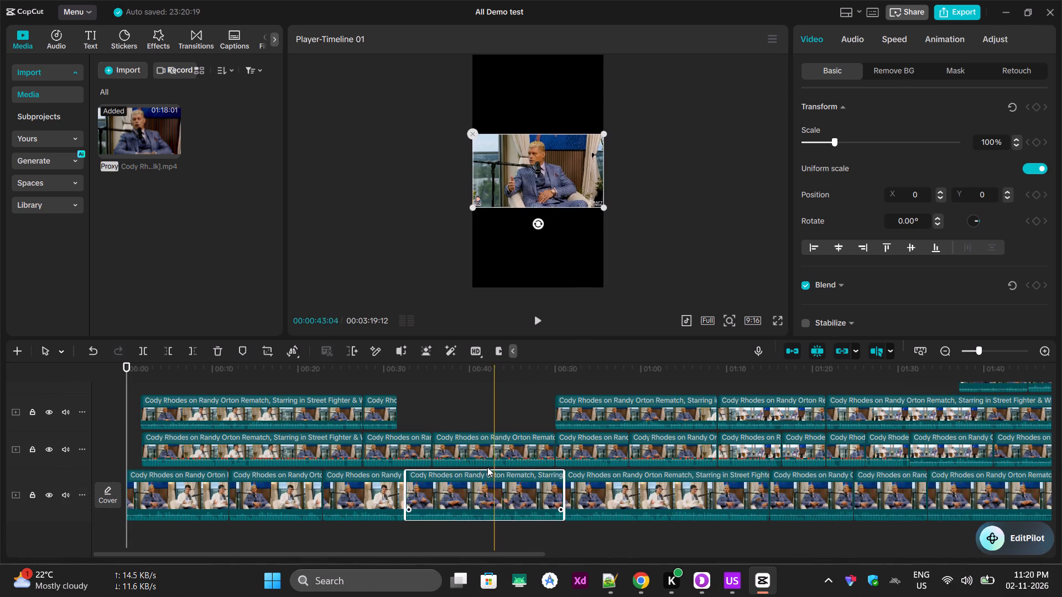
drag(482, 452, 493, 501)
drag(487, 453, 490, 502)
drag(368, 451, 381, 516)
drag(309, 446, 326, 514)
drag(277, 436, 271, 510)
drag(263, 417, 286, 499)
drag(402, 454, 404, 483)
drag(371, 402, 388, 452)
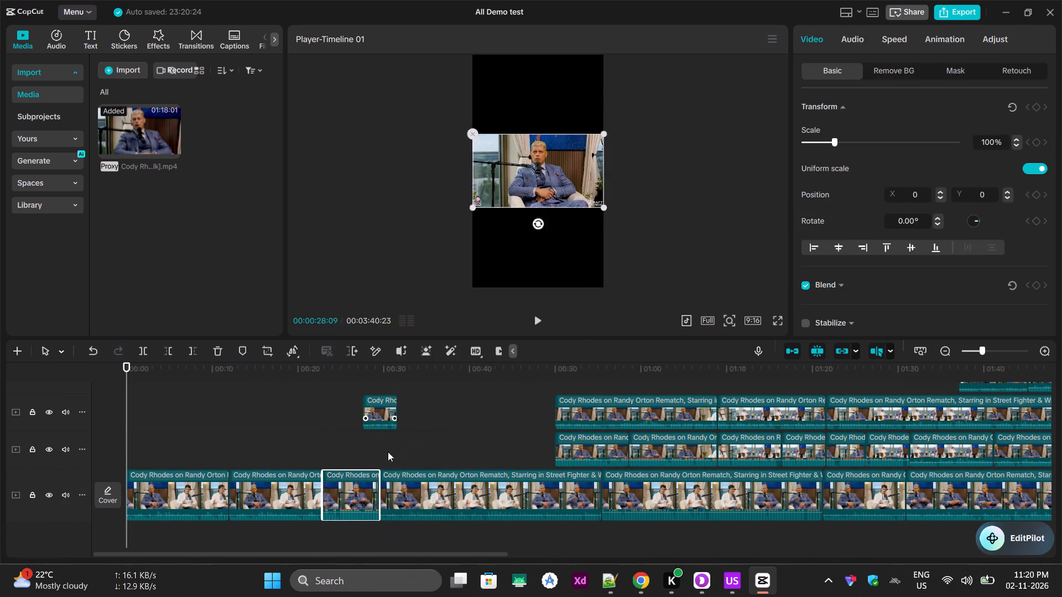
drag(388, 452, 389, 475)
Move the pieces between about 00:50 and 01:22 on the two lowest overlay tracks onto the main track.
drag(667, 433, 666, 516)
drag(631, 421, 626, 483)
drag(579, 450, 595, 484)
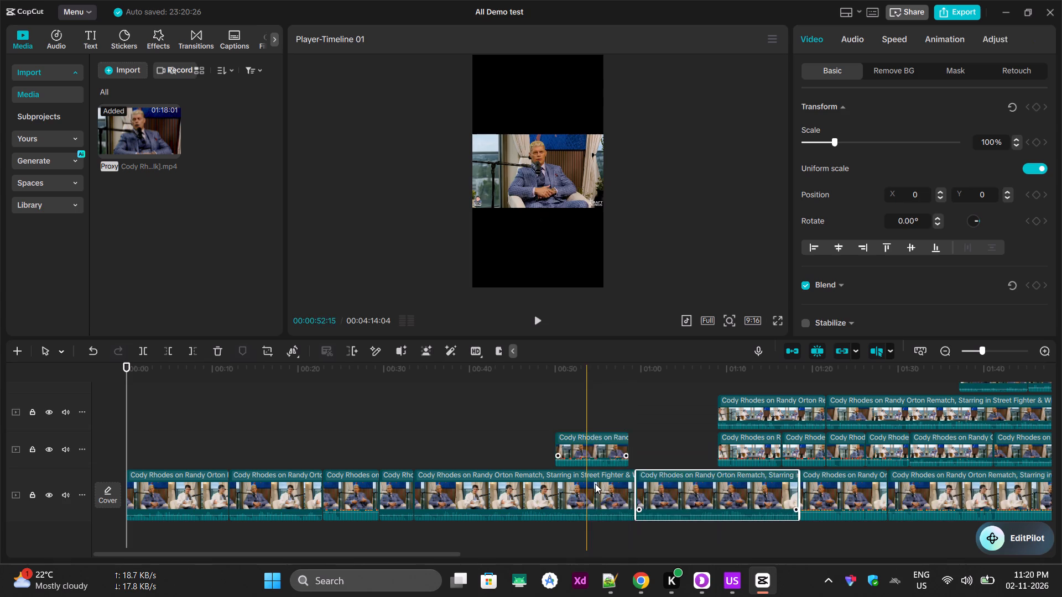
drag(595, 484, 598, 517)
drag(809, 441, 802, 487)
drag(748, 433, 752, 479)
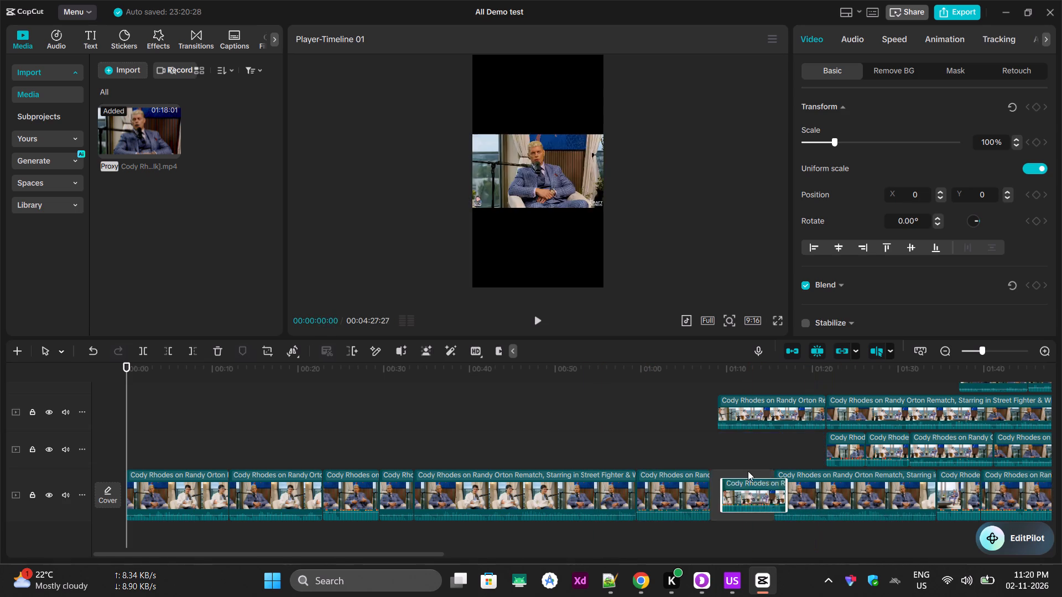
drag(738, 405, 749, 449)
drag(796, 450, 794, 541)
drag(861, 475, 861, 489)
Delete the first piece on the main track.
click(162, 501)
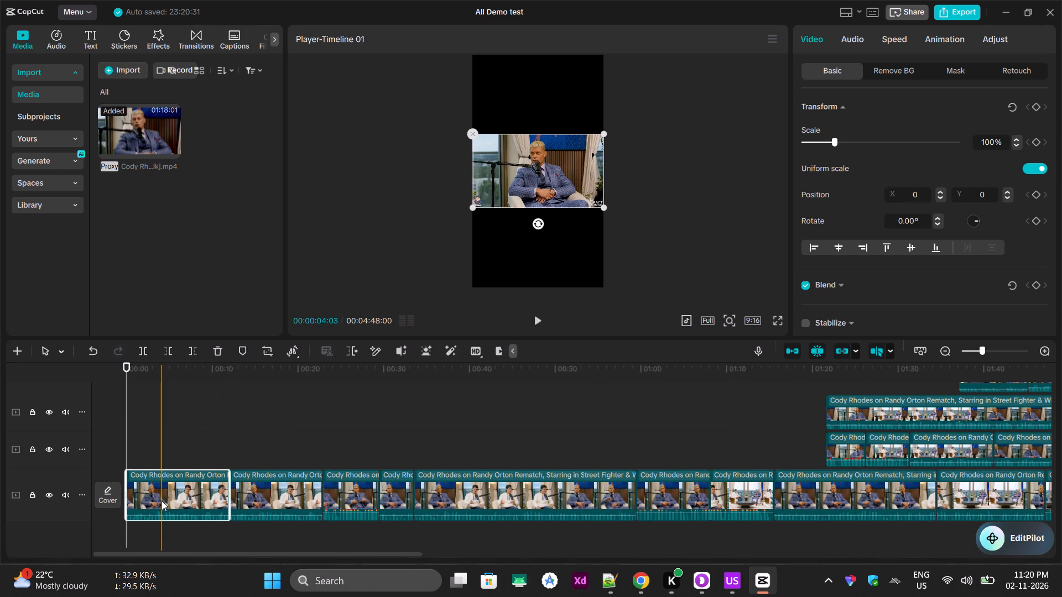
key(Delete)
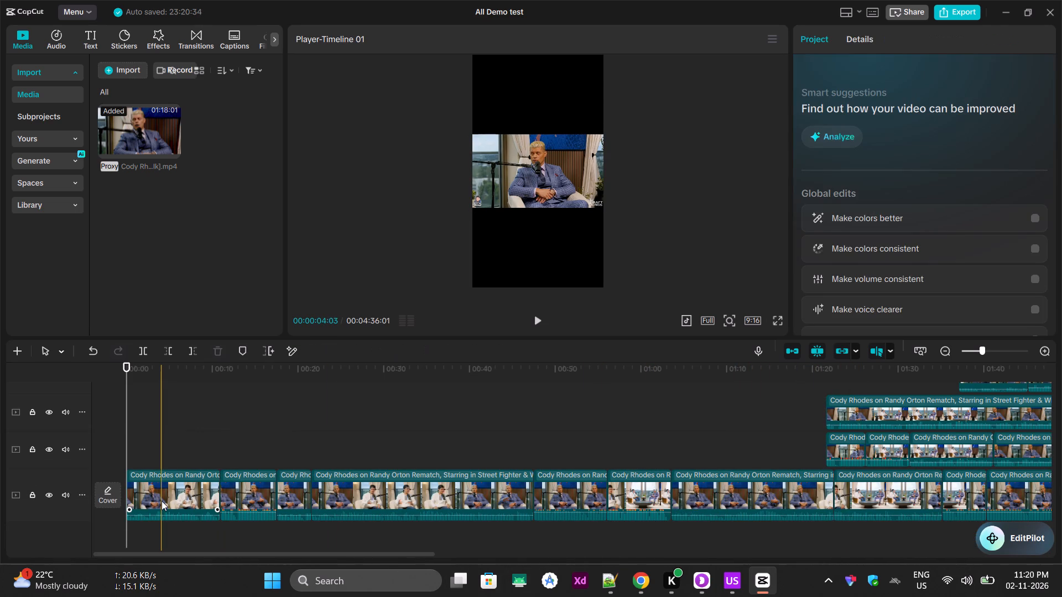
Move the overlay pieces around 03:00, near the end of the lower overlay tracks, onto the main track.
drag(337, 557, 517, 557)
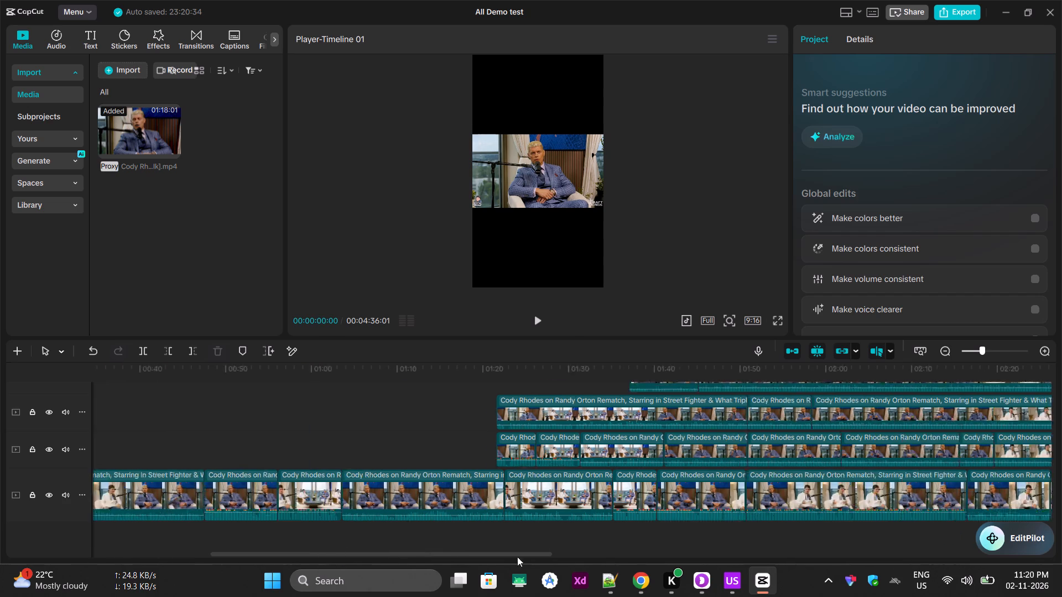
drag(517, 557, 775, 558)
drag(508, 445, 507, 533)
drag(494, 437, 496, 474)
drag(447, 404, 445, 461)
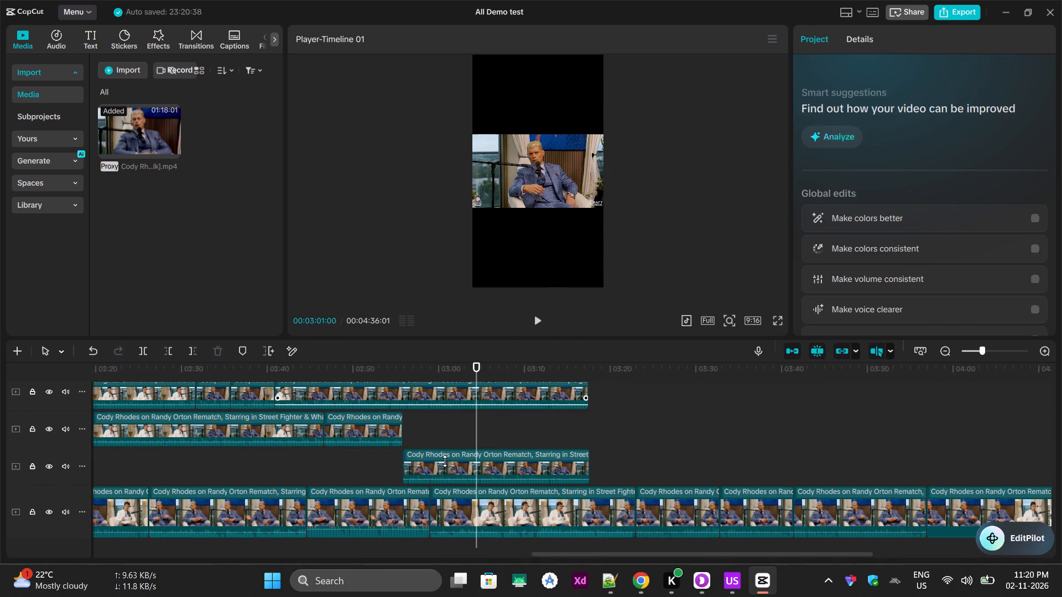
drag(445, 461, 442, 471)
drag(413, 394, 408, 506)
Move the remaining pieces between about 02:20 and 03:17 on the lower overlay tracks onto the main track.
drag(349, 452, 354, 536)
drag(350, 428, 360, 511)
drag(293, 421, 298, 510)
drag(252, 383, 265, 509)
drag(215, 395, 236, 530)
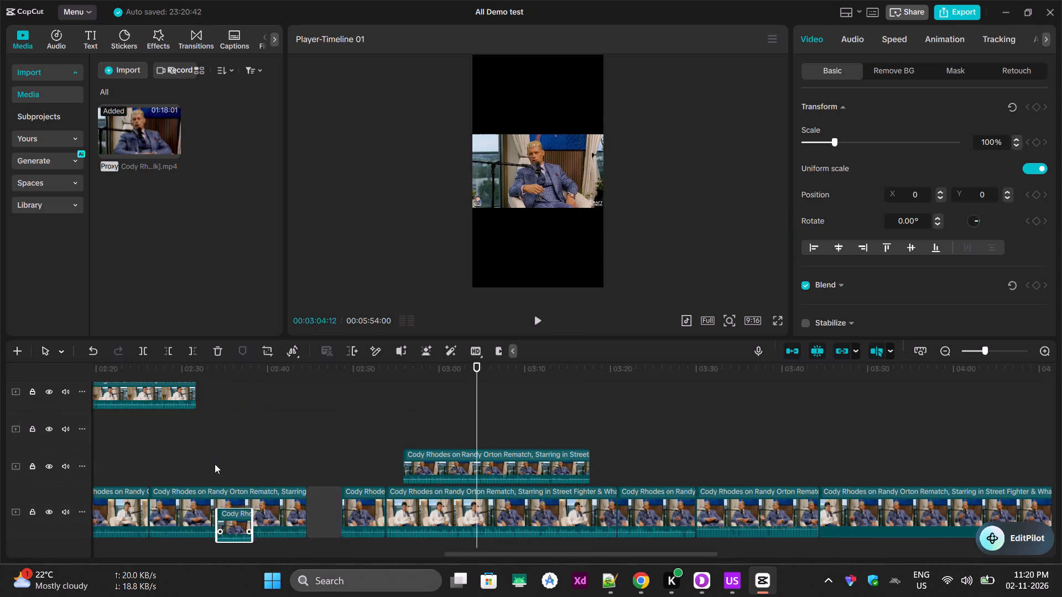
drag(179, 402, 194, 493)
drag(466, 500, 469, 528)
drag(467, 466, 467, 468)
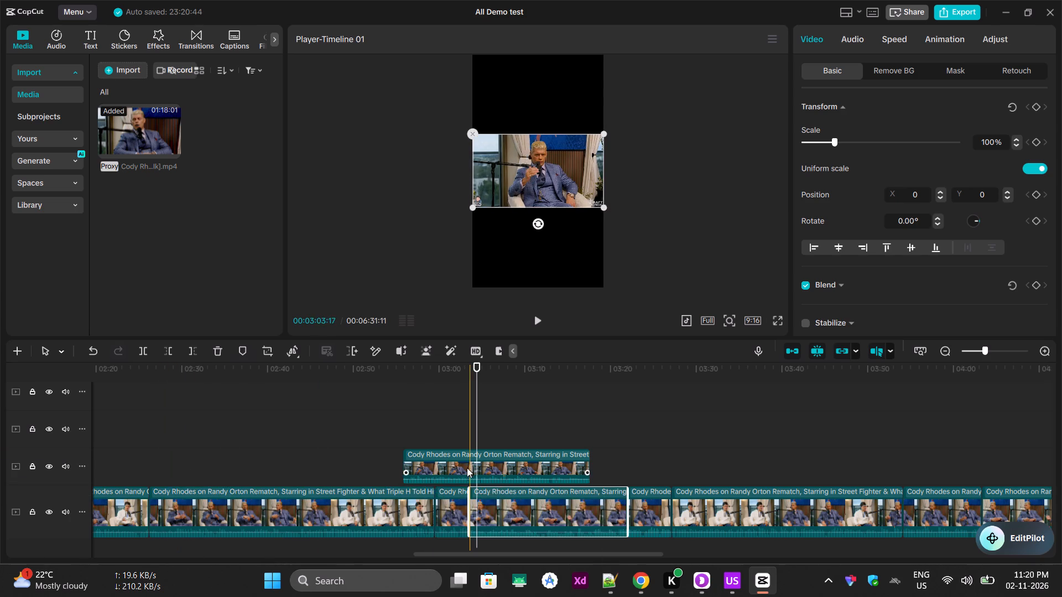
drag(467, 468, 466, 501)
Move the long 00:01:30:21 overlay piece onto the main track near 03:04.
drag(458, 382, 472, 510)
scroll(517, 403, up, 3)
drag(465, 417, 479, 538)
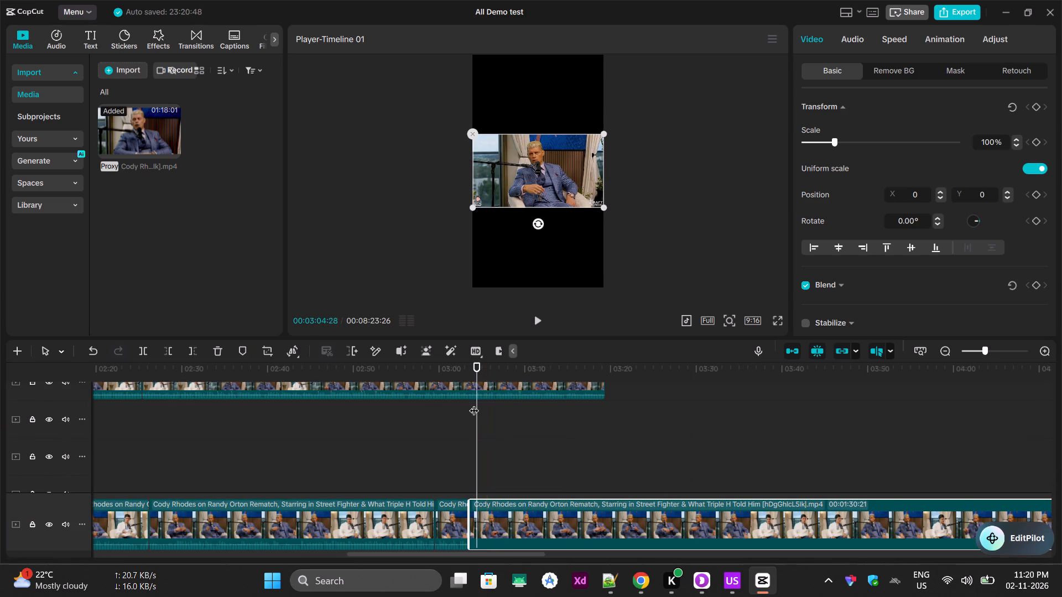
drag(475, 383, 483, 497)
scroll(397, 480, up, 6)
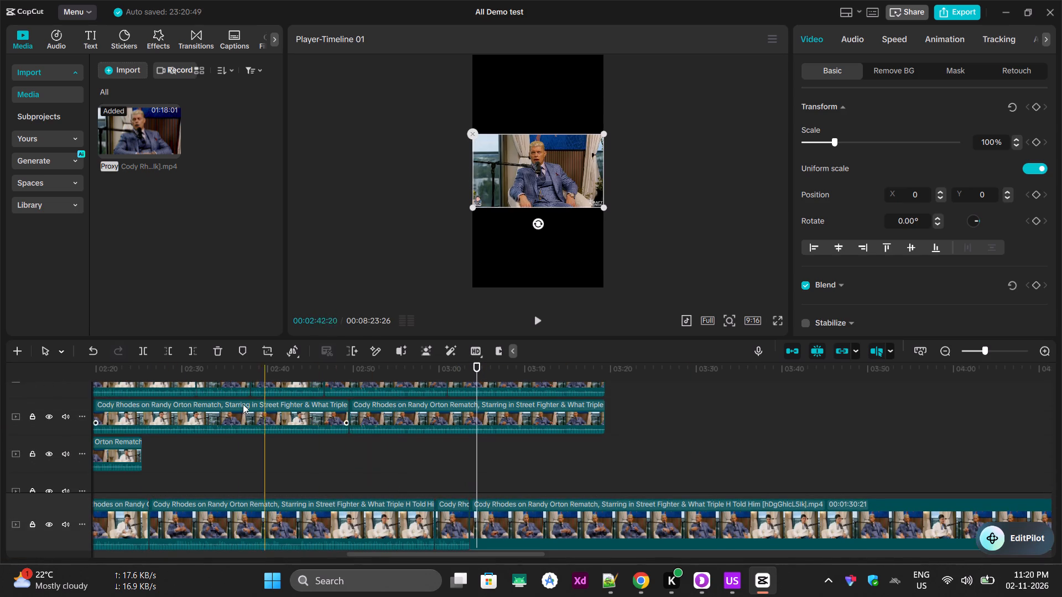
Move the overlay piece ending at about 02:25, the 54-second piece and the roughly 30-second piece onto the main track.
drag(118, 449, 212, 541)
drag(216, 417, 251, 564)
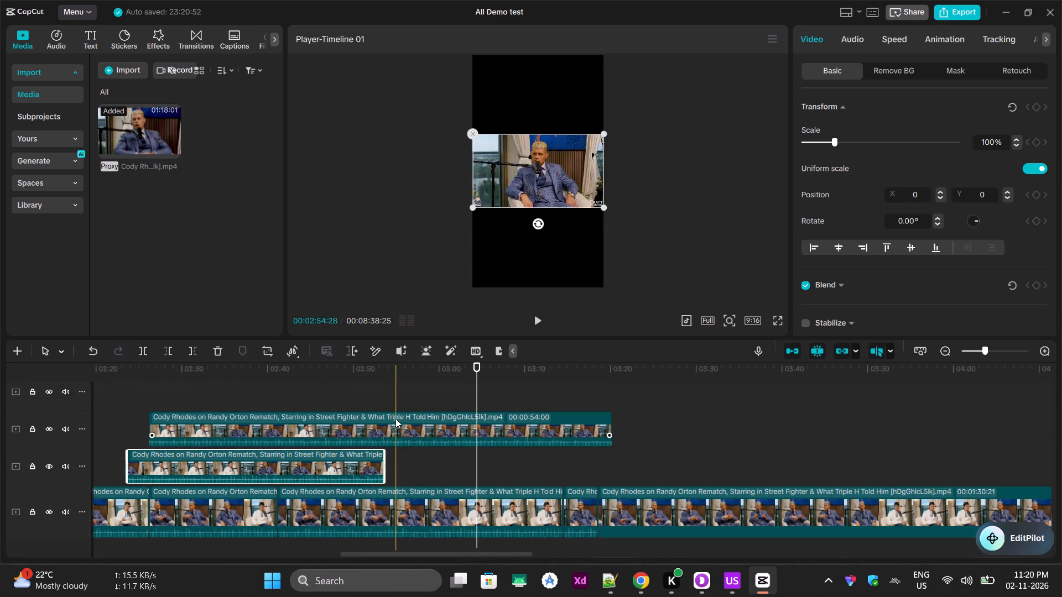
drag(399, 436, 388, 534)
drag(328, 465, 338, 519)
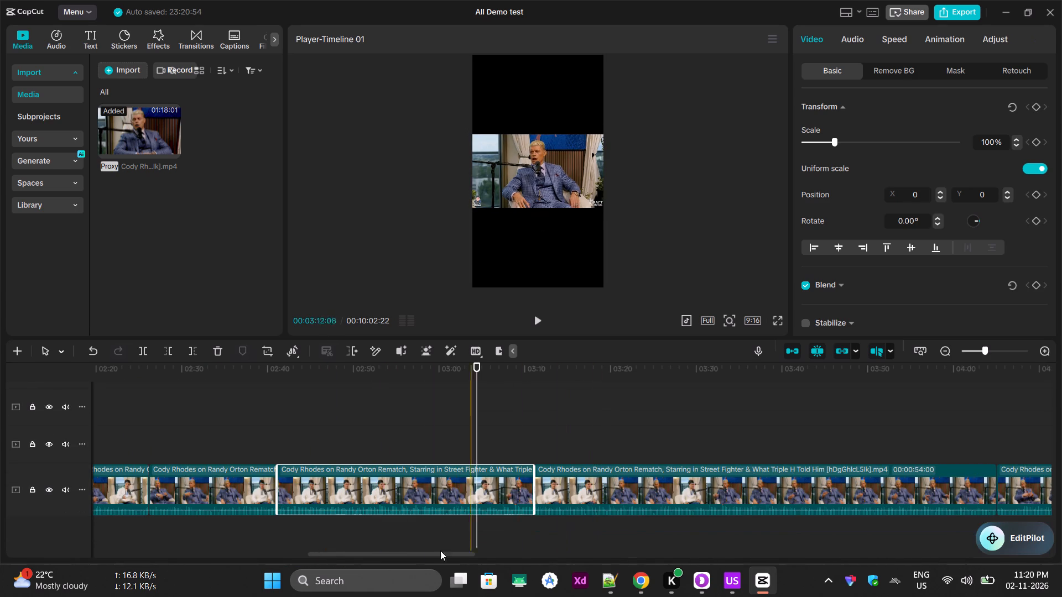
Delete the first three pieces at the very start of the main track.
drag(425, 552, 603, 551)
scroll(485, 474, up, 10)
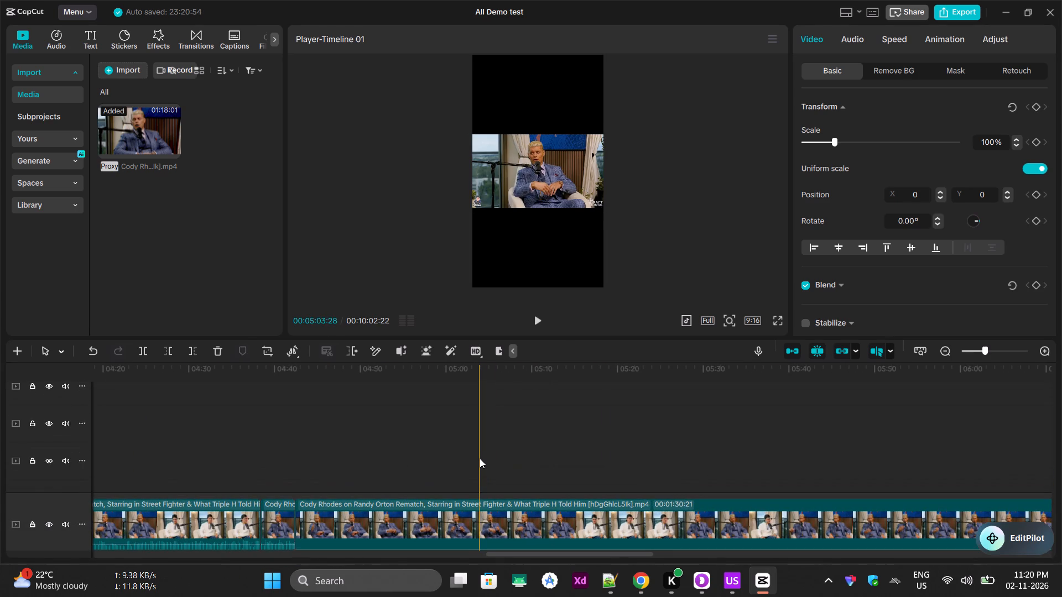
scroll(480, 458, down, 20)
scroll(480, 458, down, 4)
scroll(476, 449, up, 12)
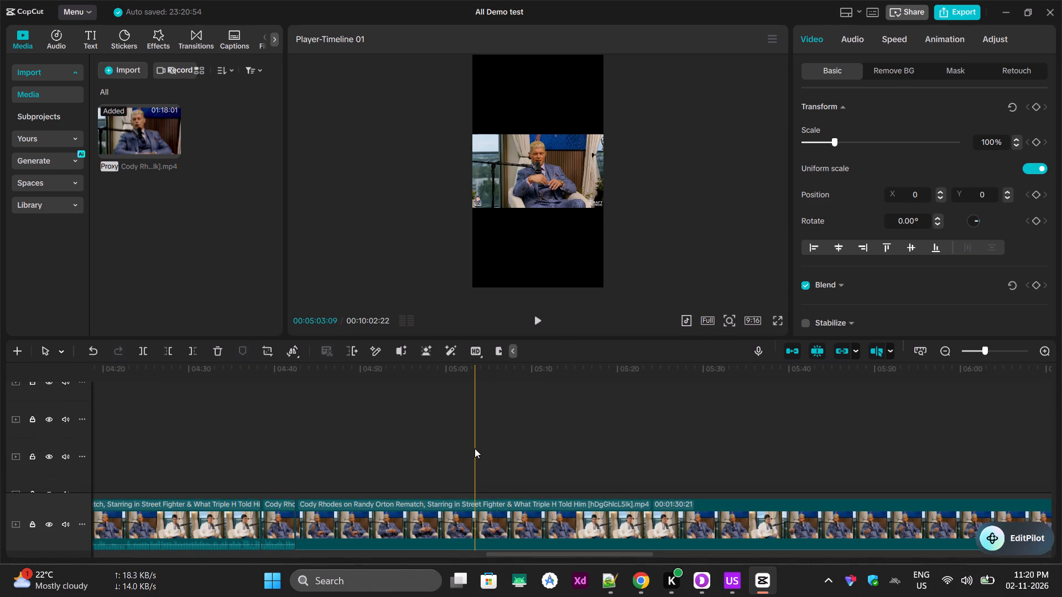
drag(518, 553, 1022, 530)
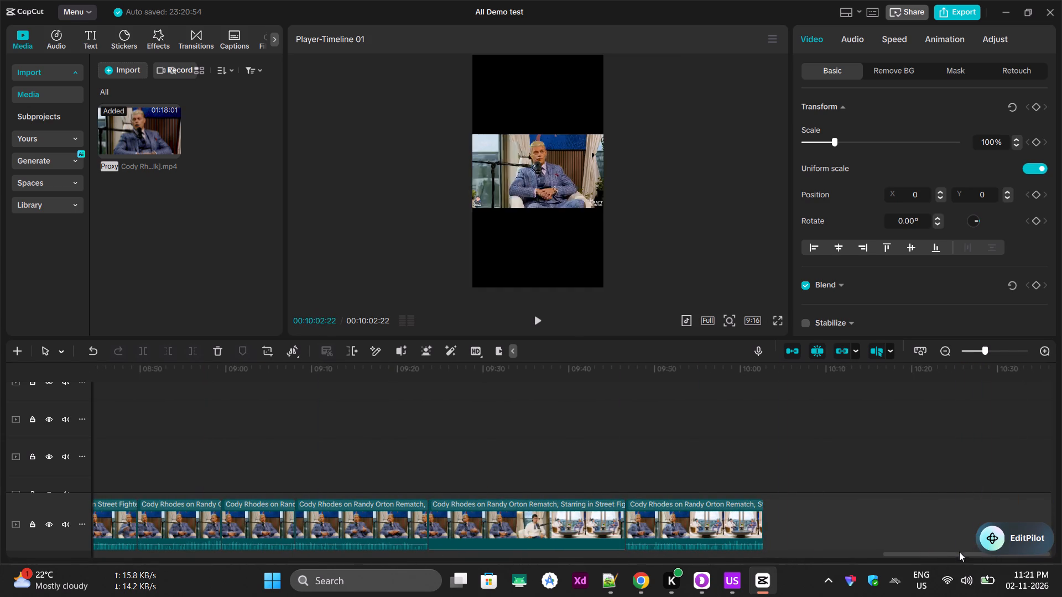
drag(957, 553, 0, 590)
click(157, 512)
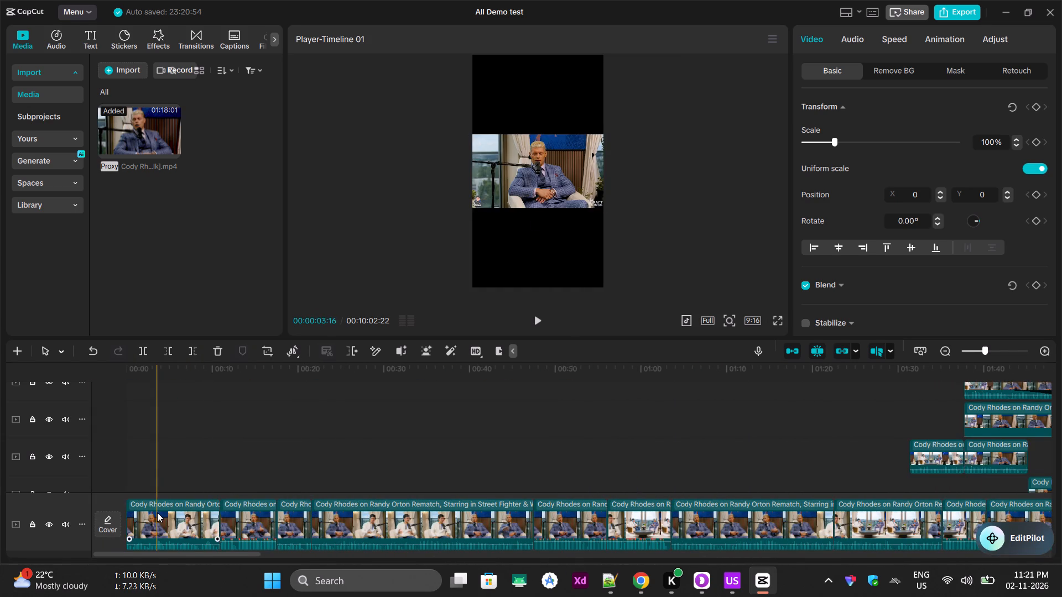
key(Delete)
click(157, 512)
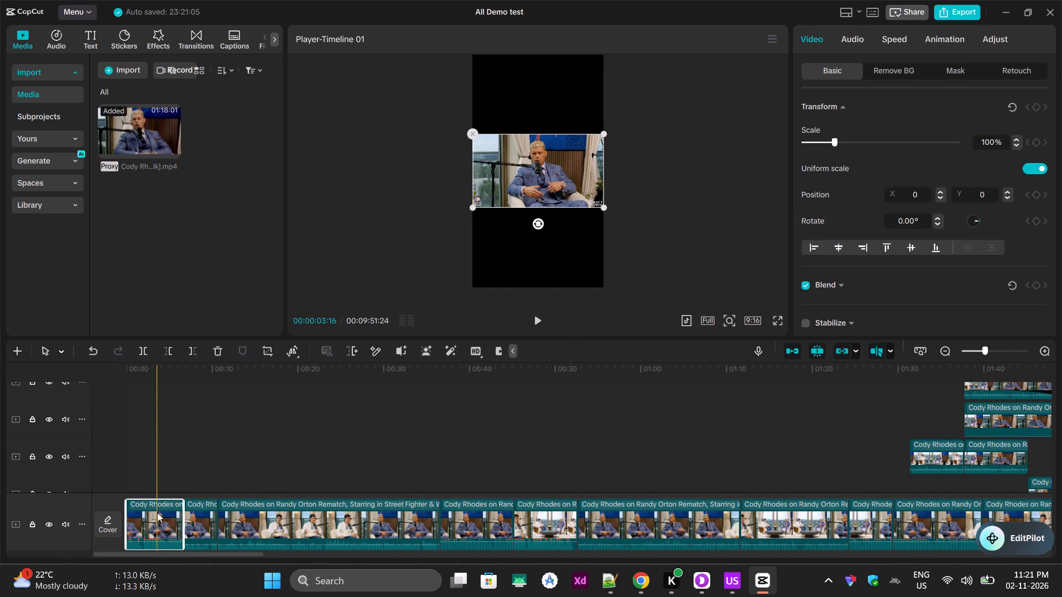
key(Delete)
click(157, 512)
key(Delete)
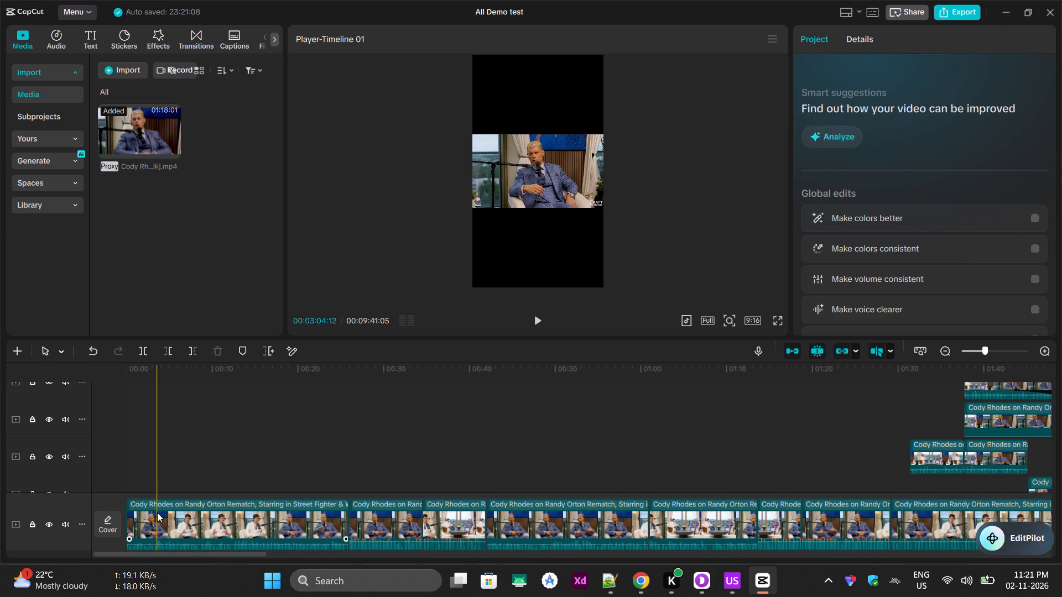
Delete six more pieces from the start of the main track, beginning with the roughly 26-second one.
click(157, 512)
key(Delete)
key(Delete)
click(157, 512)
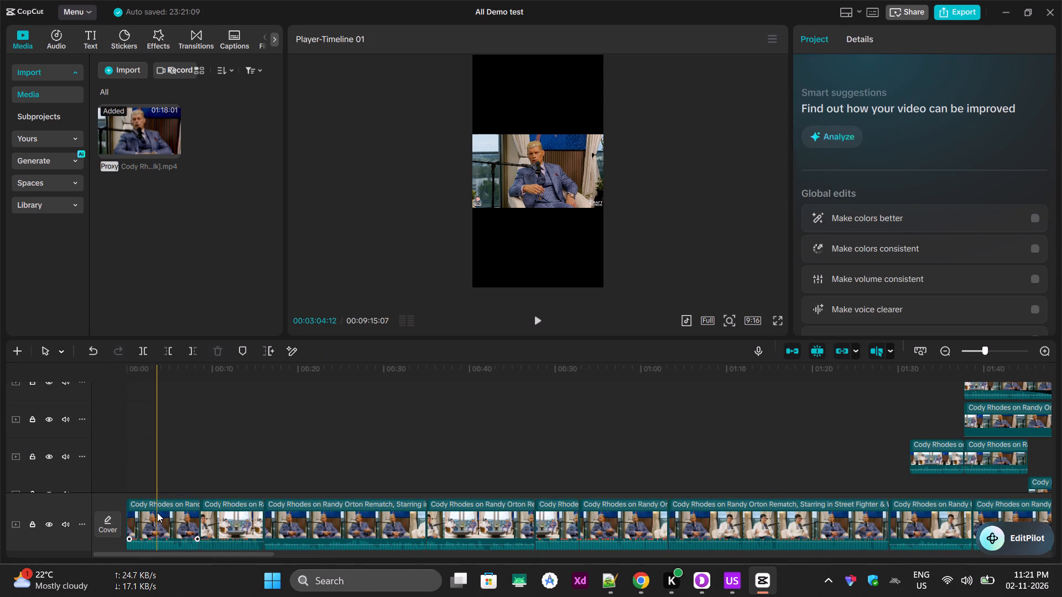
key(Delete)
click(157, 512)
key(Delete)
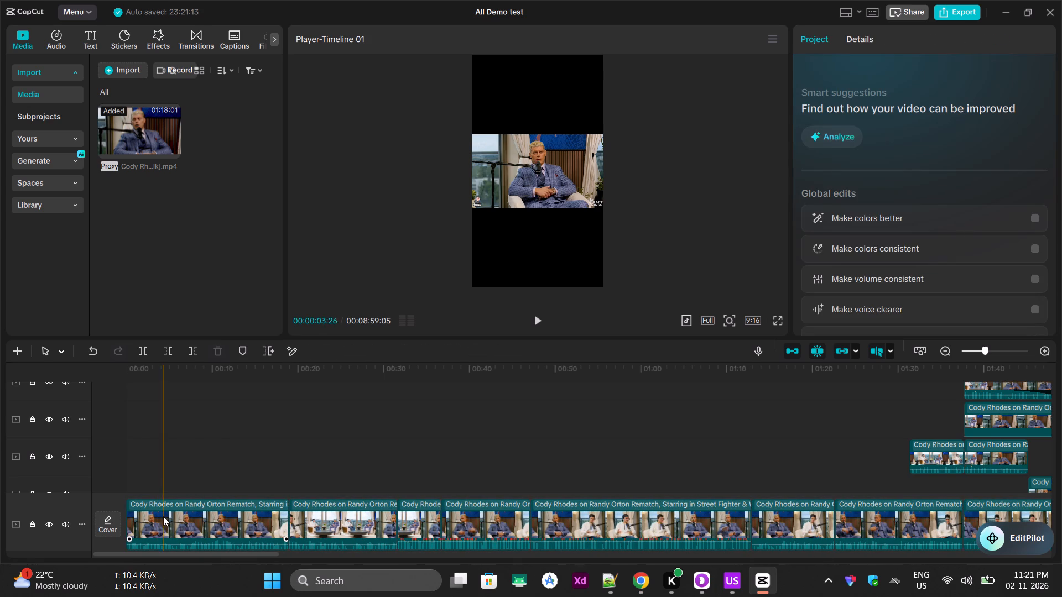
click(166, 516)
key(Delete)
click(166, 518)
key(Delete)
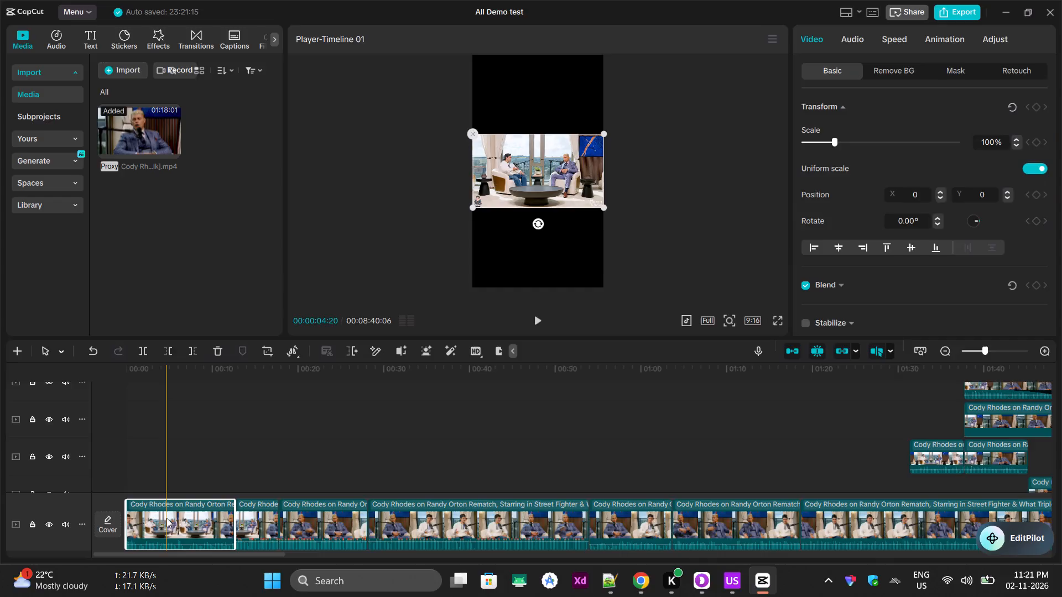
click(166, 518)
key(Delete)
Delete the five leading main-track pieces that come before the 54-second piece.
click(200, 533)
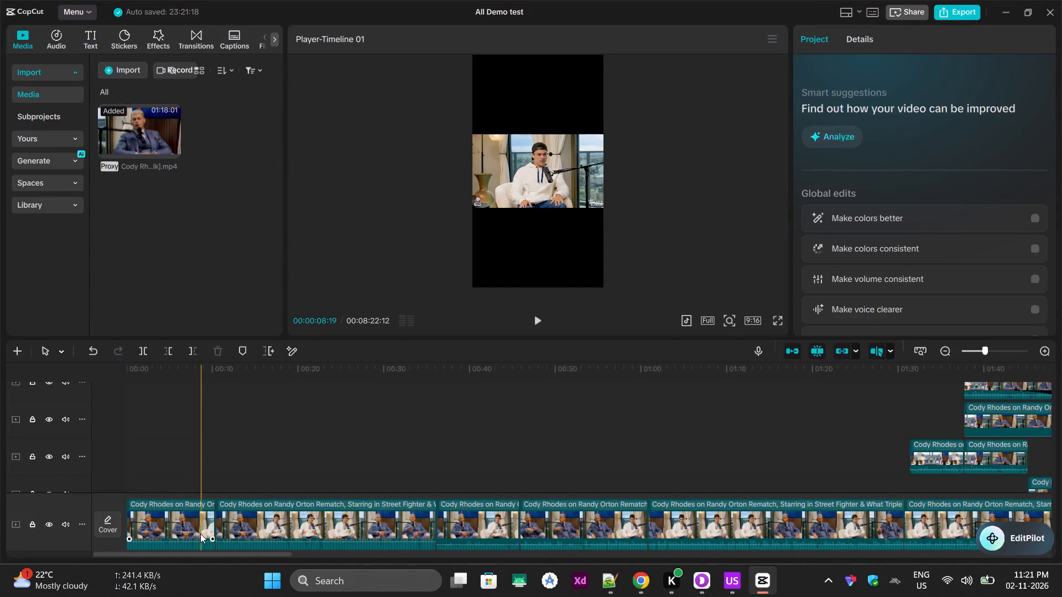
key(Delete)
click(197, 534)
key(Delete)
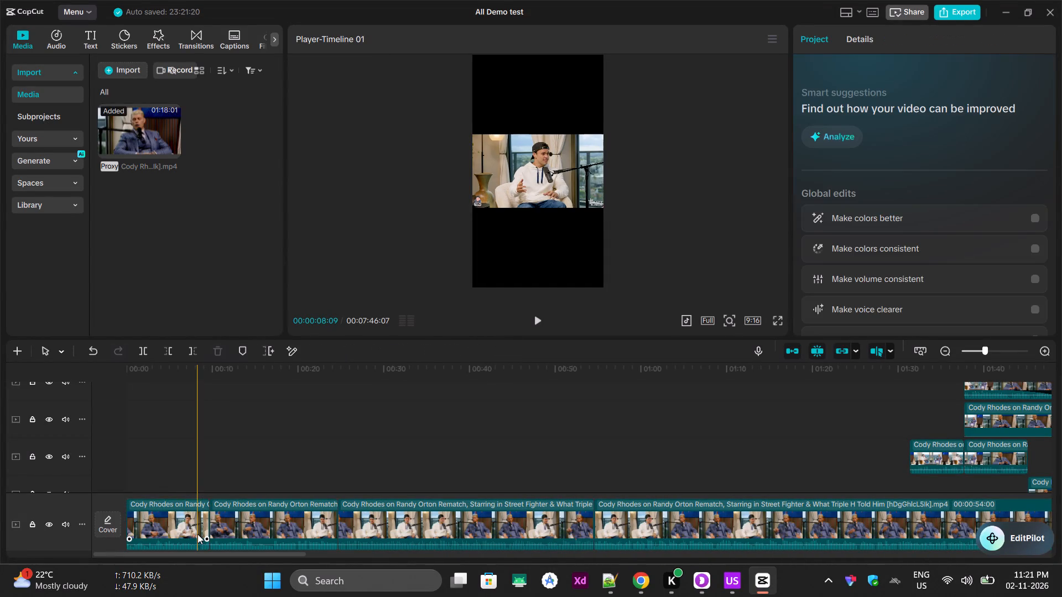
click(197, 534)
key(Delete)
click(197, 534)
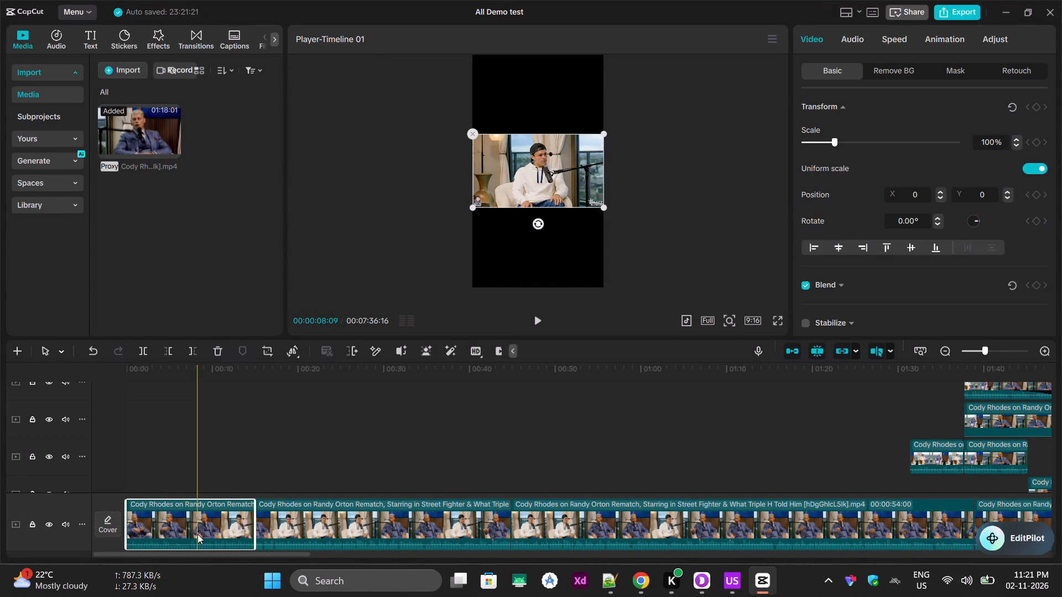
click(197, 534)
key(Delete)
click(197, 534)
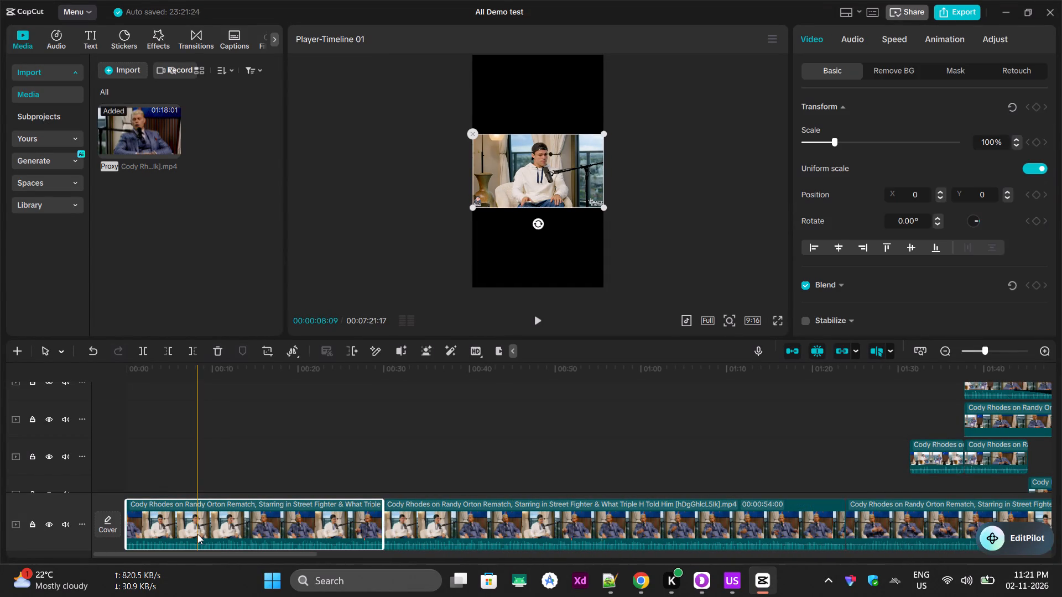
key(Delete)
Delete the 54-second piece, the roughly 33-second piece and the 00:01:30:21 piece from the main track, keeping the short piece between them.
click(197, 534)
key(Delete)
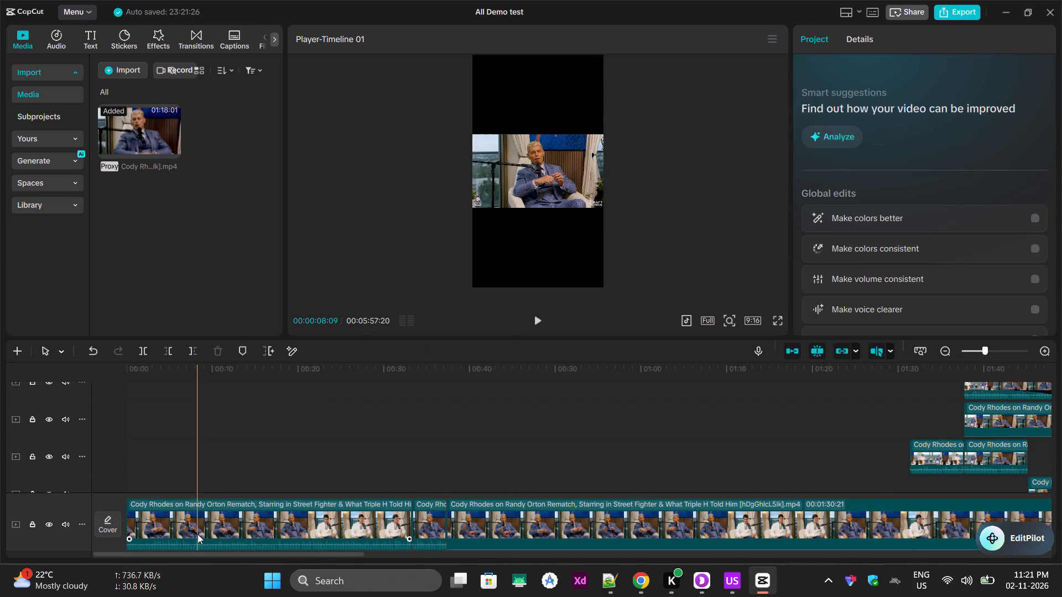
click(197, 534)
key(Delete)
click(197, 534)
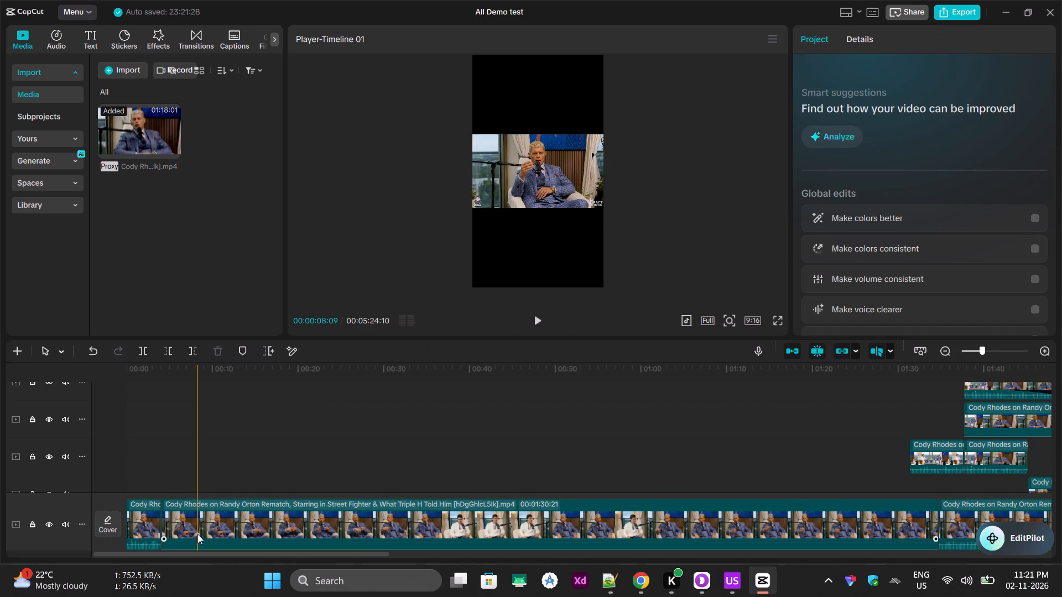
key(Delete)
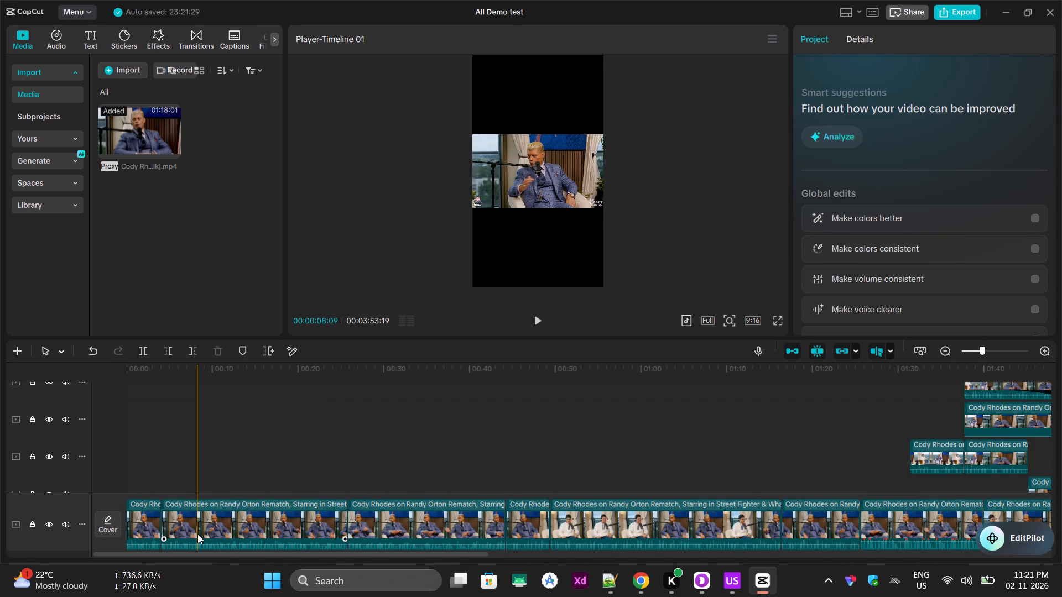
Delete the seven main-track pieces following the short opening piece, up to and including the roughly 37-second one.
click(197, 534)
key(Delete)
click(197, 534)
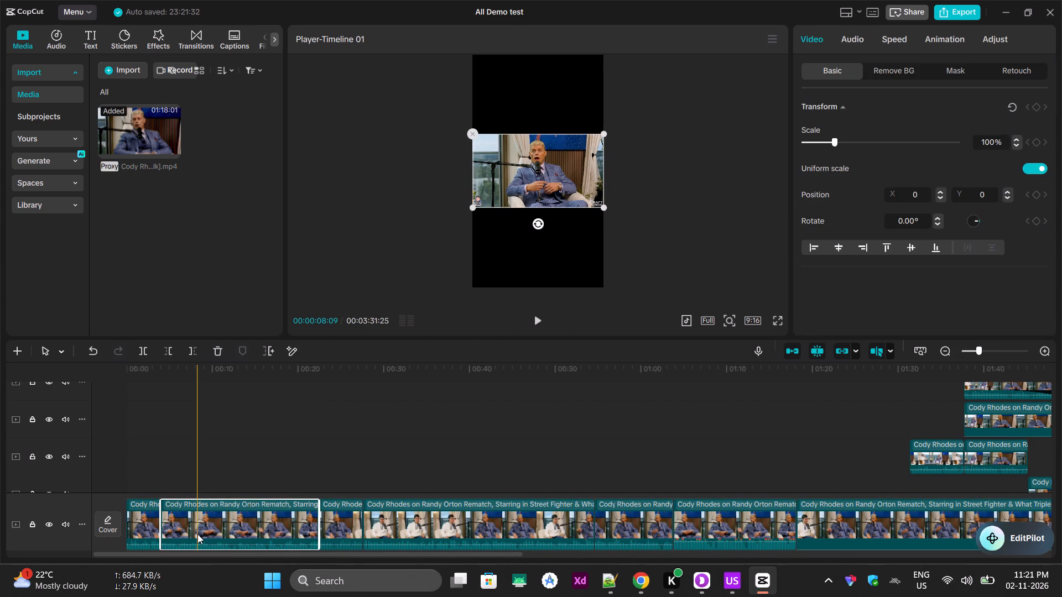
key(Delete)
click(197, 534)
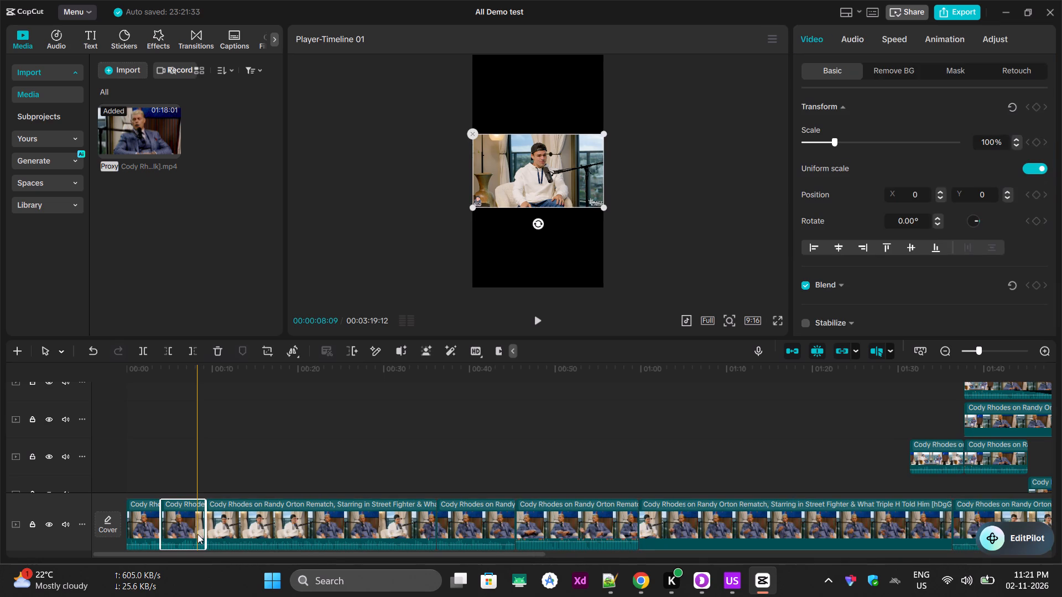
key(Delete)
click(197, 534)
key(Delete)
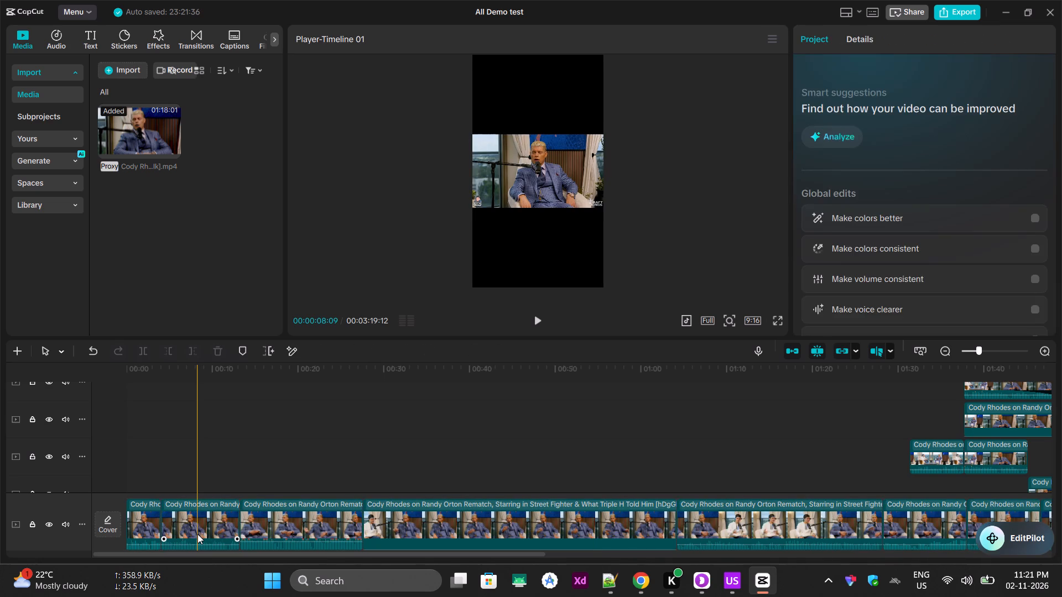
click(197, 534)
key(Delete)
click(197, 534)
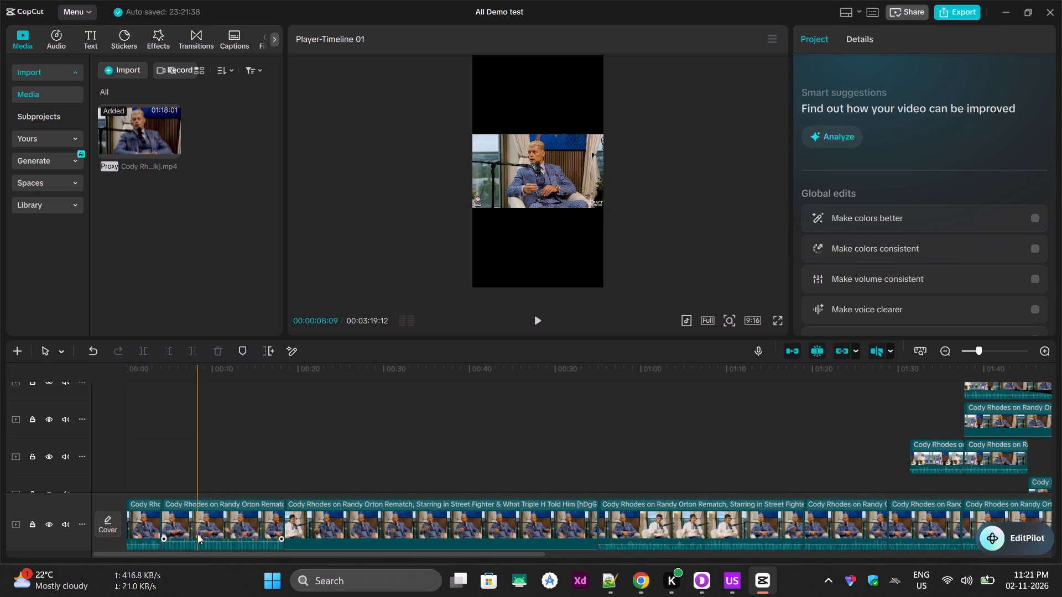
key(Delete)
click(197, 534)
key(Delete)
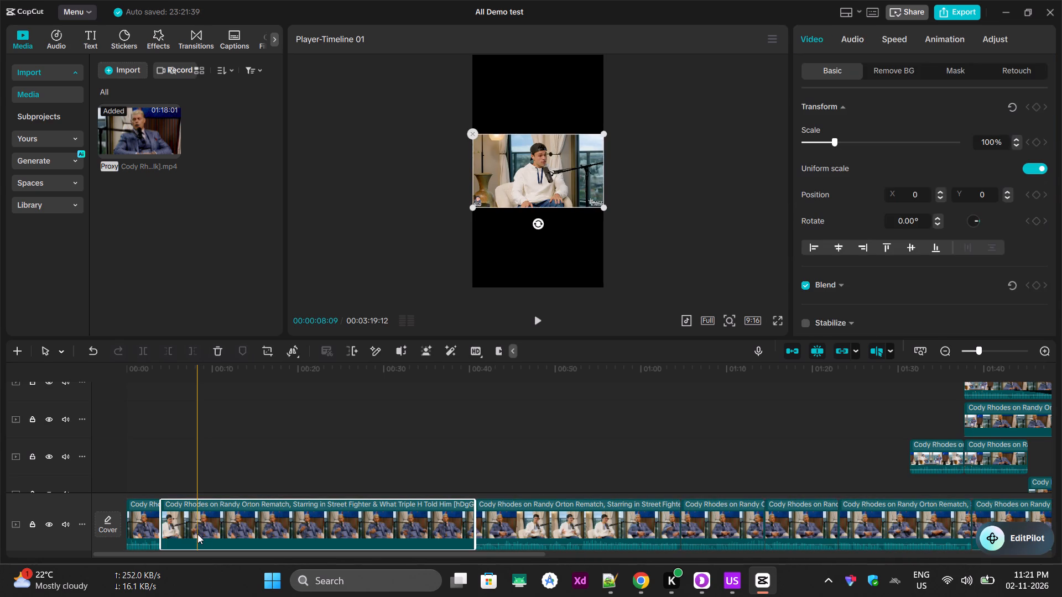
Delete all seven remaining main-track pieces, finishing with the short opening piece at 00:00.
click(197, 534)
key(Delete)
click(197, 534)
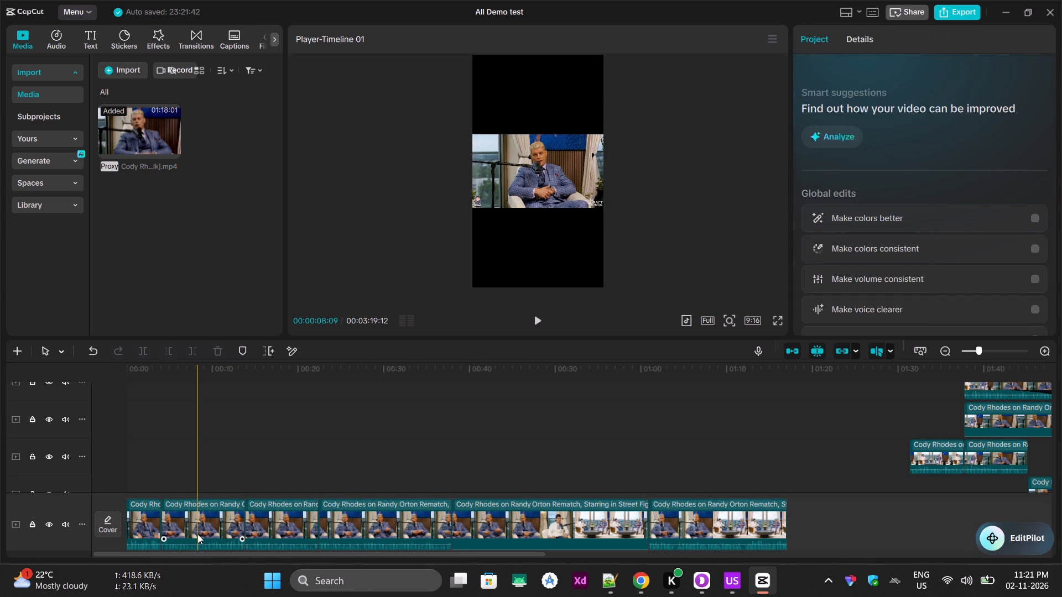
key(Delete)
click(197, 534)
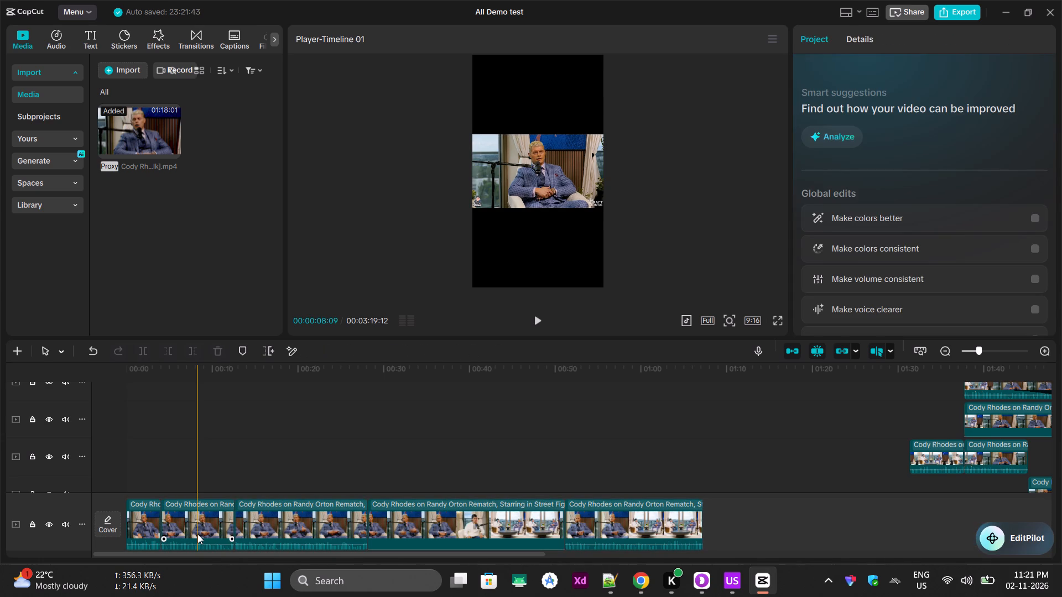
key(Delete)
click(197, 534)
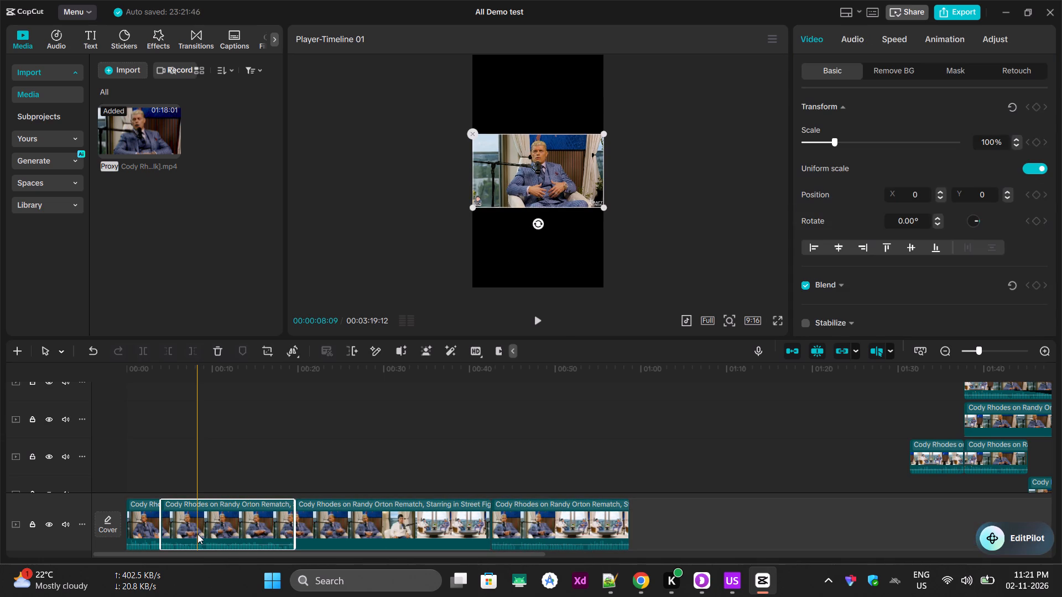
key(Delete)
click(197, 534)
key(Delete)
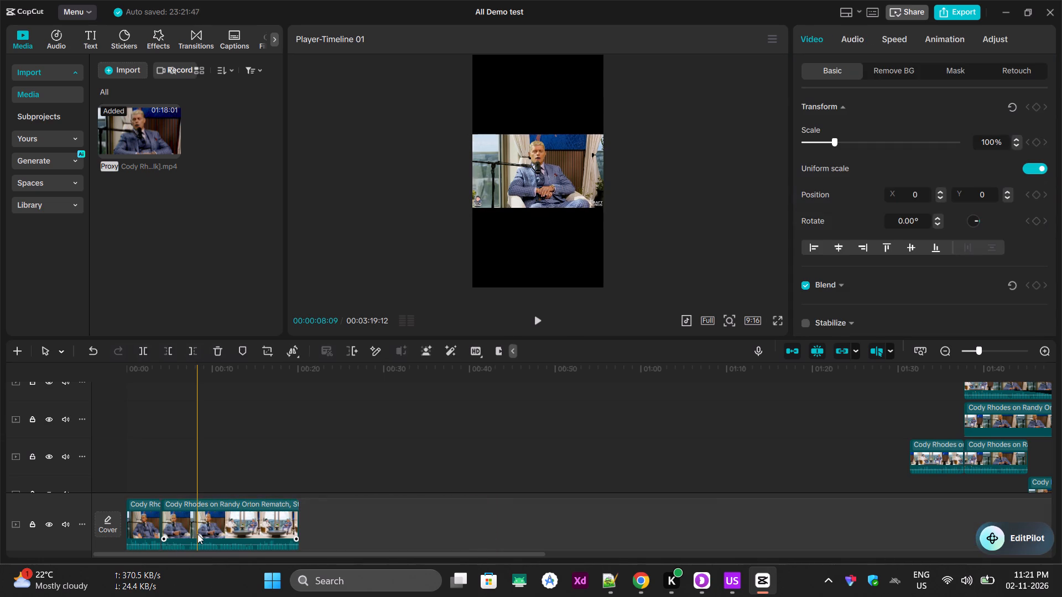
click(197, 534)
key(Delete)
click(139, 527)
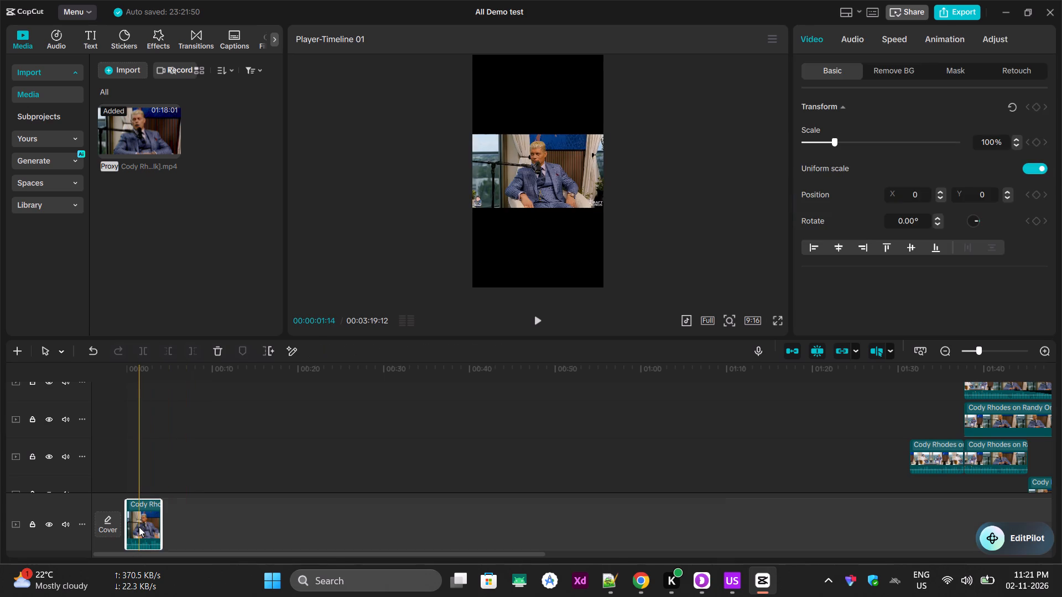
key(Delete)
Delete four pieces from the topmost two overlay tracks: the two around 02:00 and the two starting at about 02:11.
drag(178, 552, 278, 561)
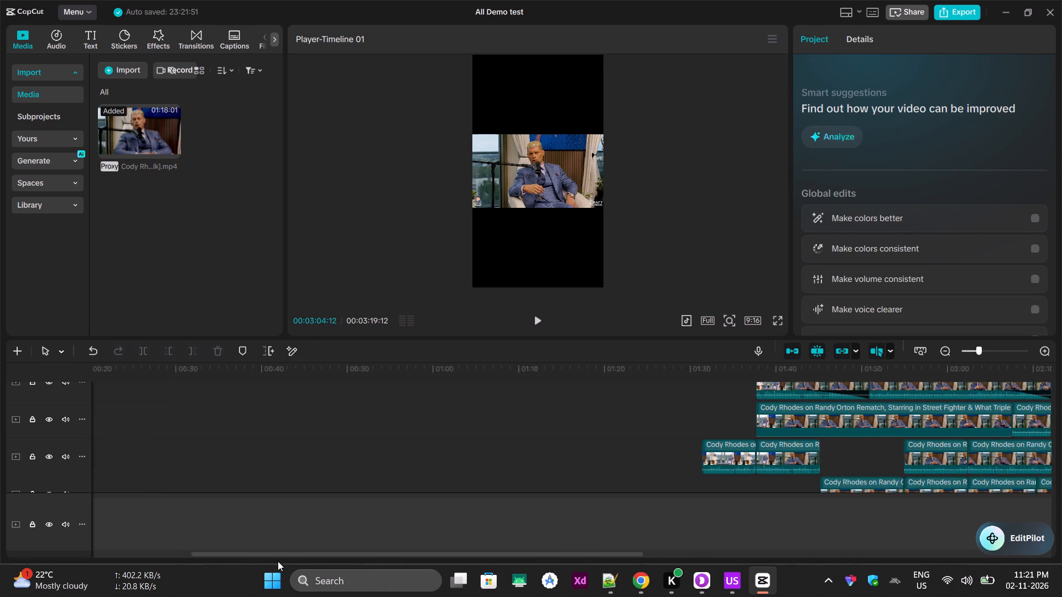
drag(278, 561, 607, 560)
scroll(472, 495, up, 6)
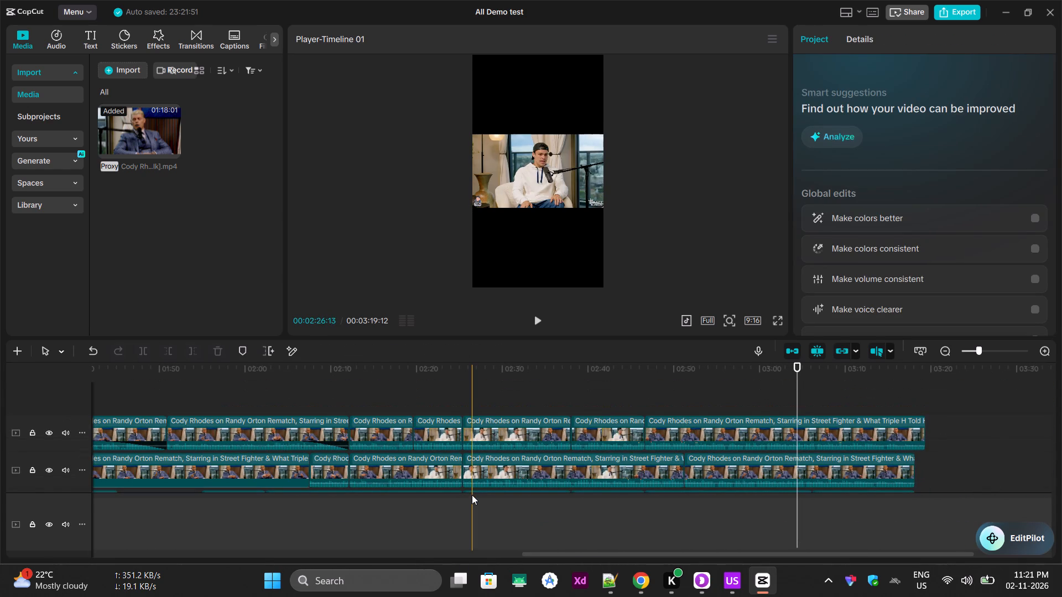
click(248, 436)
key(Delete)
click(254, 473)
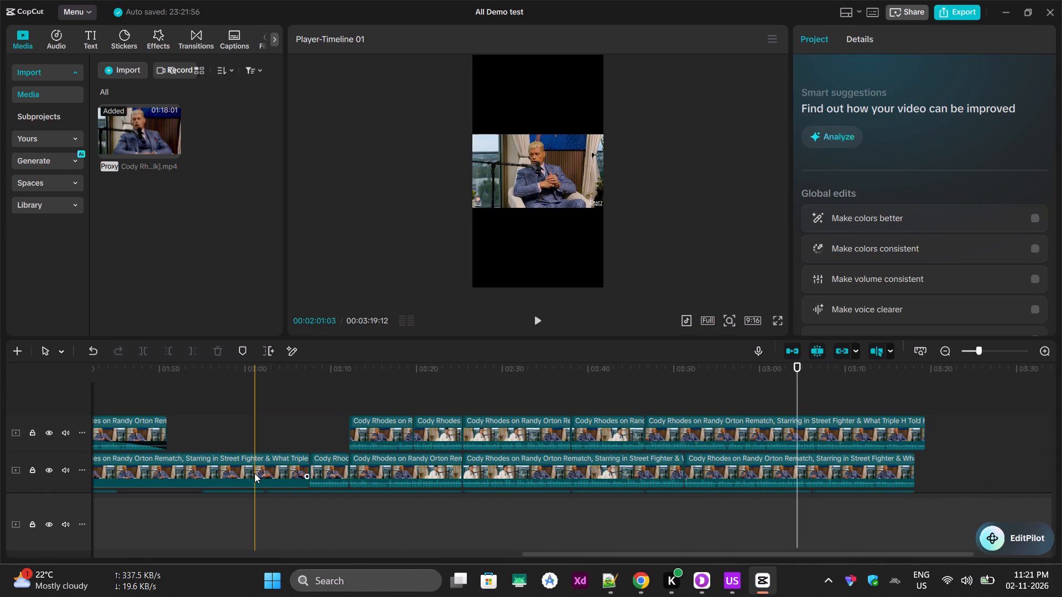
key(Delete)
click(383, 468)
key(Delete)
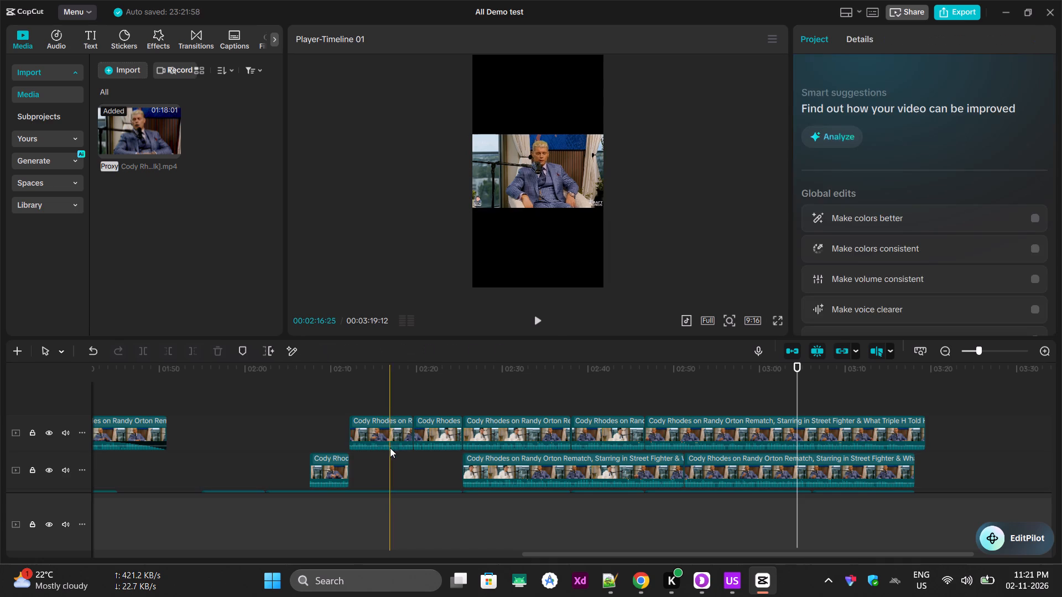
click(391, 441)
key(Delete)
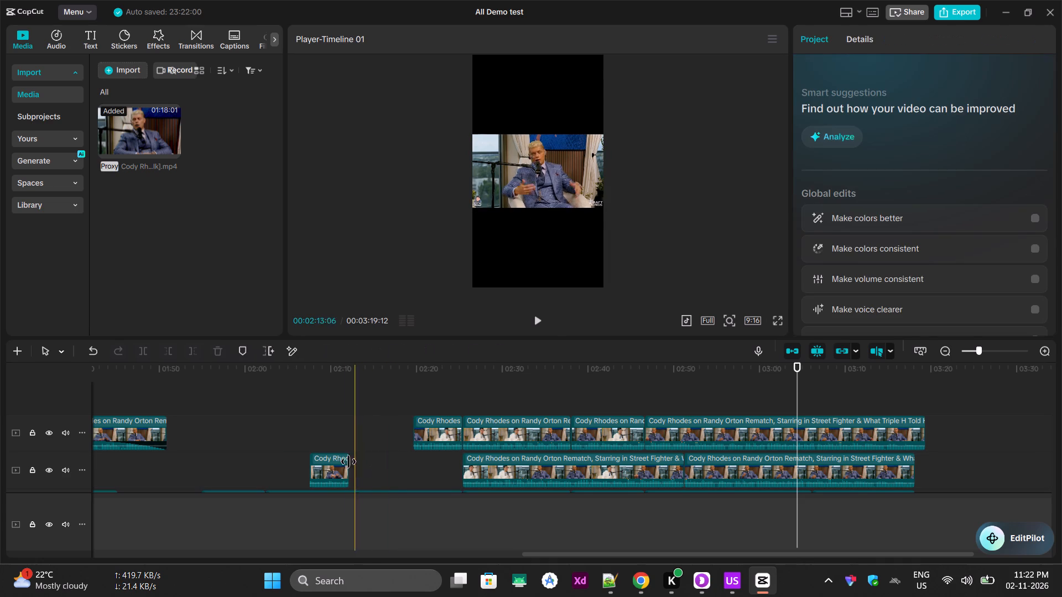
Move the first batch of overlay pieces, the one ending at 01:50 and those between about 02:06 and 02:45, onto the main track.
drag(328, 464, 337, 505)
drag(504, 433, 525, 512)
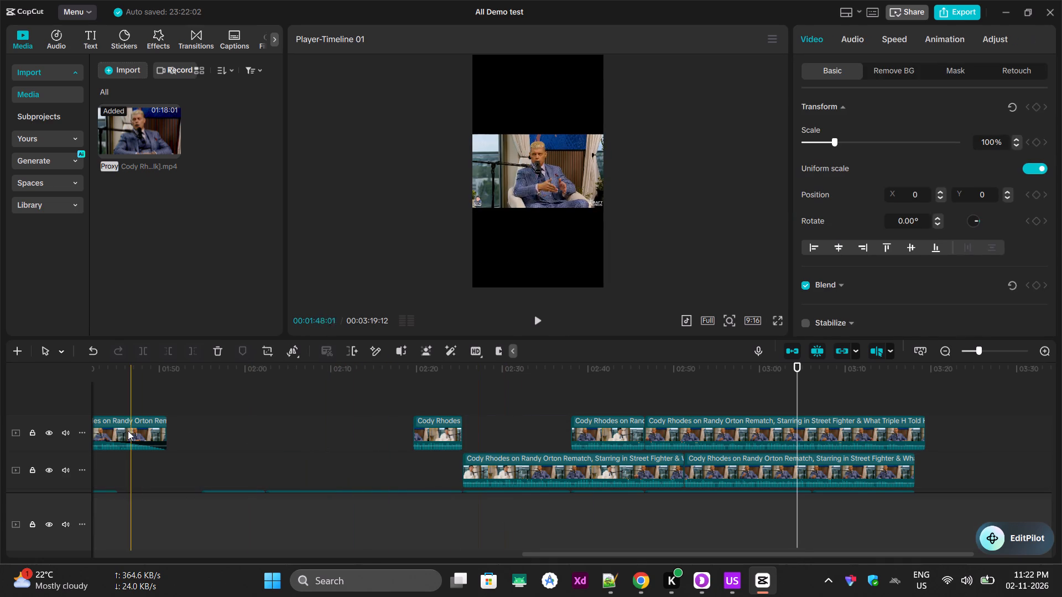
drag(127, 431, 190, 507)
drag(433, 442, 484, 549)
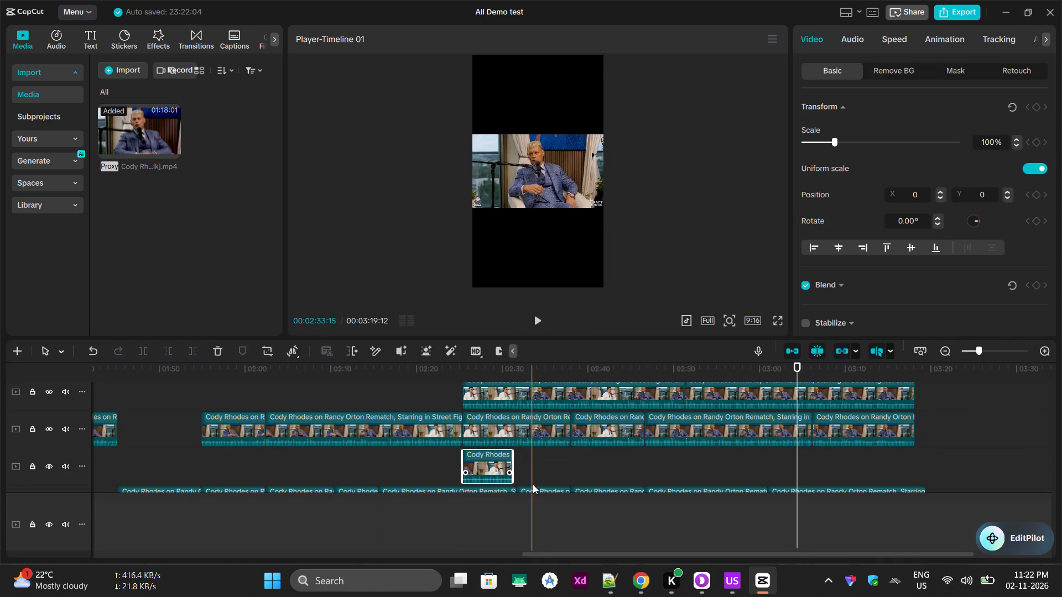
drag(498, 482, 491, 519)
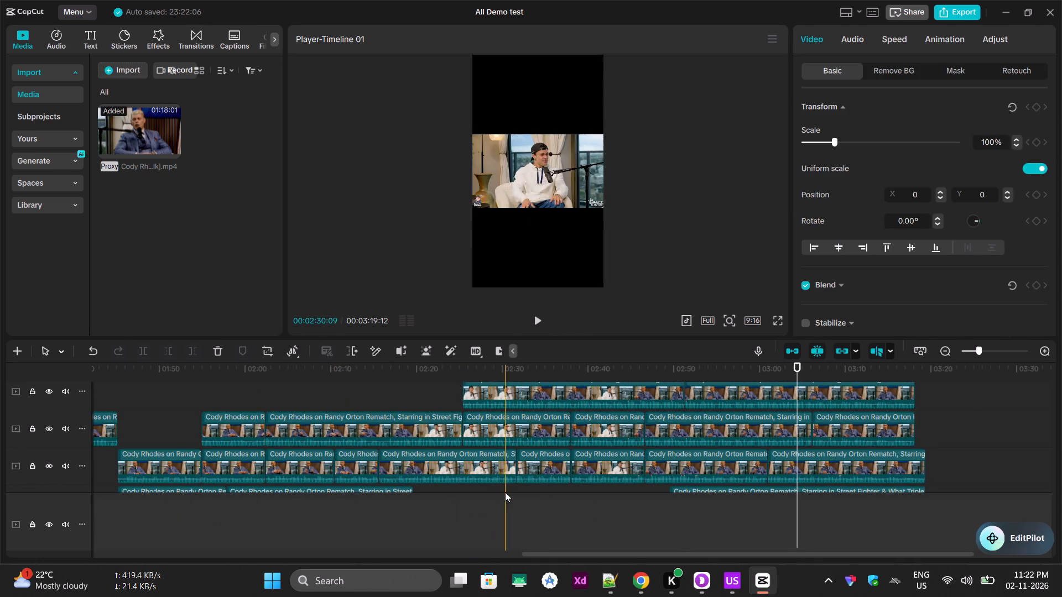
drag(492, 447, 490, 501)
drag(472, 464, 472, 537)
drag(618, 446, 606, 504)
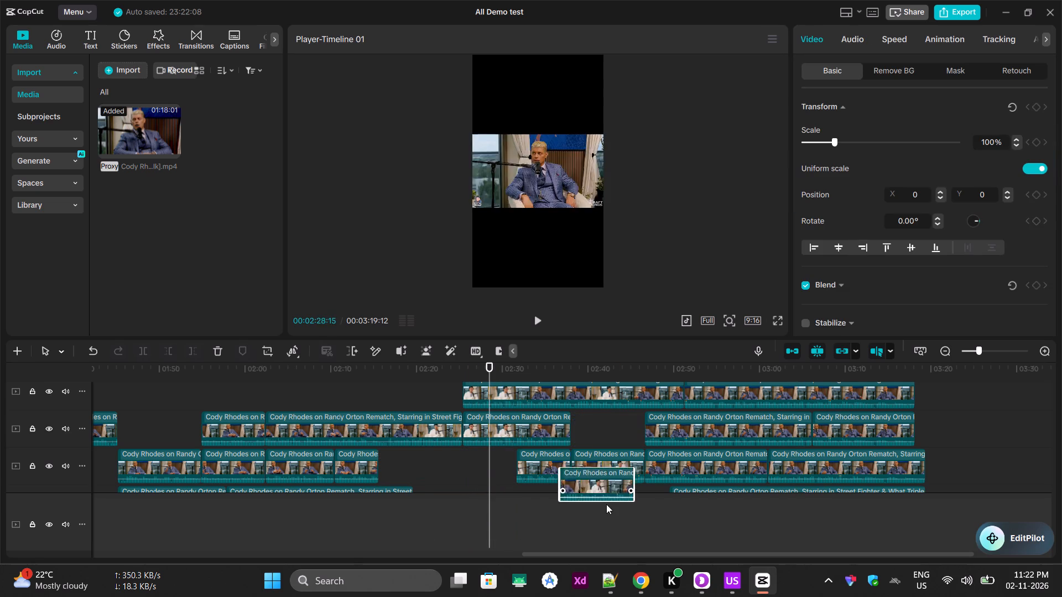
drag(606, 504, 606, 505)
drag(566, 463, 524, 527)
drag(521, 459, 523, 499)
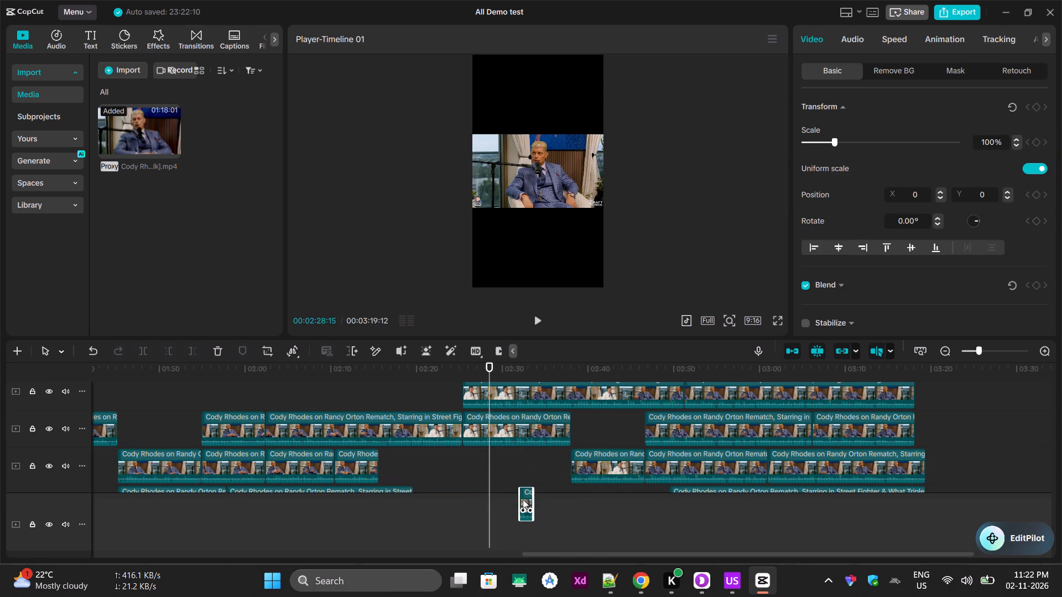
drag(523, 499, 519, 525)
Move six overlay pieces lying between about 02:24 and 03:18 onto the main track, finishing with the roughly 30-second one at 02:48.
drag(706, 434, 706, 525)
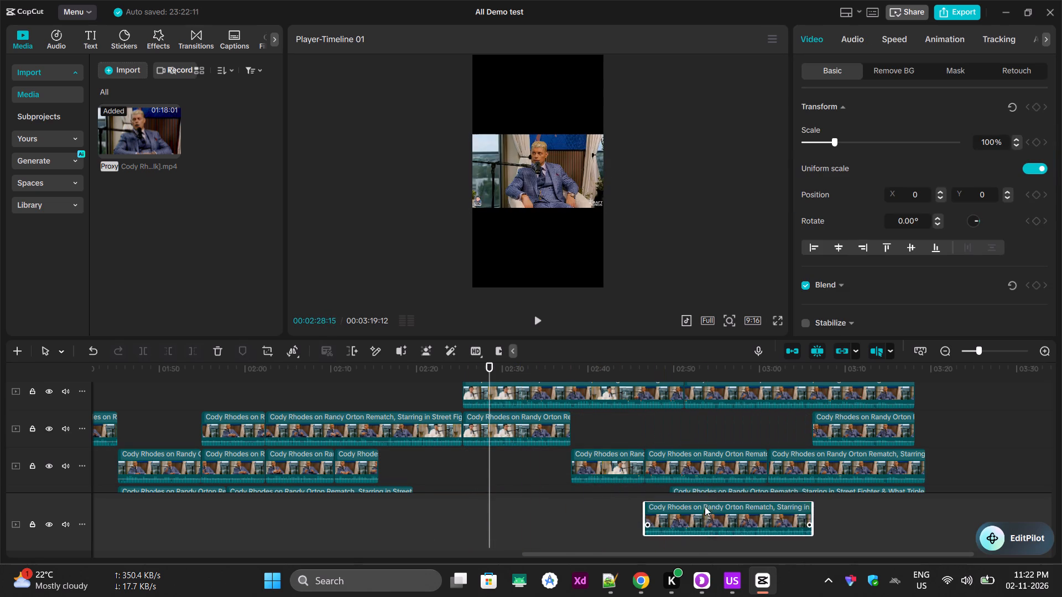
drag(731, 468, 735, 523)
drag(815, 467, 821, 520)
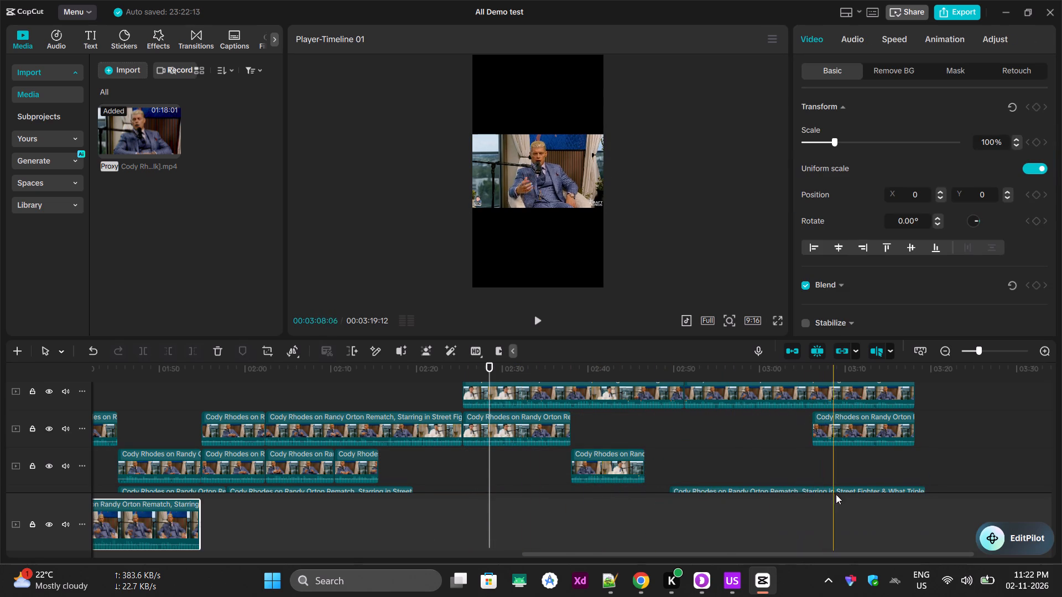
drag(865, 422, 867, 512)
drag(673, 395, 676, 490)
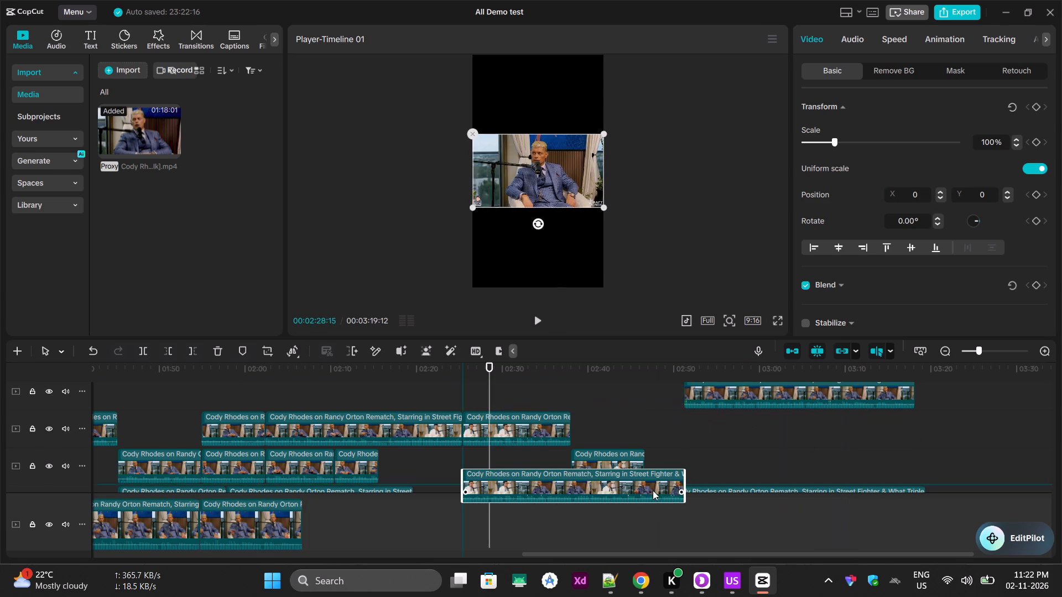
drag(604, 453, 610, 525)
drag(597, 436, 613, 540)
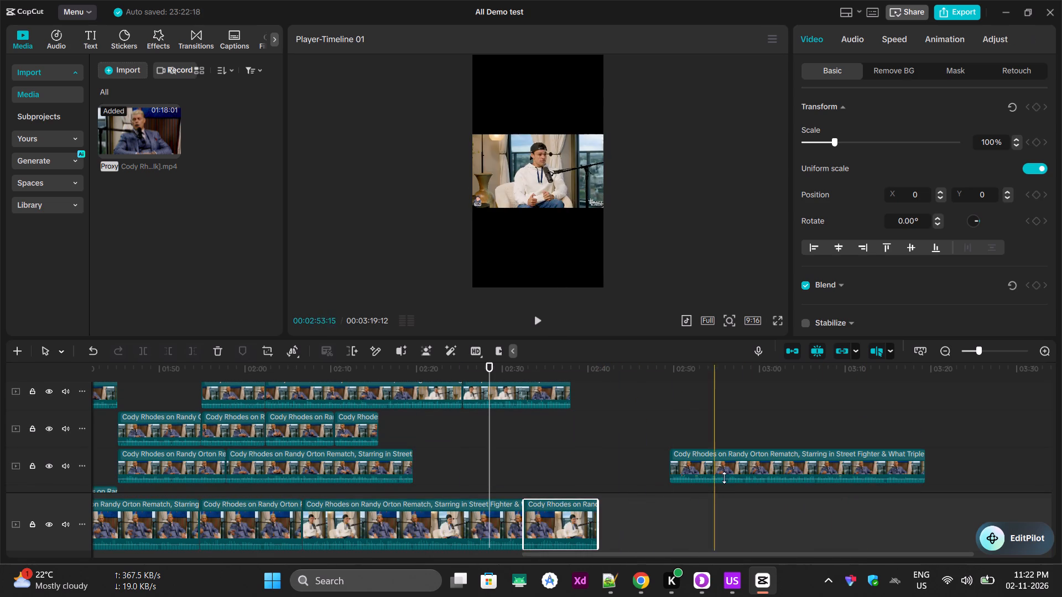
drag(732, 467, 730, 543)
Move the overlay pieces between about 01:54 and 02:24 from the visible overlay tracks onto the main track, including the thin sliver.
drag(334, 432, 371, 531)
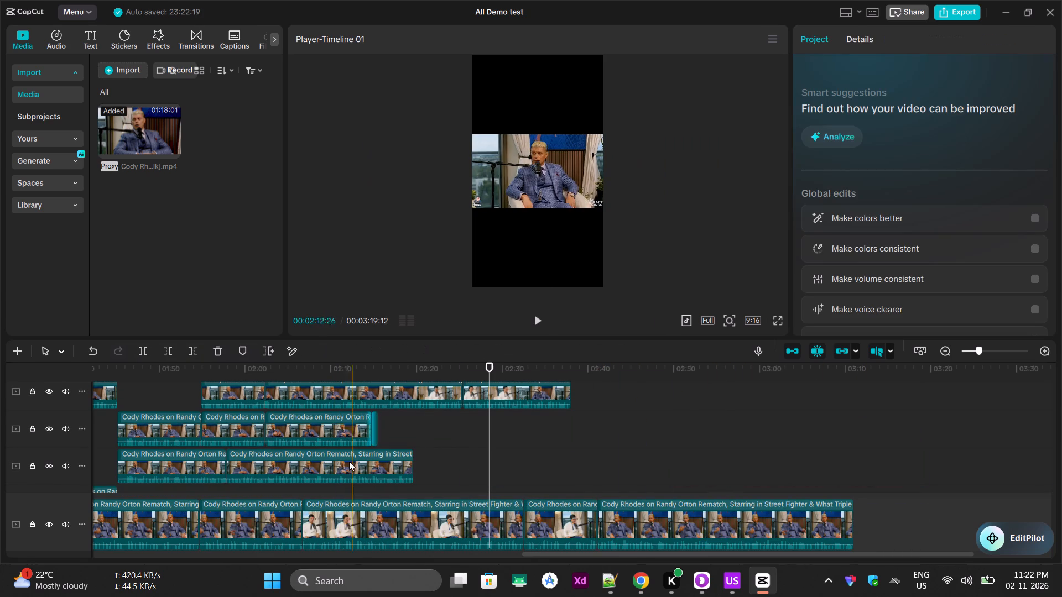
drag(325, 420, 344, 535)
drag(375, 419, 395, 425)
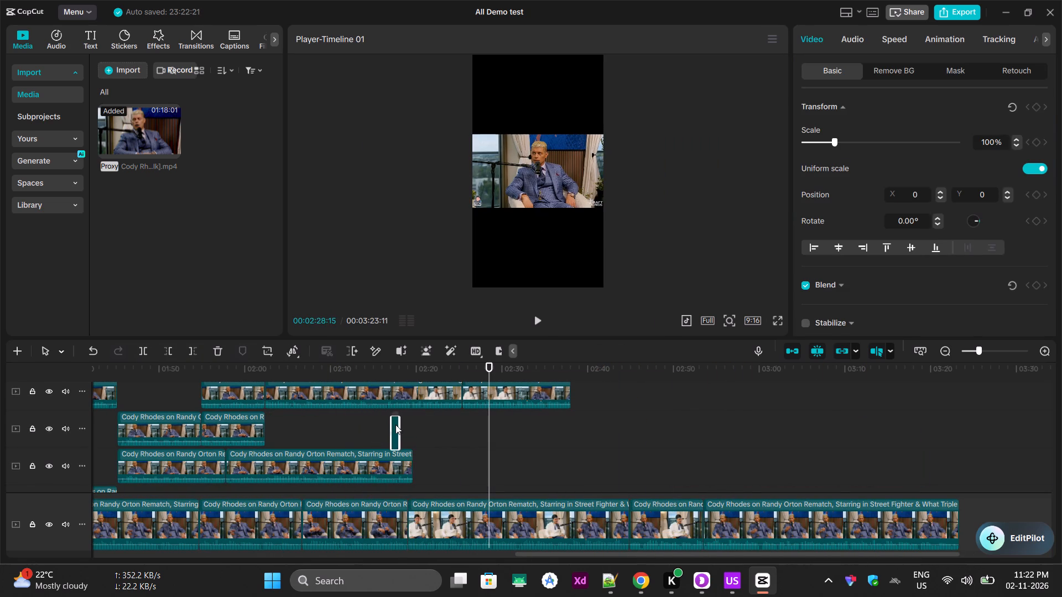
drag(395, 425, 417, 517)
drag(341, 462, 373, 538)
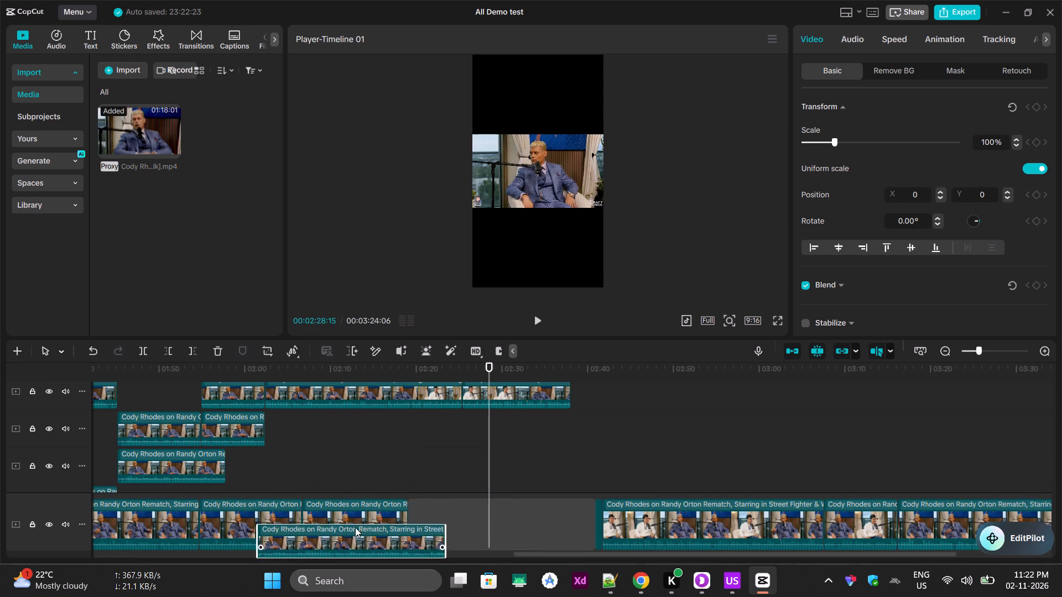
drag(247, 420, 303, 545)
drag(276, 394, 308, 504)
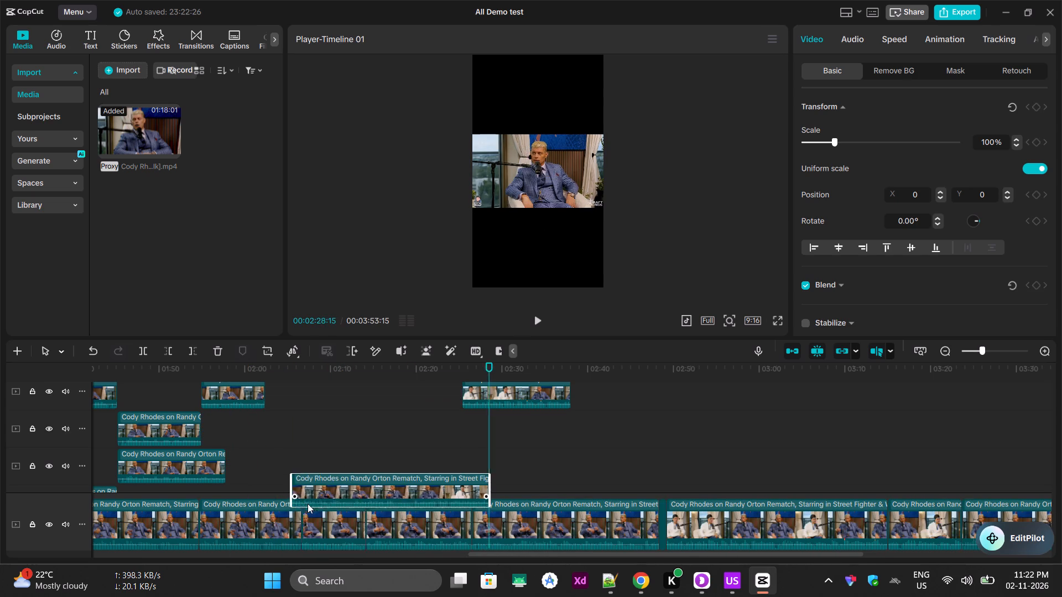
drag(308, 504, 309, 517)
drag(231, 394, 268, 522)
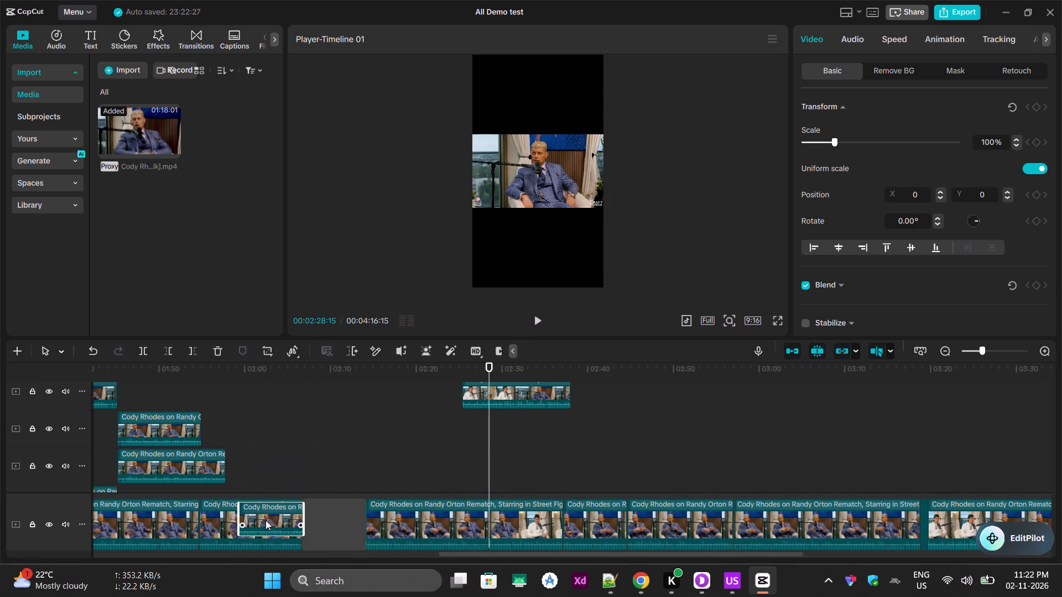
Move the overlay pieces between about 01:44 and 02:18, those crossing 01:40, and the one at 02:24 onto the main track.
drag(161, 432, 240, 515)
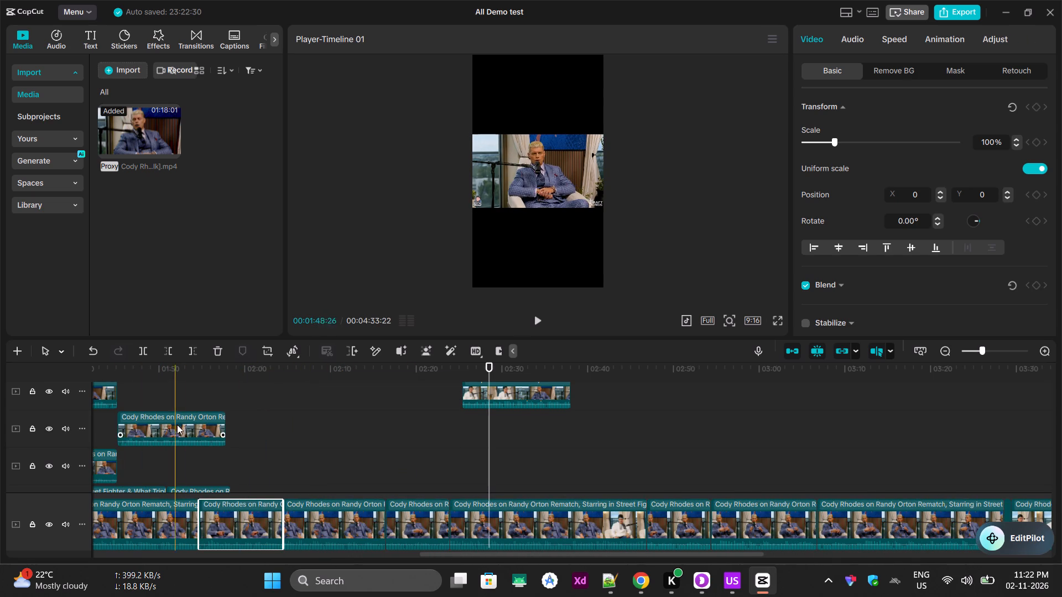
drag(179, 422, 252, 507)
drag(178, 473, 232, 533)
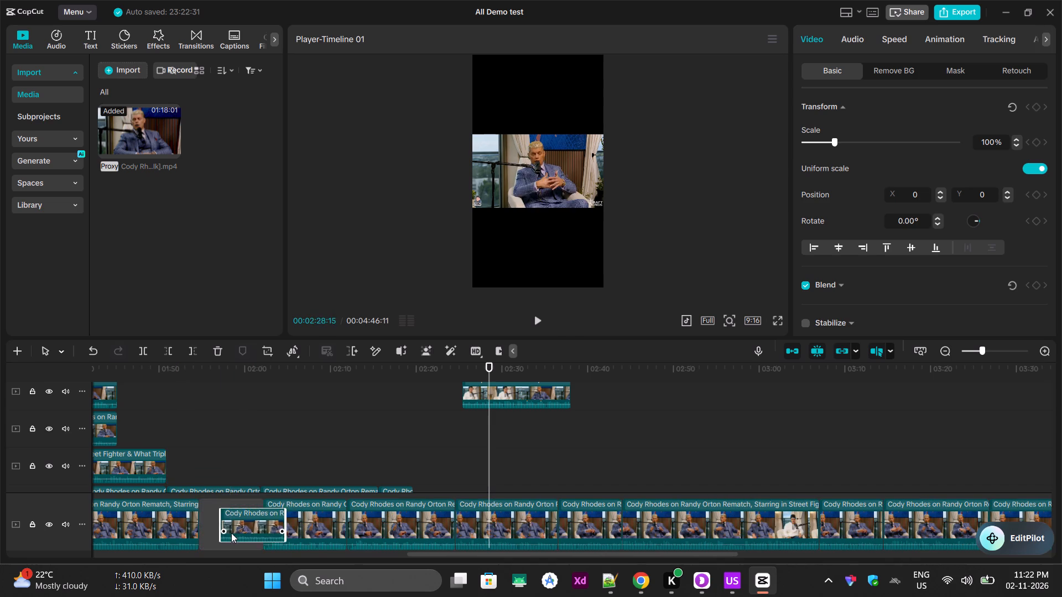
drag(139, 471, 200, 511)
drag(248, 467, 292, 533)
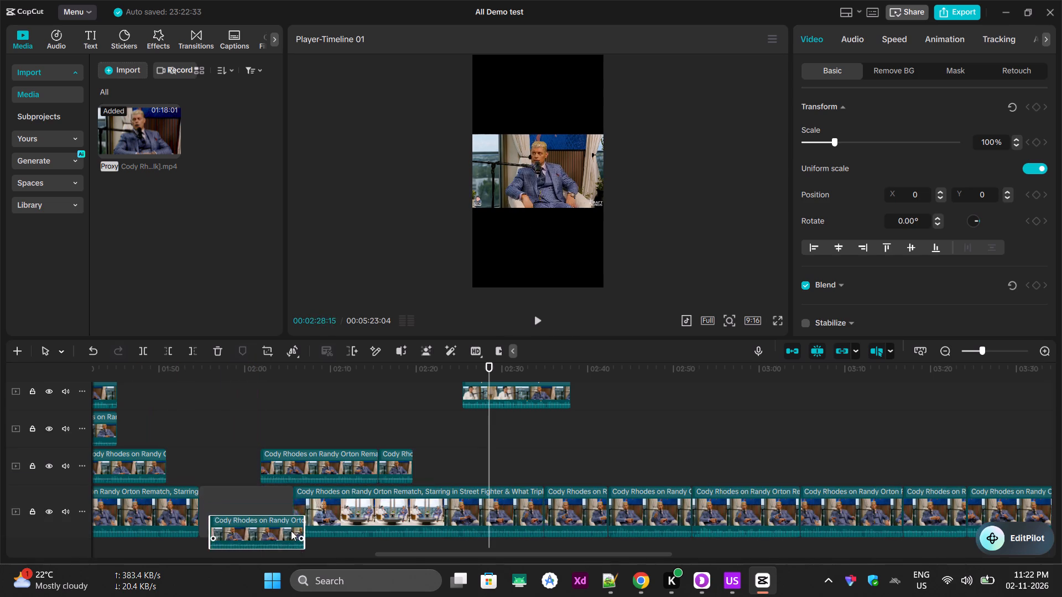
drag(368, 467, 413, 504)
drag(398, 455, 422, 531)
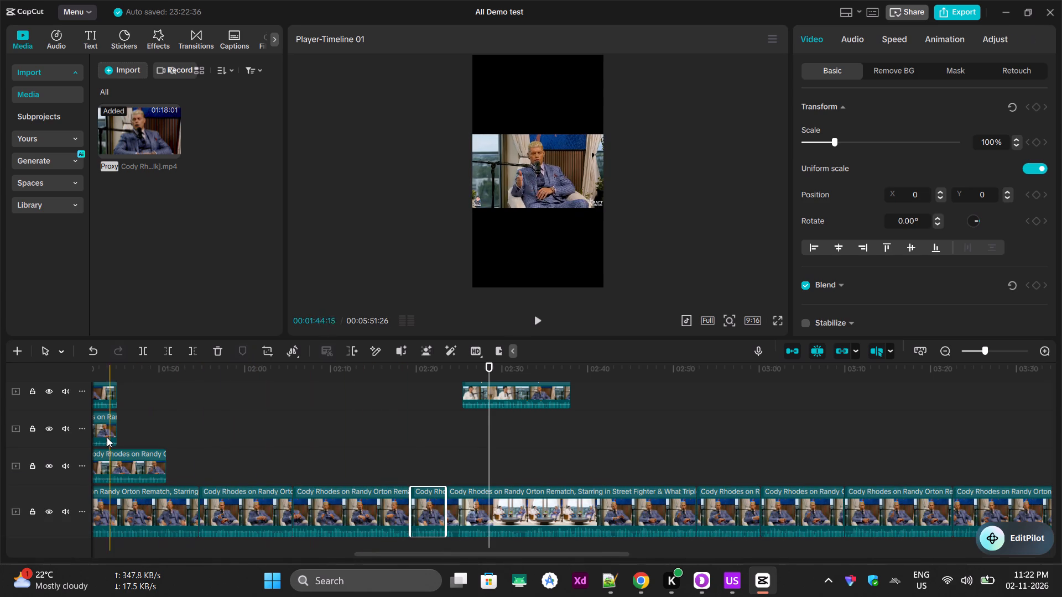
drag(104, 430, 193, 504)
drag(109, 410, 181, 483)
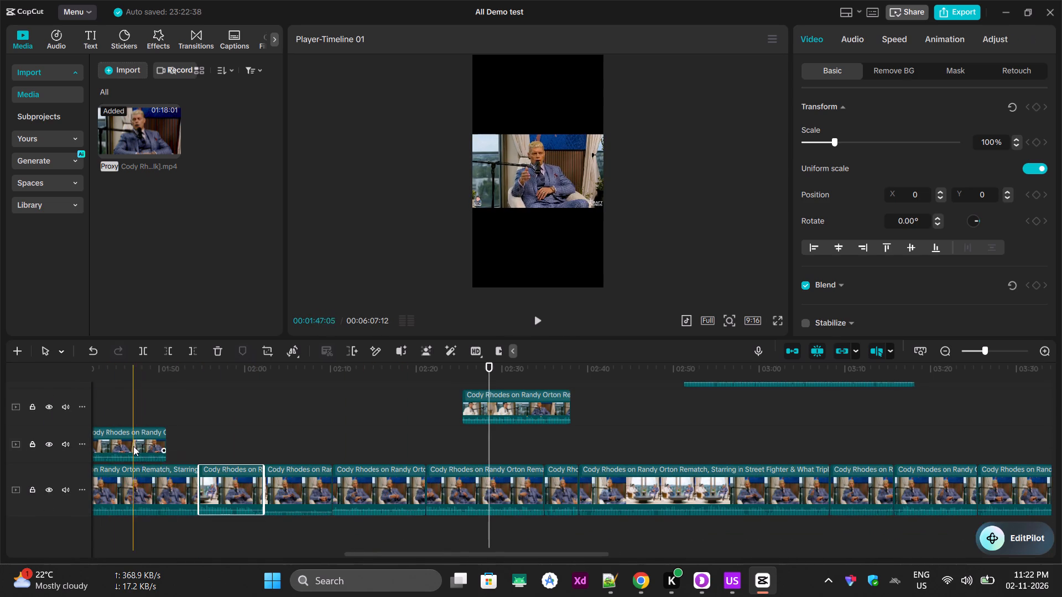
drag(133, 446, 189, 492)
drag(533, 398, 536, 486)
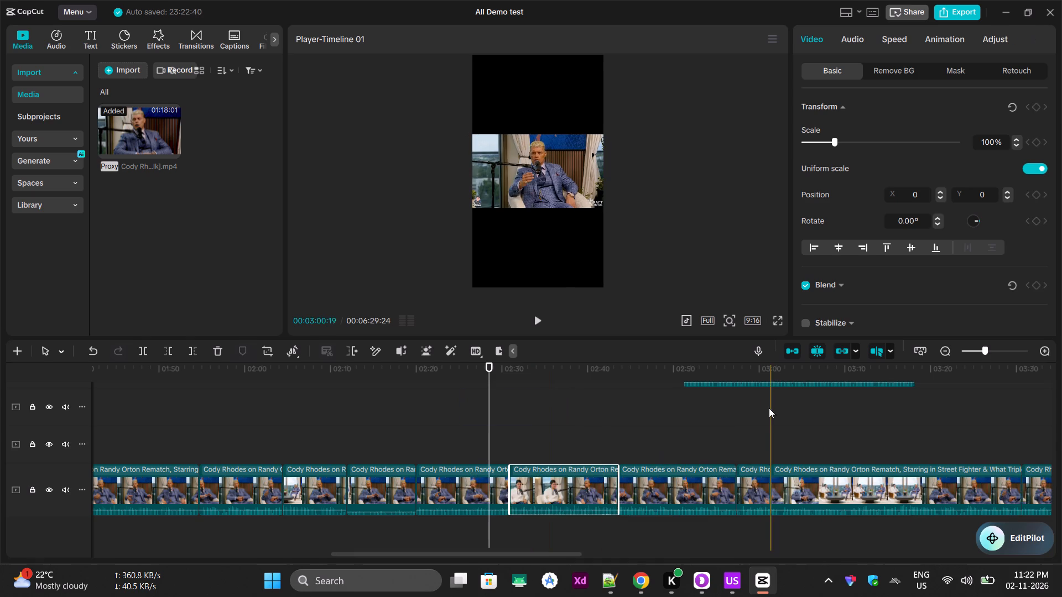
Move the last three overlay pieces beyond 02:37, starting at about 02:50, 02:45 and 02:37, onto the main track.
scroll(758, 423, up, 3)
drag(757, 424, 760, 504)
drag(721, 386, 730, 403)
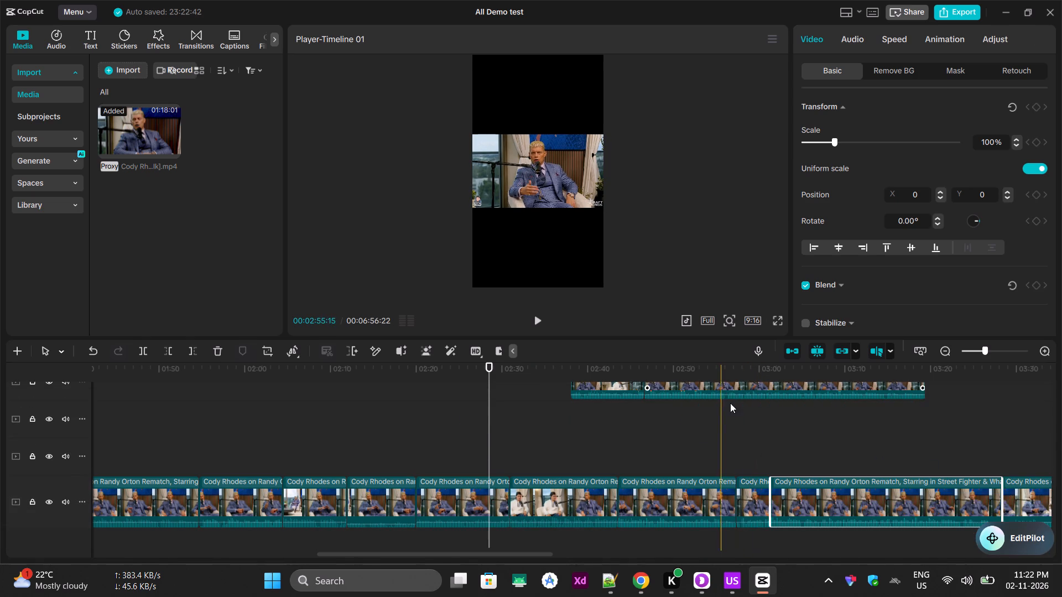
drag(730, 403, 735, 495)
drag(598, 383, 604, 504)
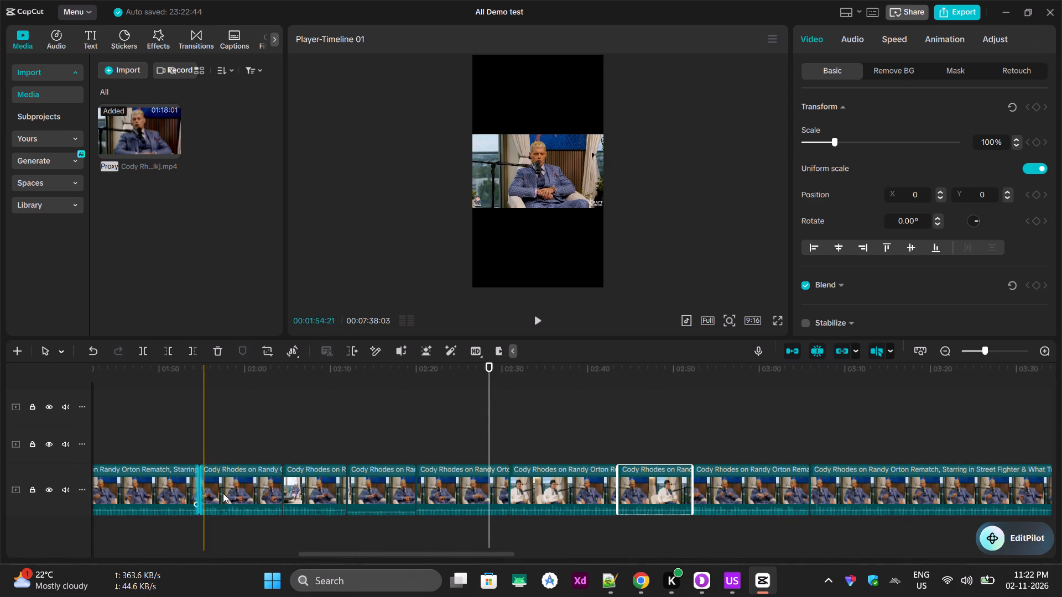
Move the four remaining overlay pieces between about 01:21 and 01:40 near the timeline's beginning onto the main track.
drag(317, 554, 38, 552)
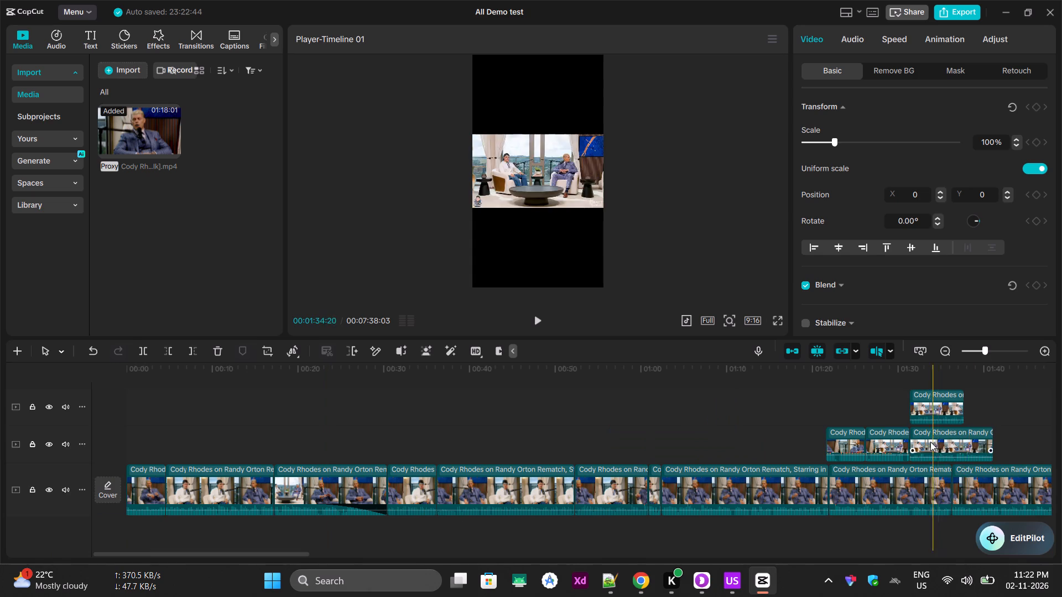
drag(928, 442, 929, 511)
drag(881, 448, 888, 492)
drag(842, 451, 851, 502)
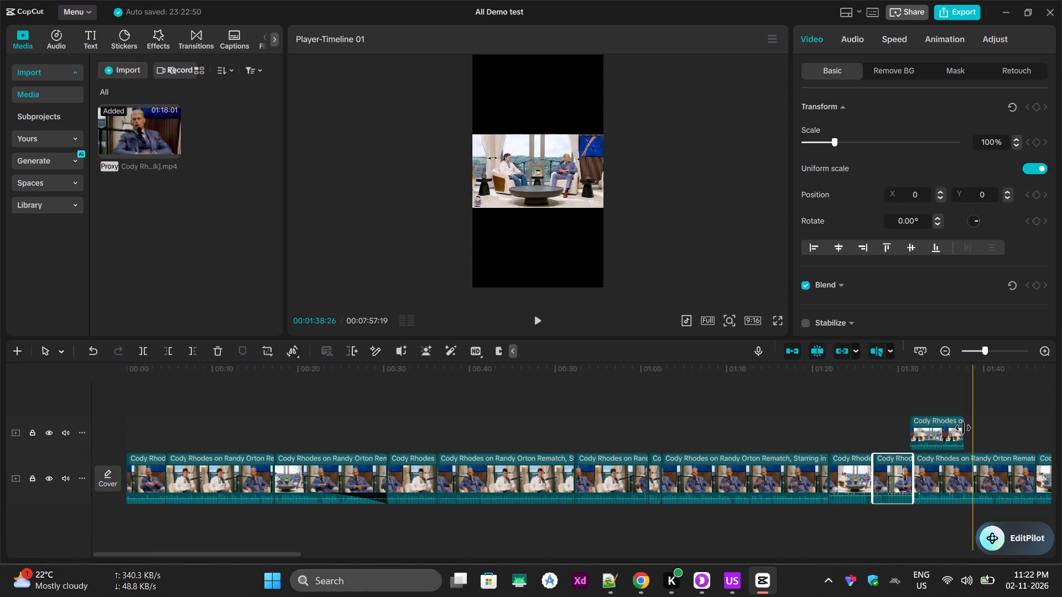
drag(945, 423, 881, 476)
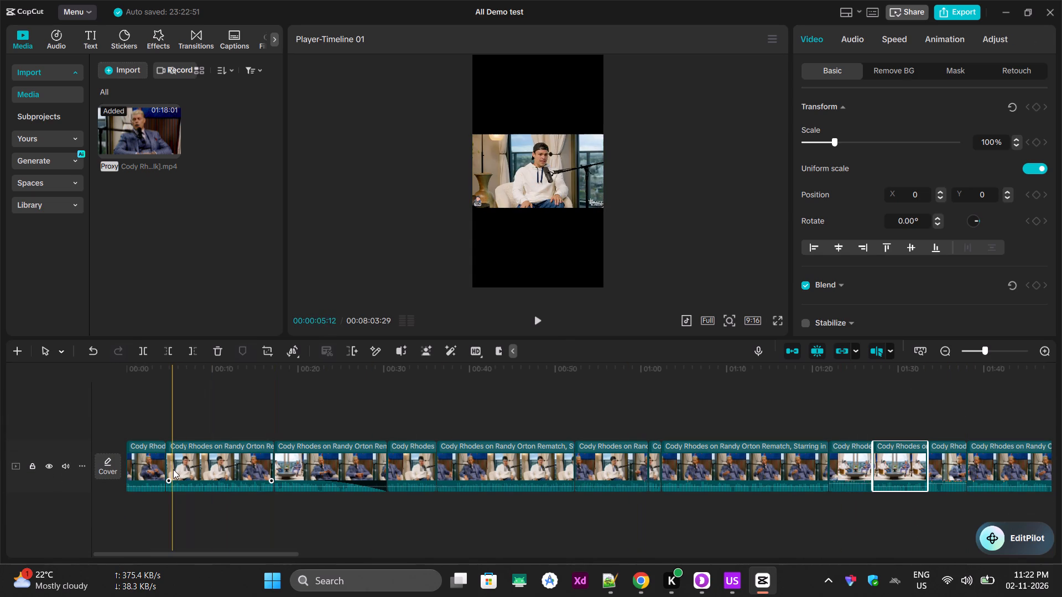
Delete the five main-track pieces between the short opening piece and the roughly one-second piece.
click(173, 469)
key(Delete)
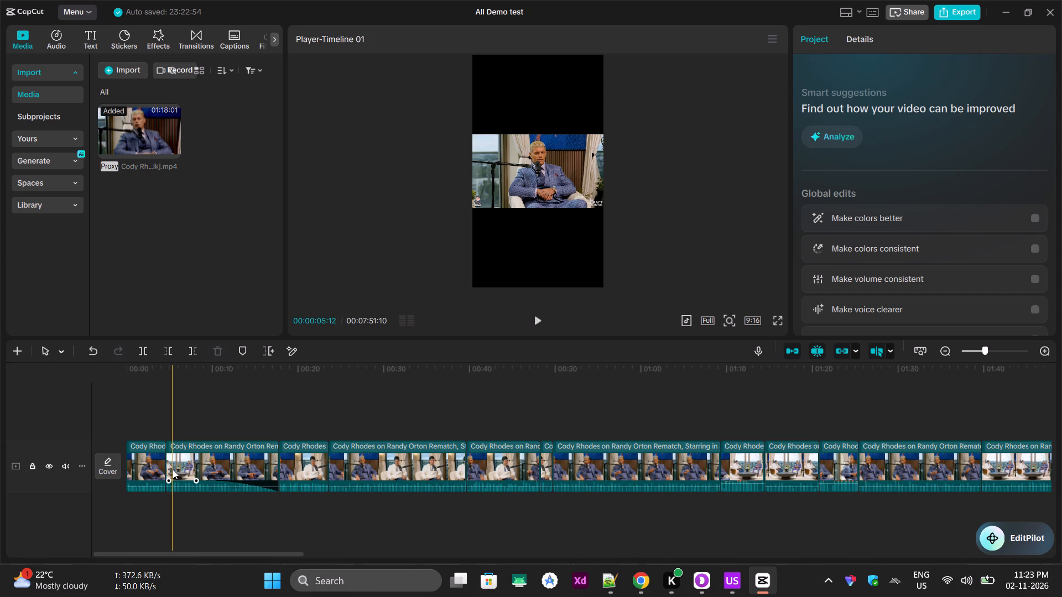
click(321, 448)
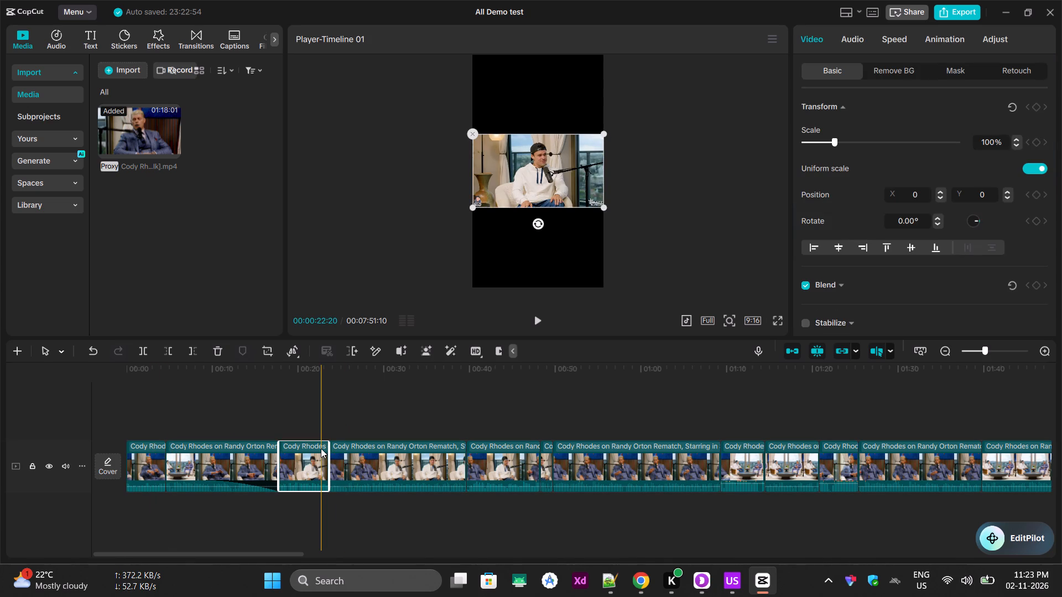
key(Delete)
click(235, 460)
key(Delete)
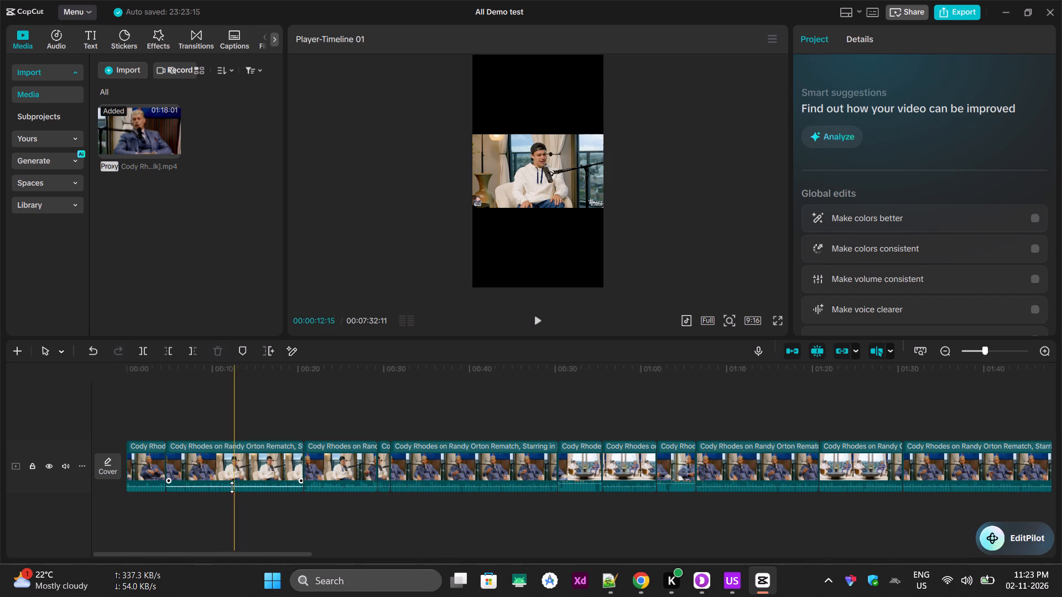
click(231, 473)
key(backslash)
key(Delete)
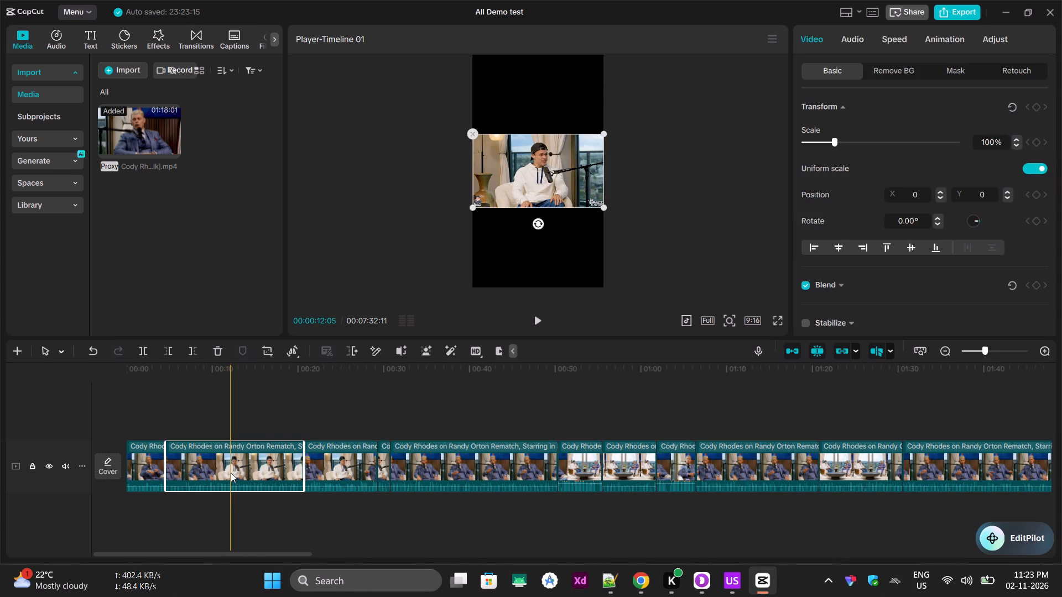
click(231, 473)
key(Delete)
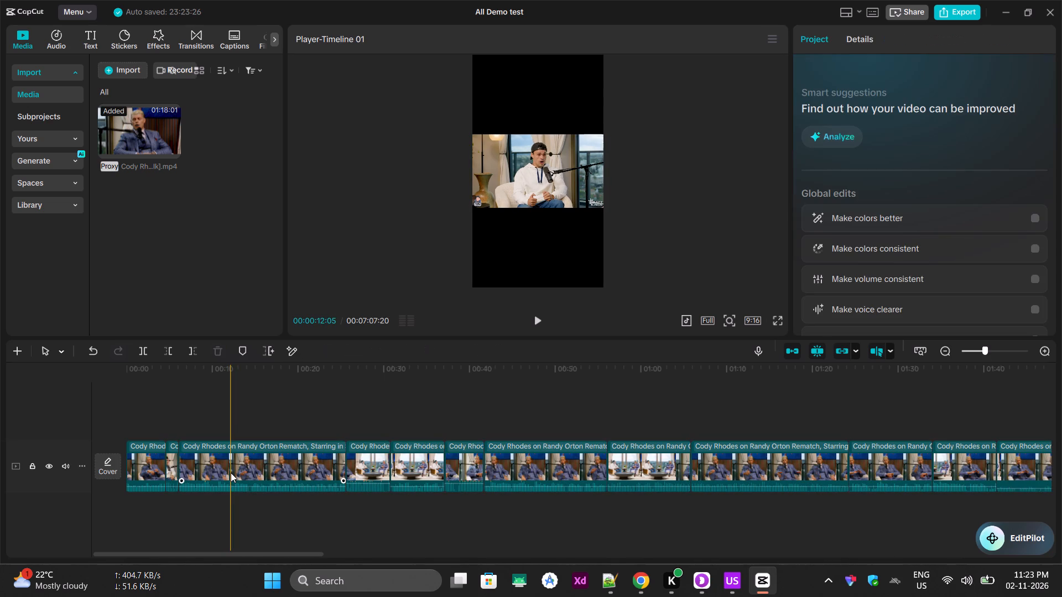
Delete the roughly 19-second piece at 00:06, plus the three consecutive pieces following the short wide-shot piece that ends at about 00:11.
click(230, 472)
key(Delete)
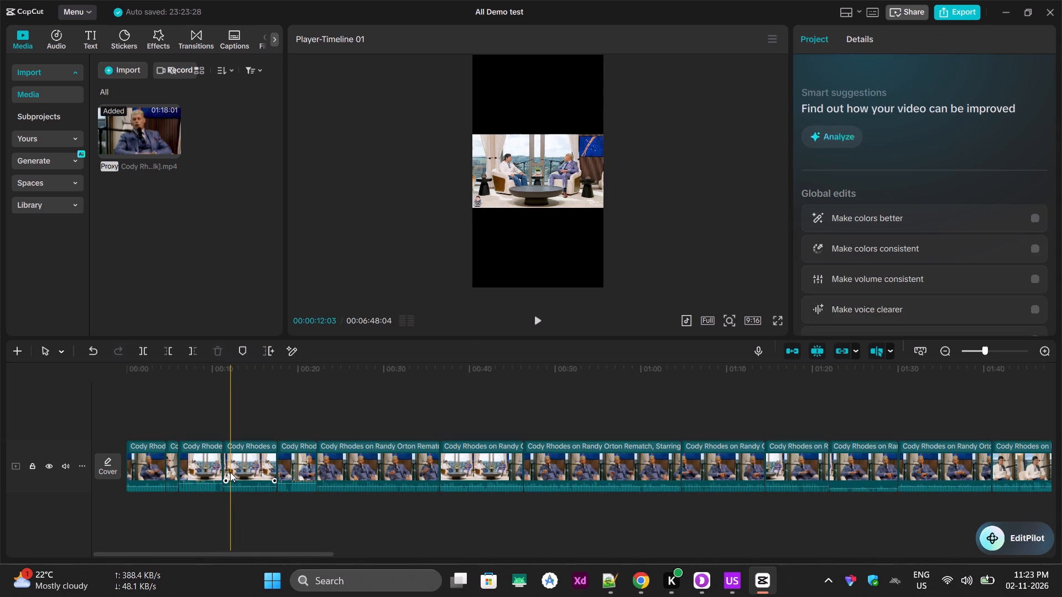
click(230, 472)
key(Delete)
click(227, 473)
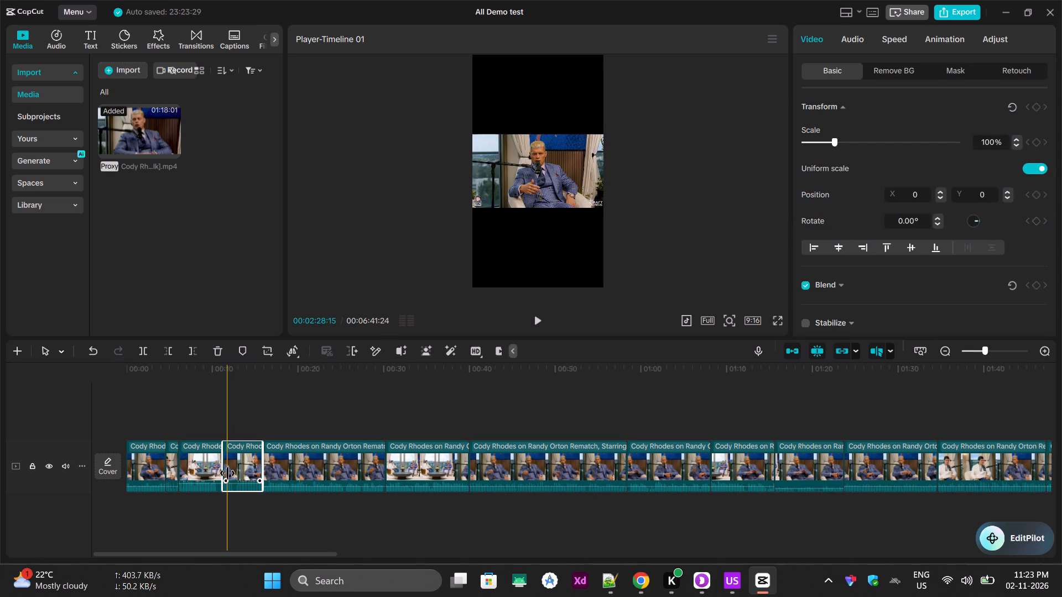
key(Delete)
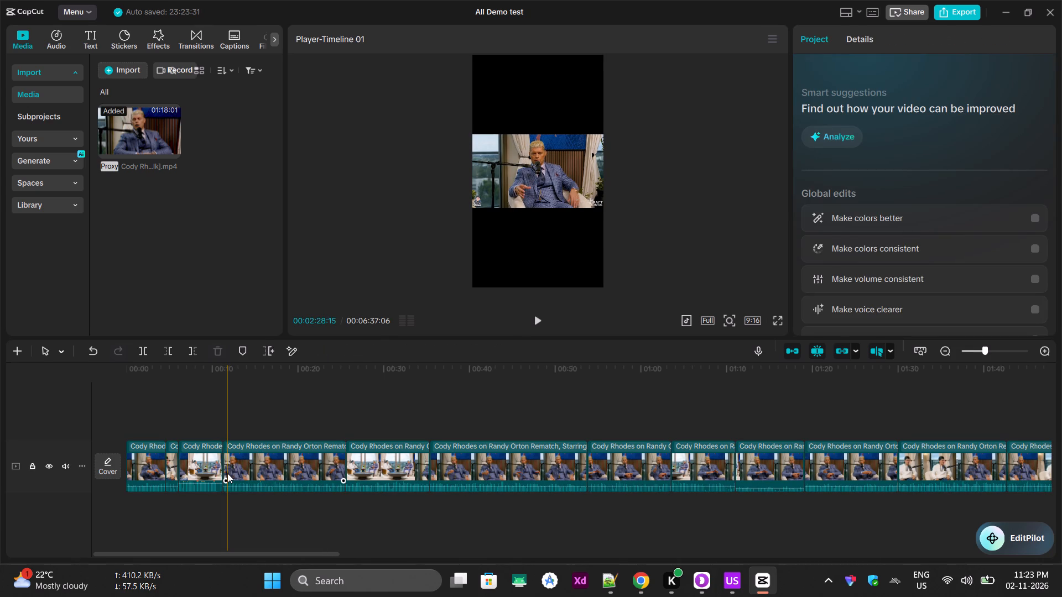
click(227, 473)
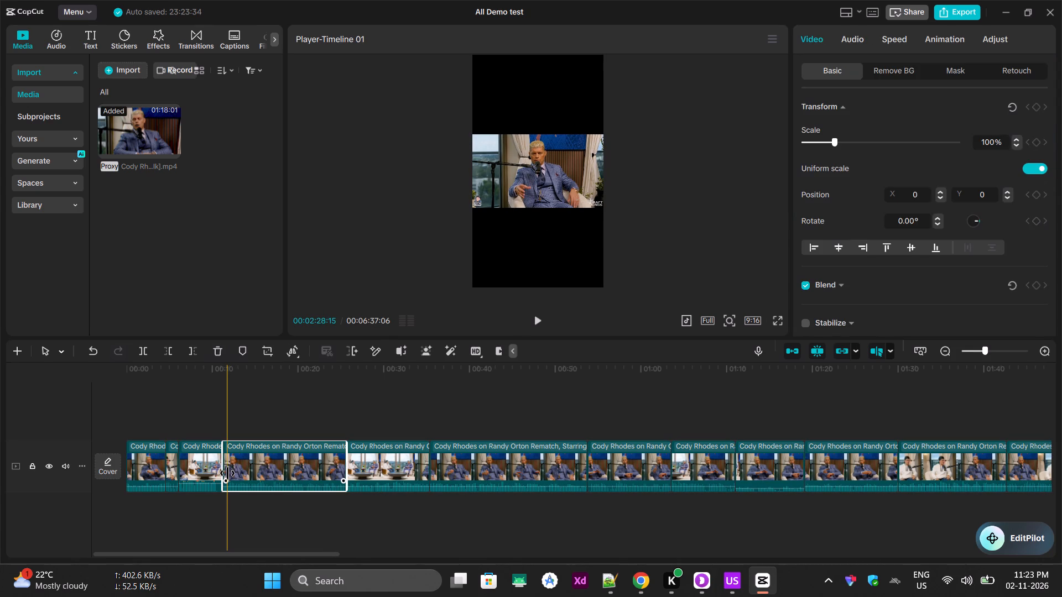
key(Delete)
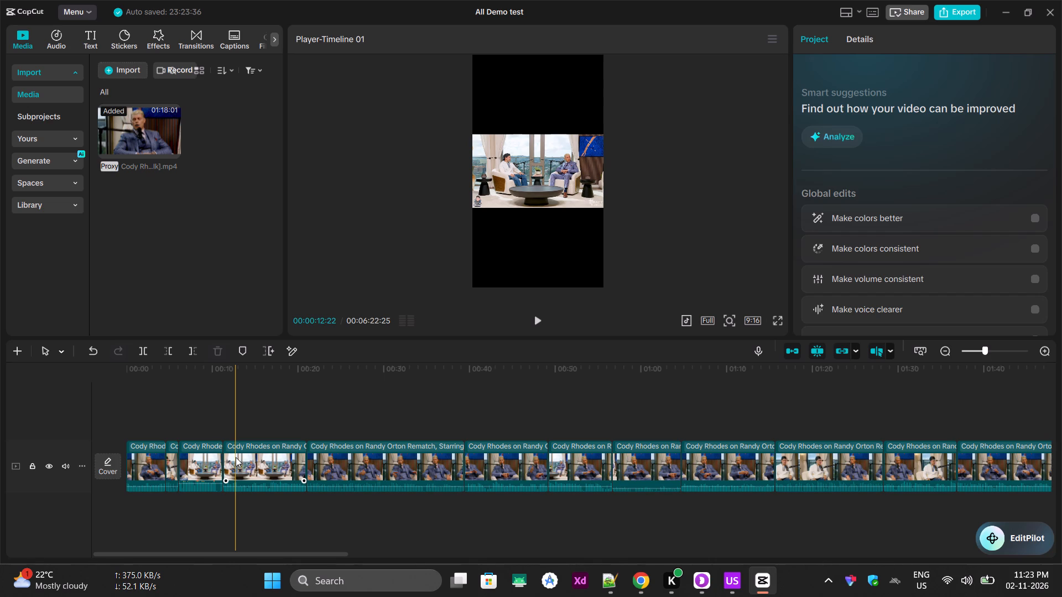
Delete the four consecutive main-track pieces following the short wide-shot piece that ends at about 00:11.
click(261, 457)
key(Delete)
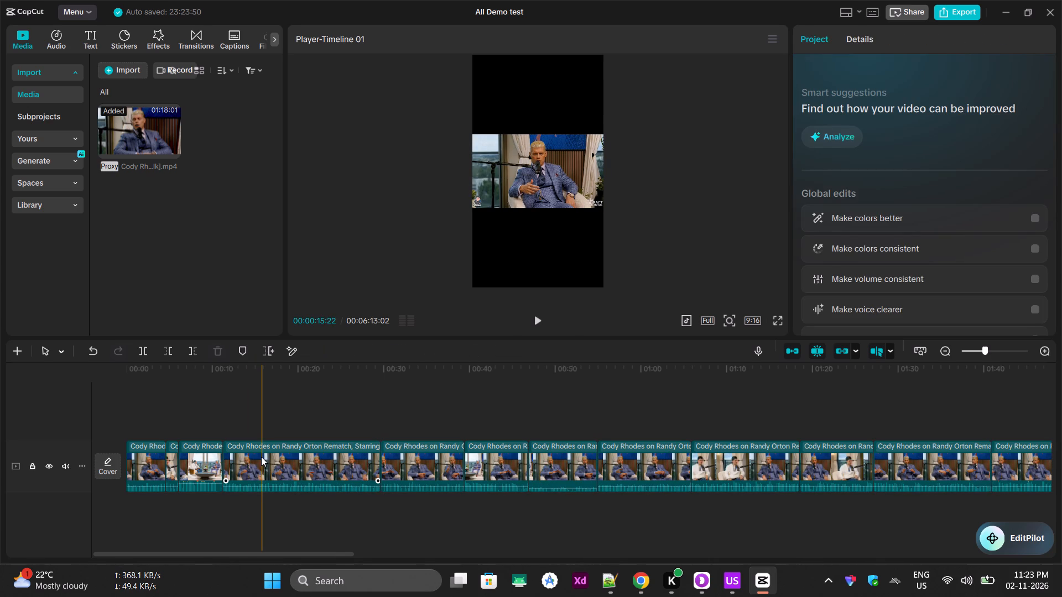
key(Down)
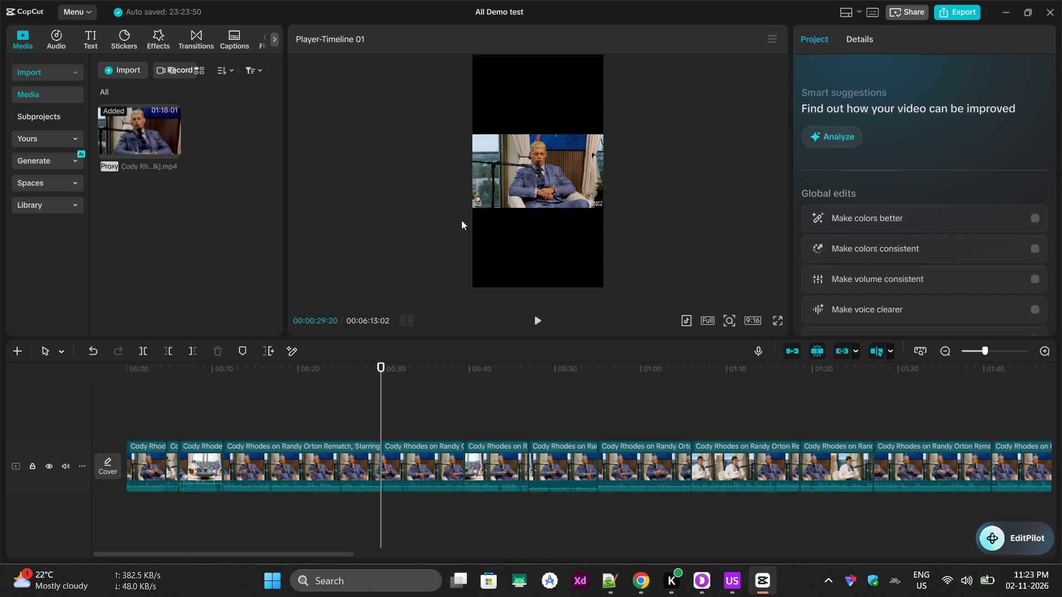
click(265, 468)
key(Delete)
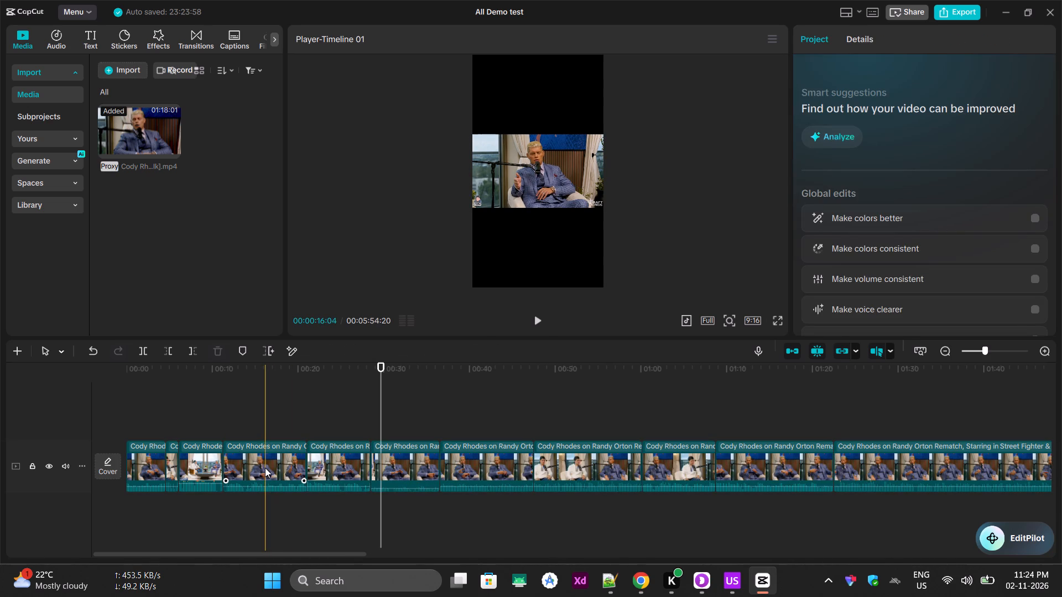
click(265, 468)
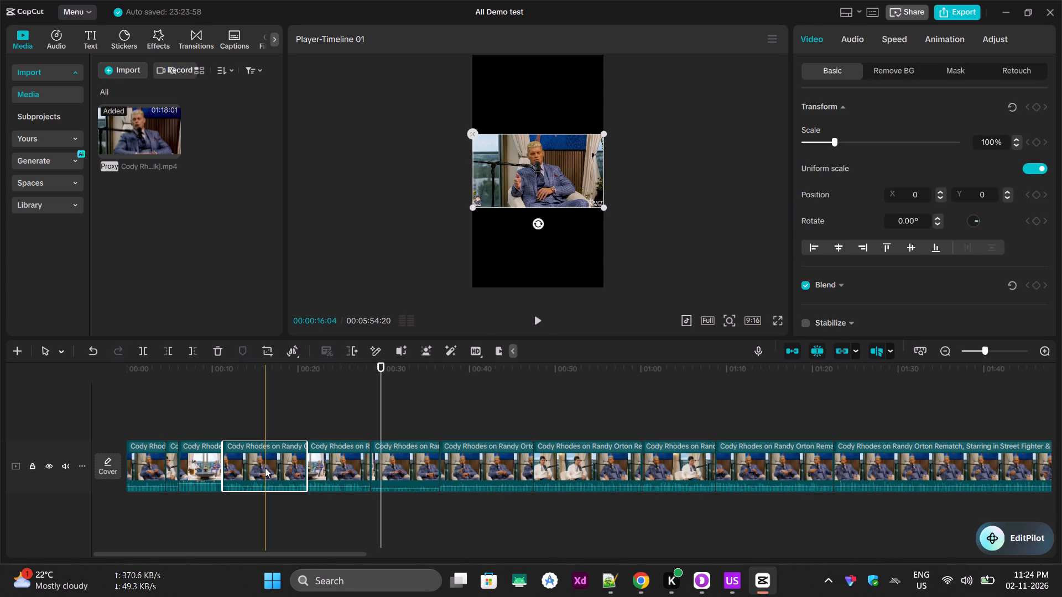
key(Delete)
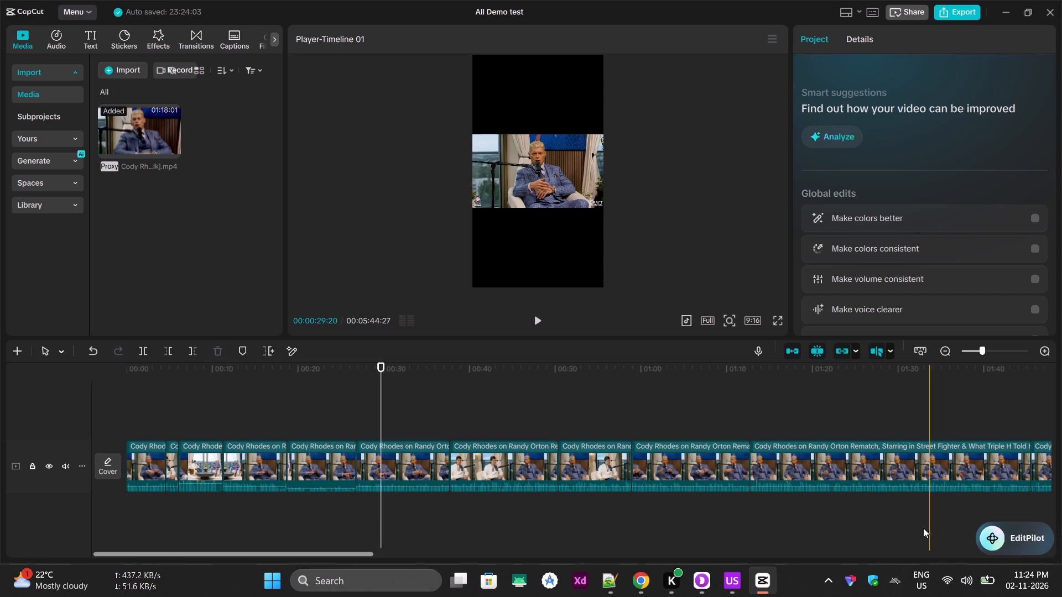
click(236, 462)
key(Delete)
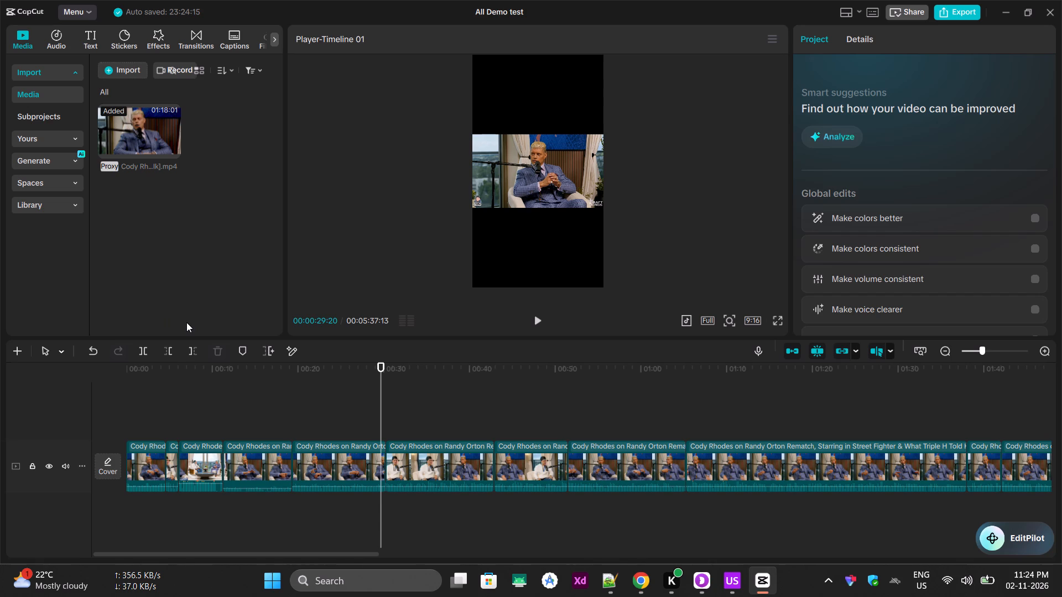
Delete the roughly 5-second wide-shot piece at 00:06 and the two pieces following it, about 8 and 11 seconds long.
click(209, 444)
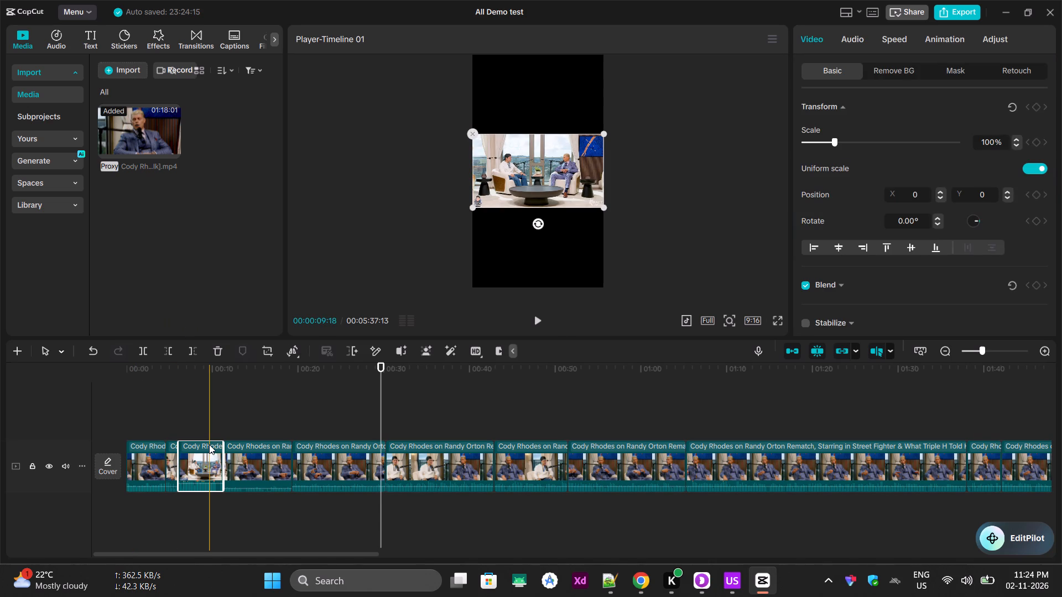
click(209, 444)
key(Delete)
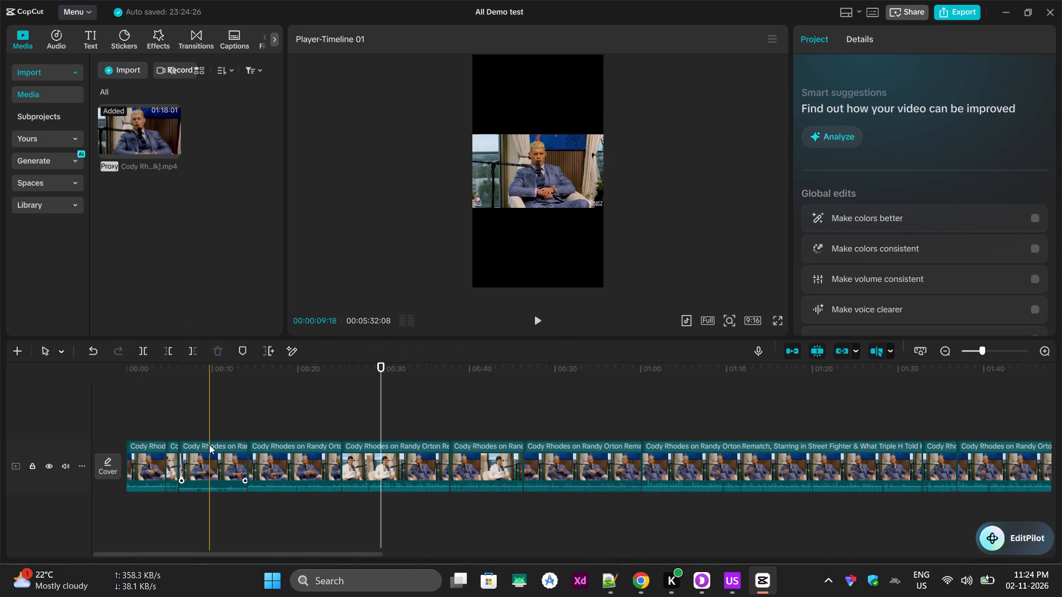
click(209, 444)
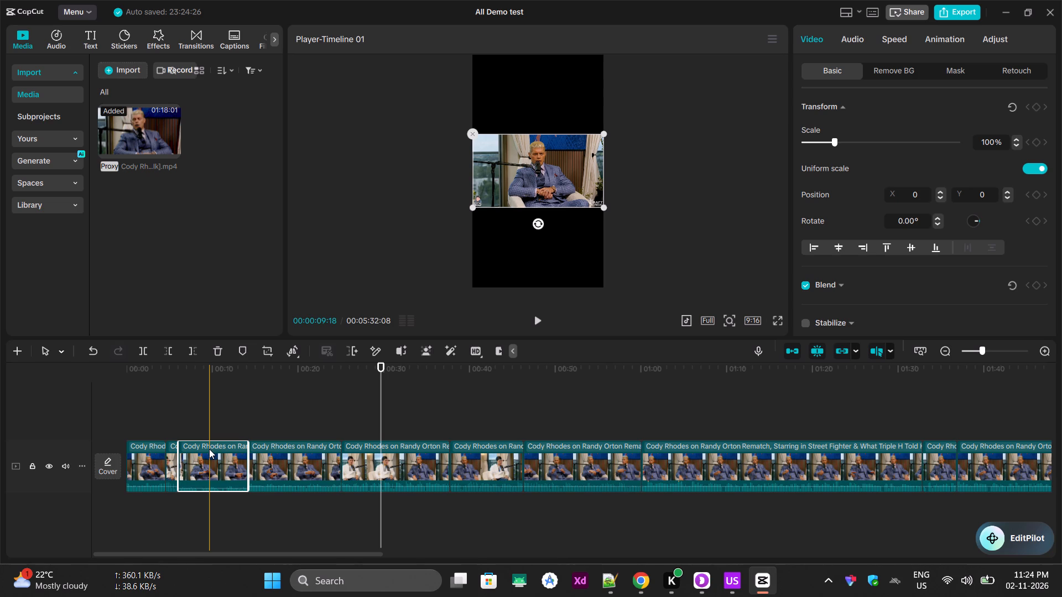
key(Delete)
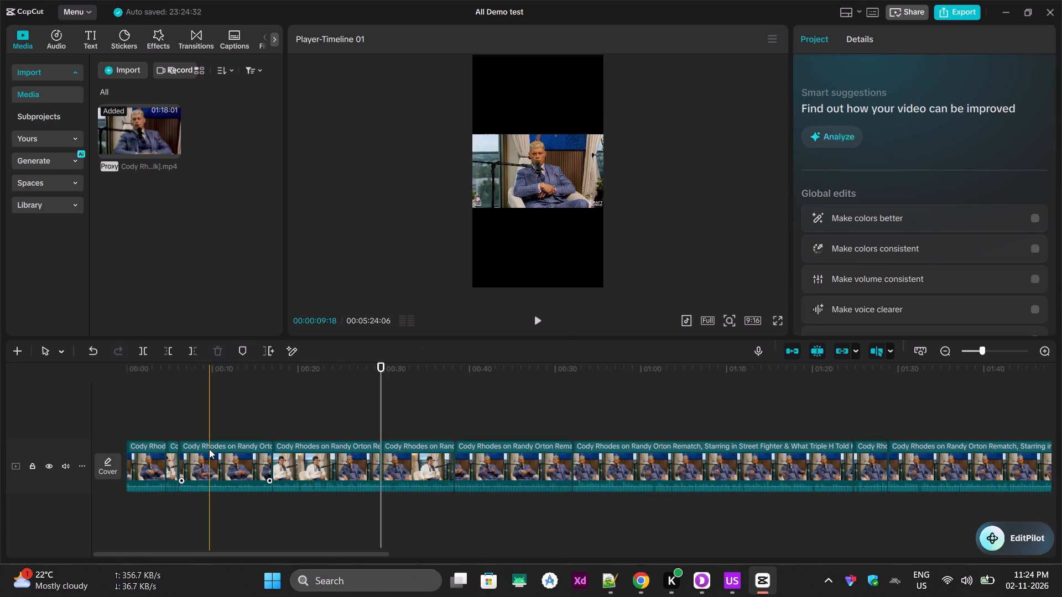
click(209, 449)
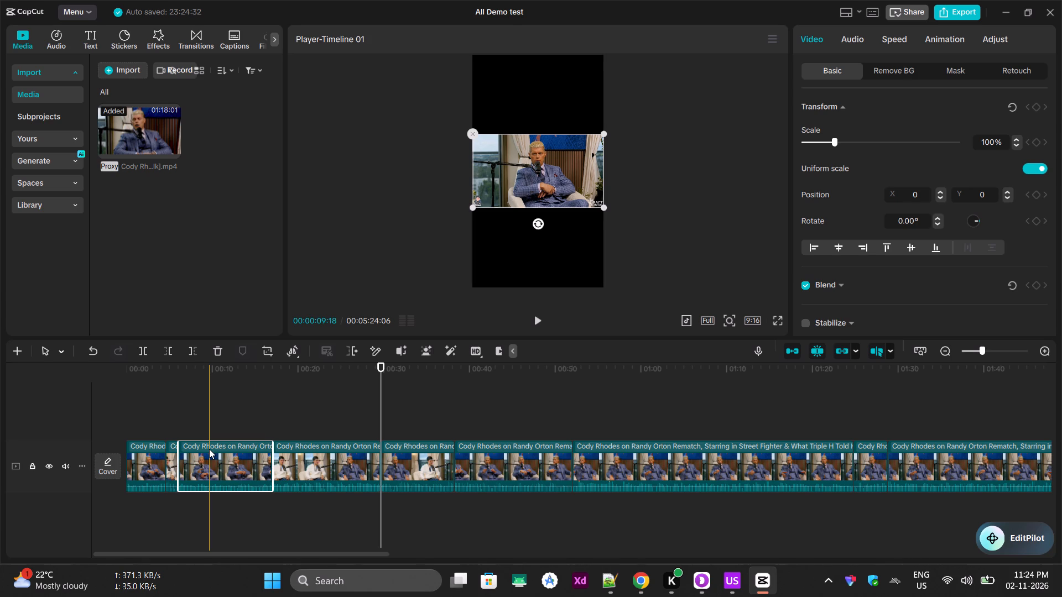
key(Delete)
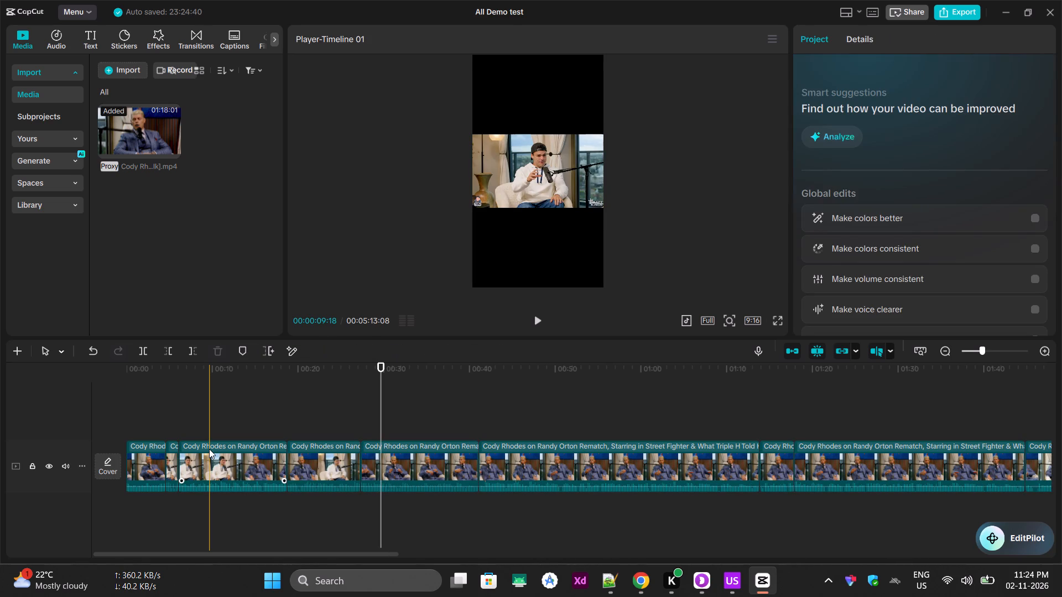
Delete the next three consecutive pieces at 00:06, about 13, 8 and 14 seconds long, beginning with the white-hoodie host shot.
click(209, 449)
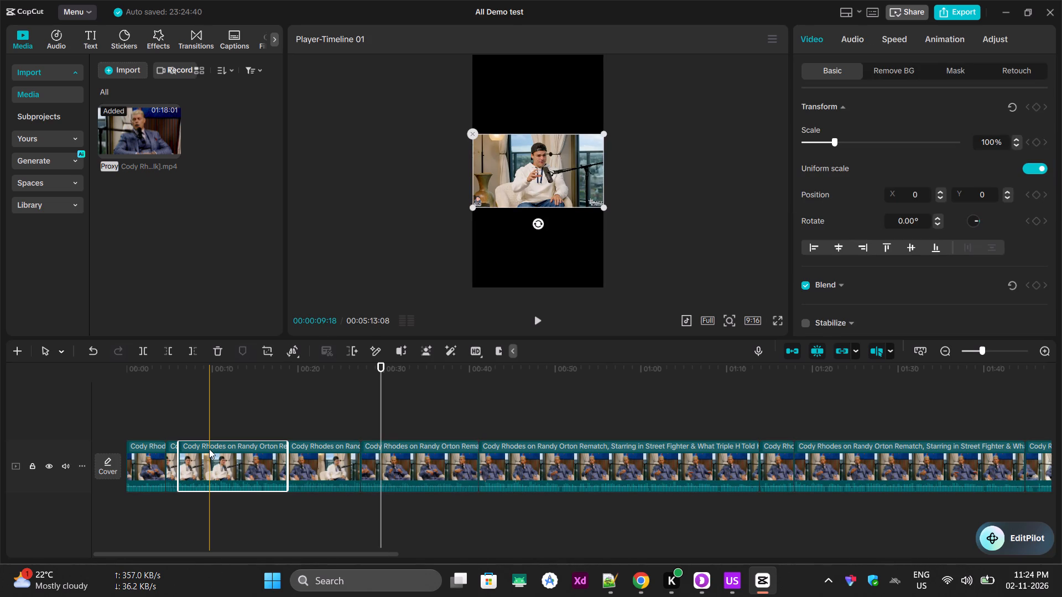
click(209, 449)
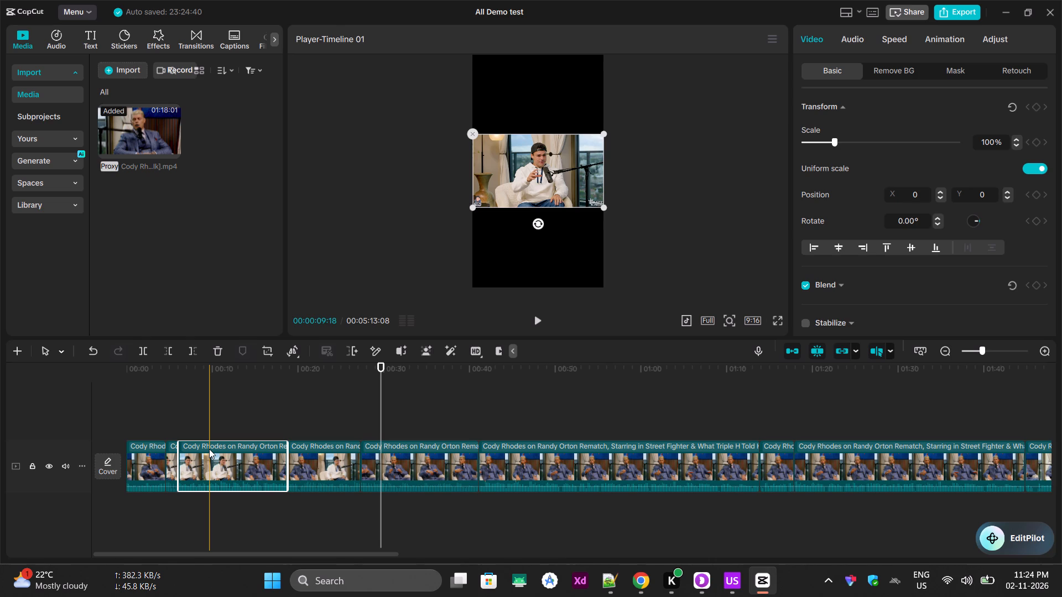
key(Delete)
click(209, 449)
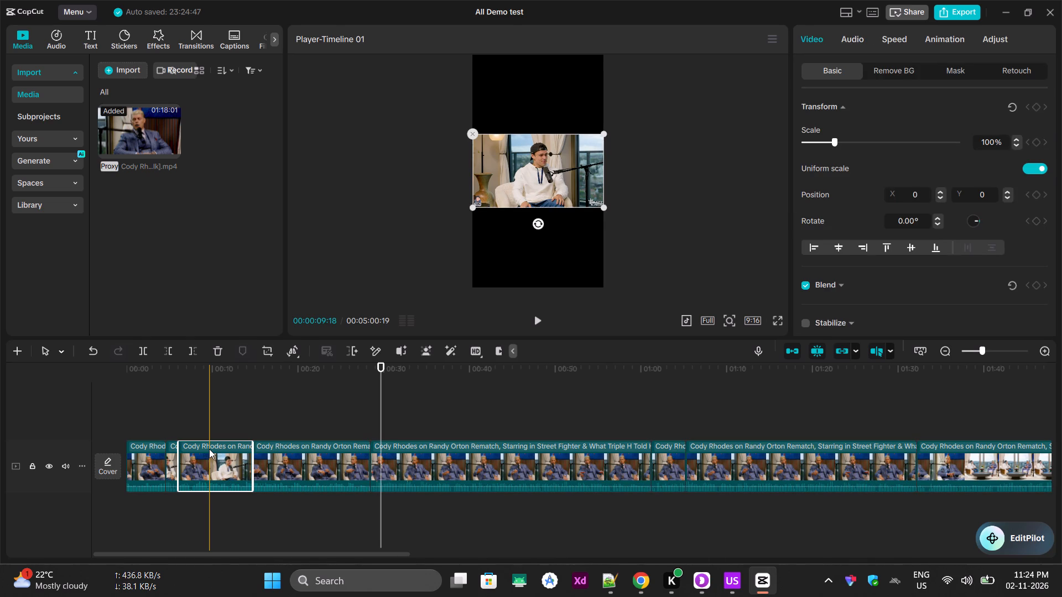
key(Delete)
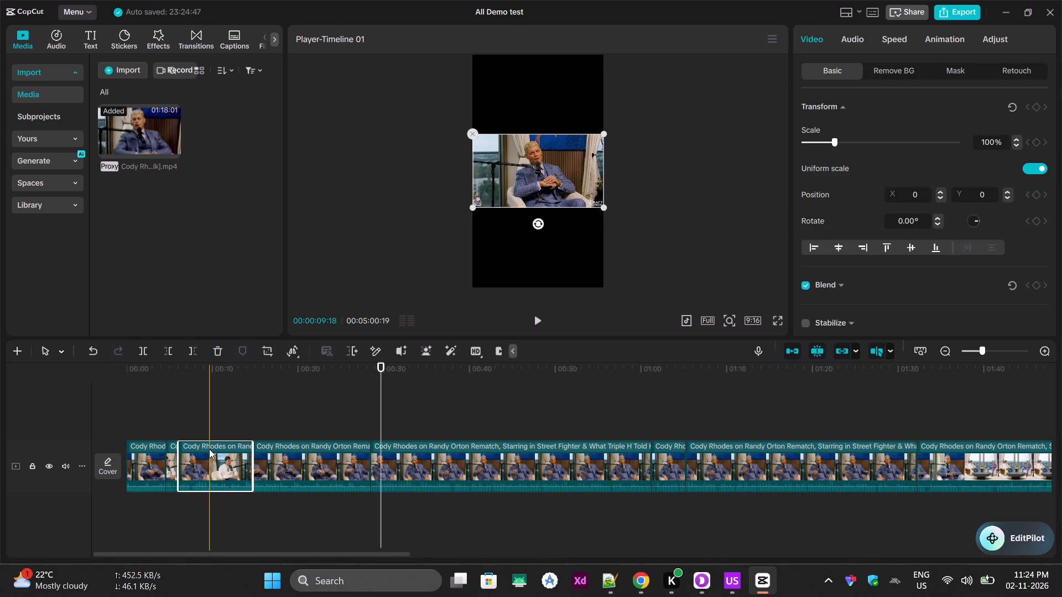
click(209, 449)
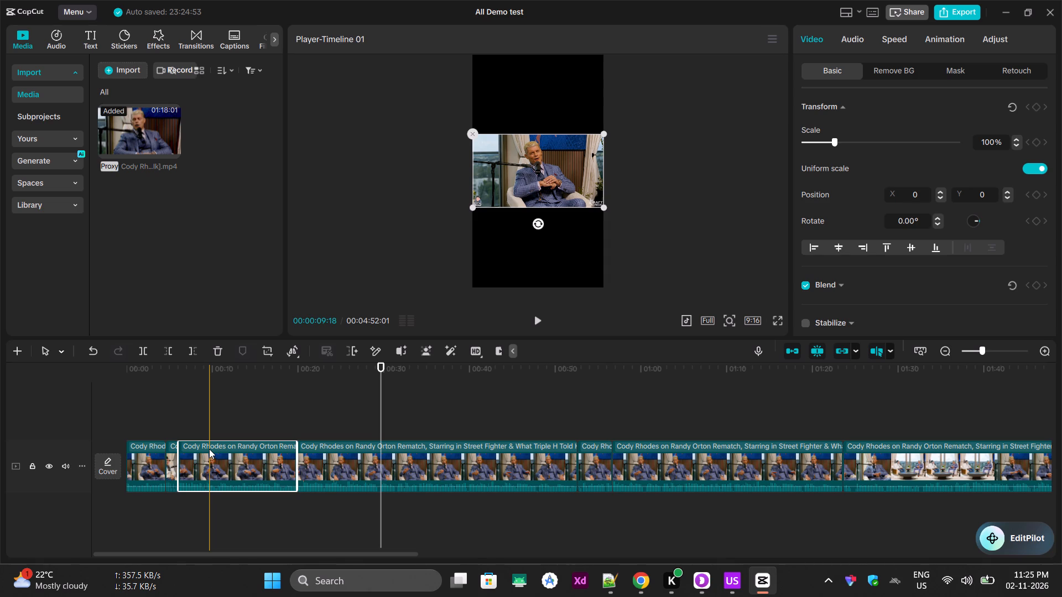
click(209, 449)
key(Delete)
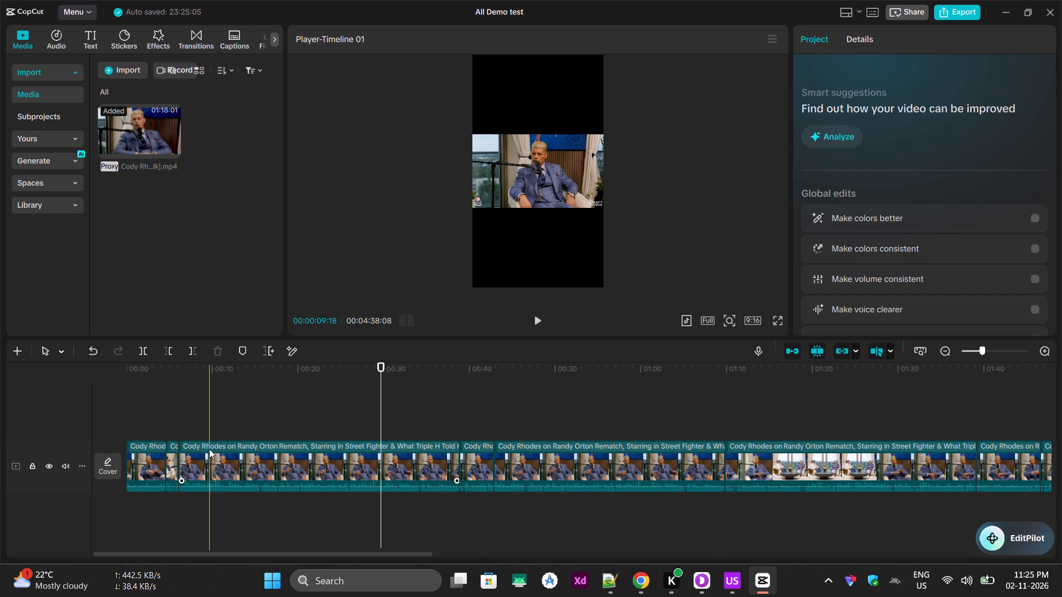
Delete the next four pieces at 00:06, about 33, 4, 27 and 29 seconds long, ending with the one containing wide shots.
click(209, 449)
key(Delete)
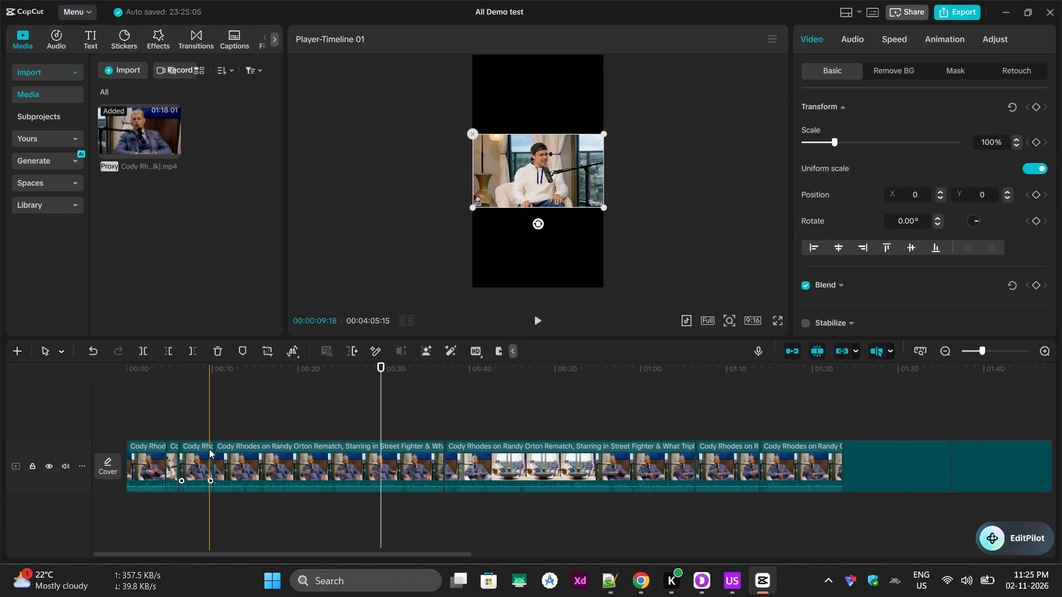
click(209, 449)
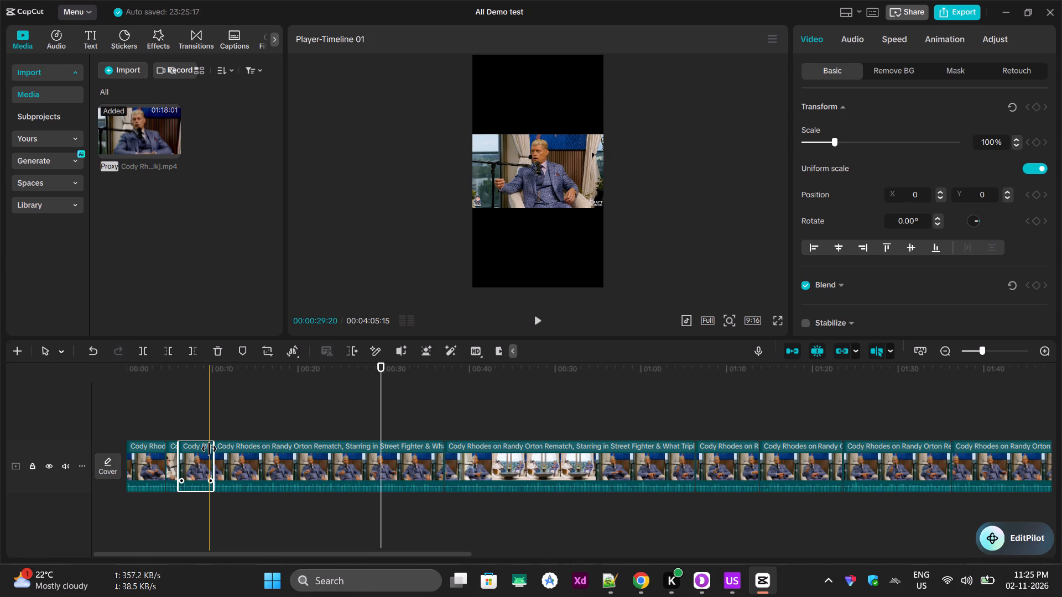
key(Delete)
click(209, 449)
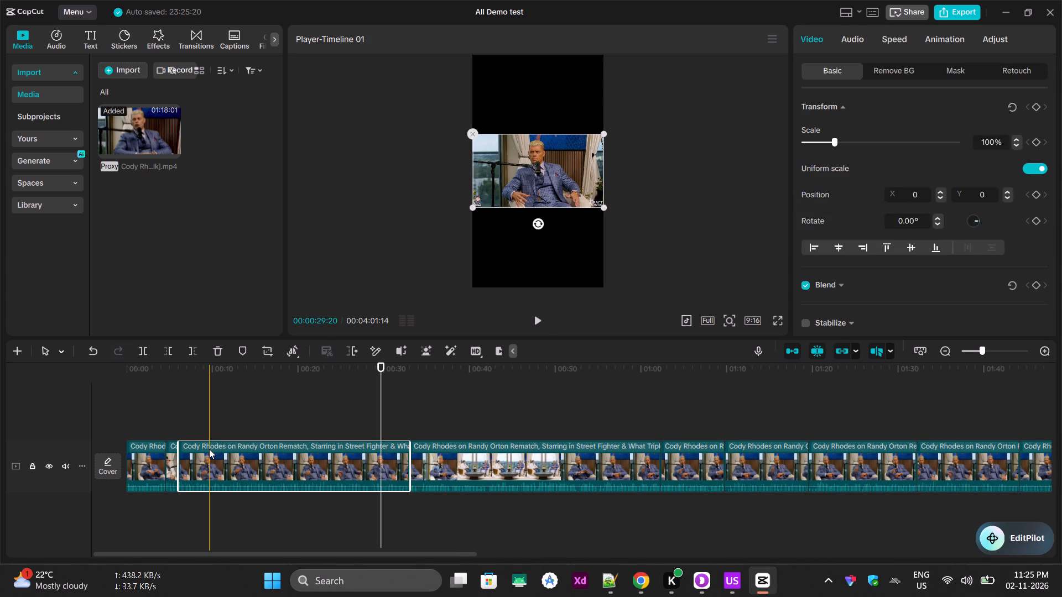
key(Delete)
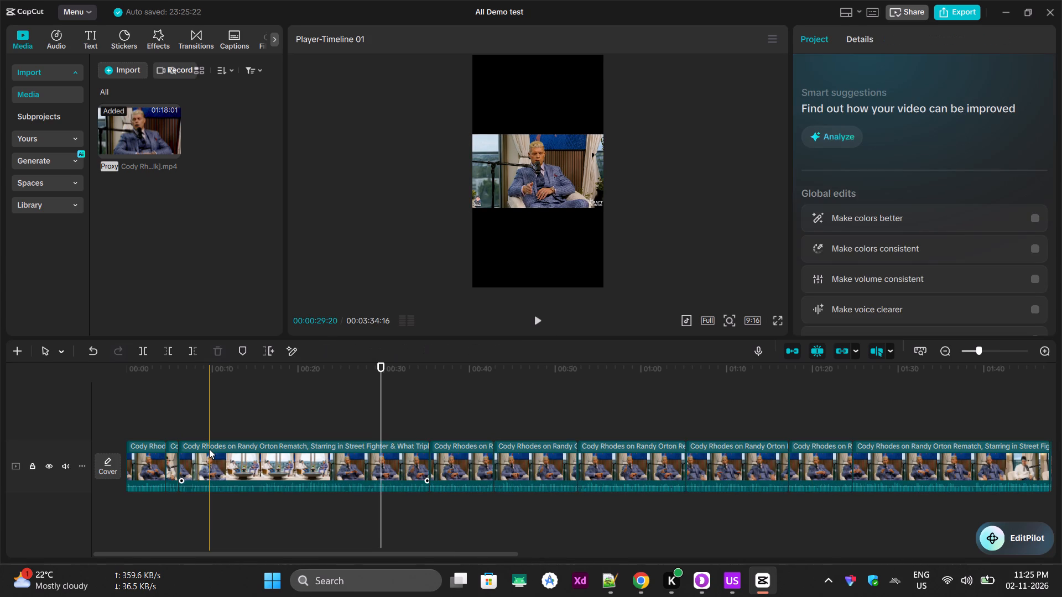
click(209, 449)
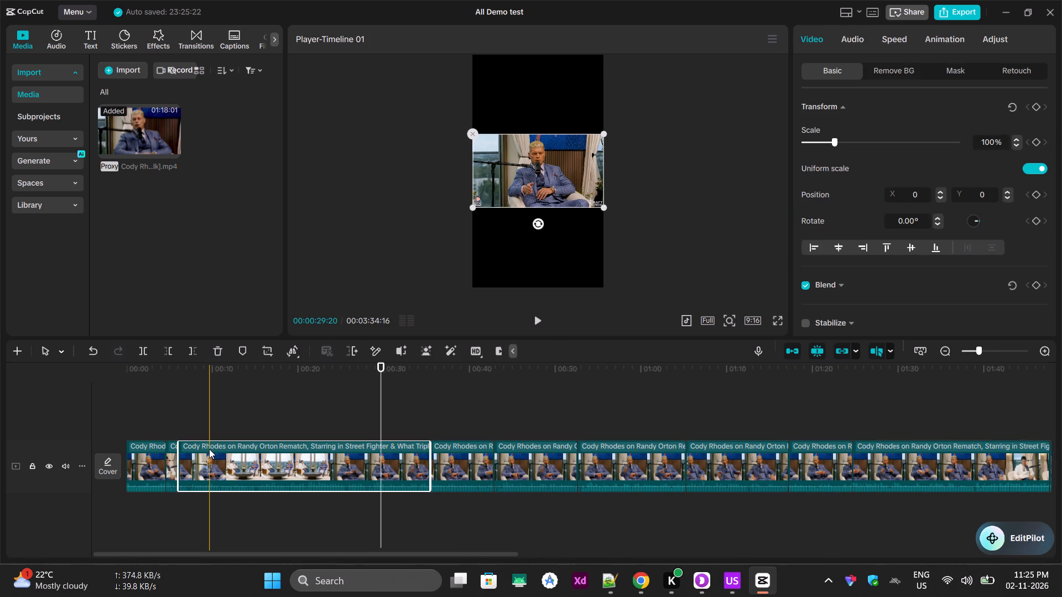
click(209, 449)
key(Delete)
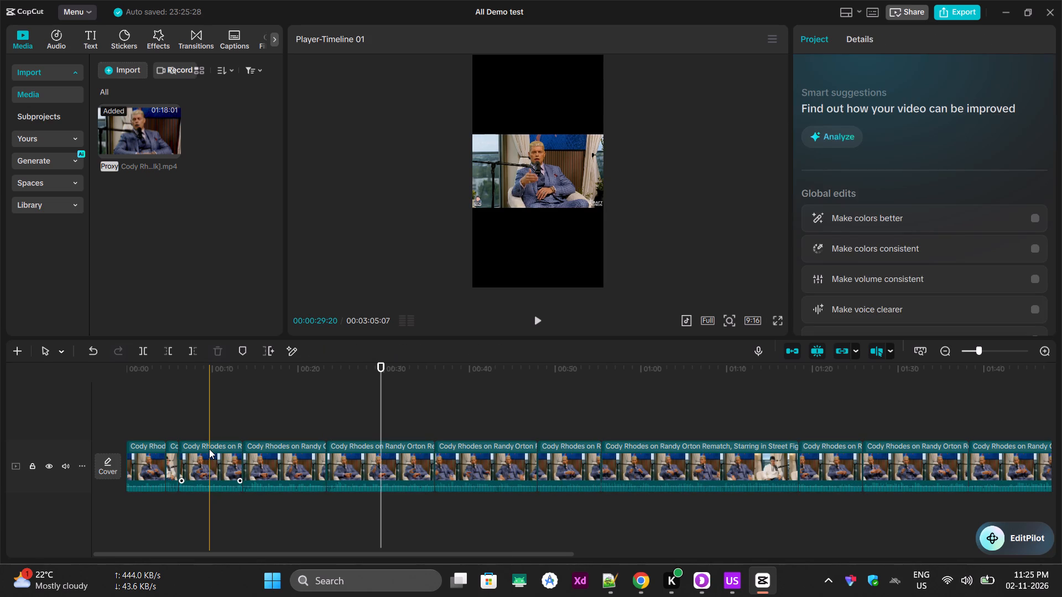
Delete the next four consecutive pieces at 00:06, about 7, 10, 12 and 12 seconds long.
click(209, 449)
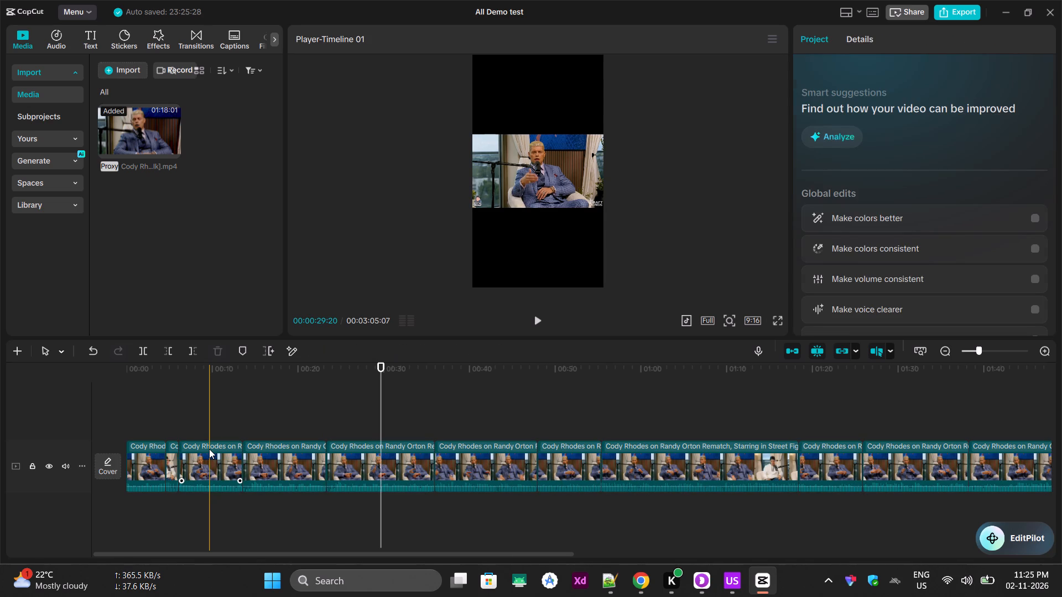
key(Delete)
click(209, 449)
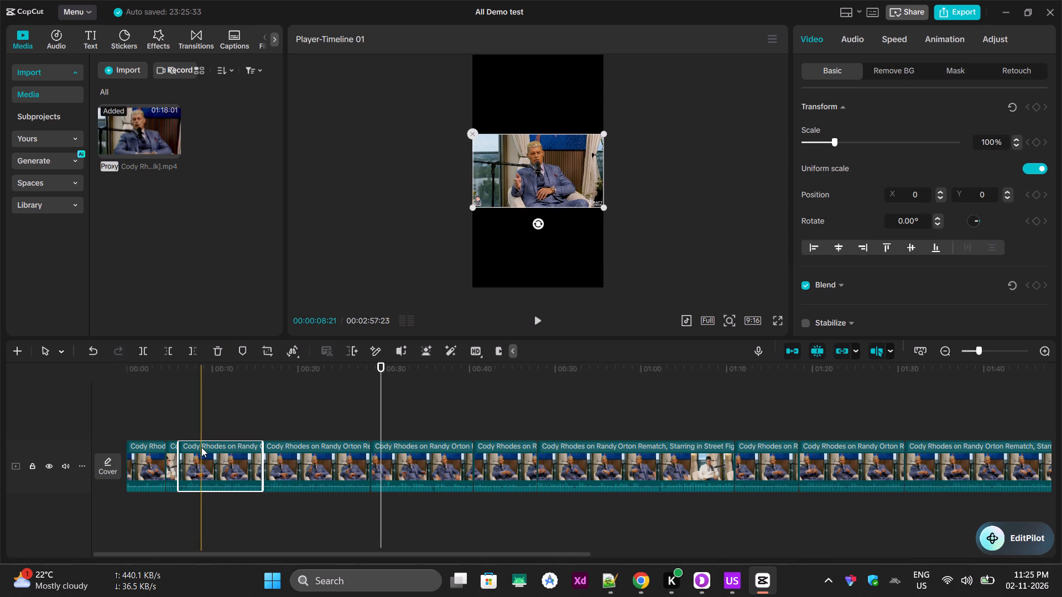
click(201, 447)
key(Delete)
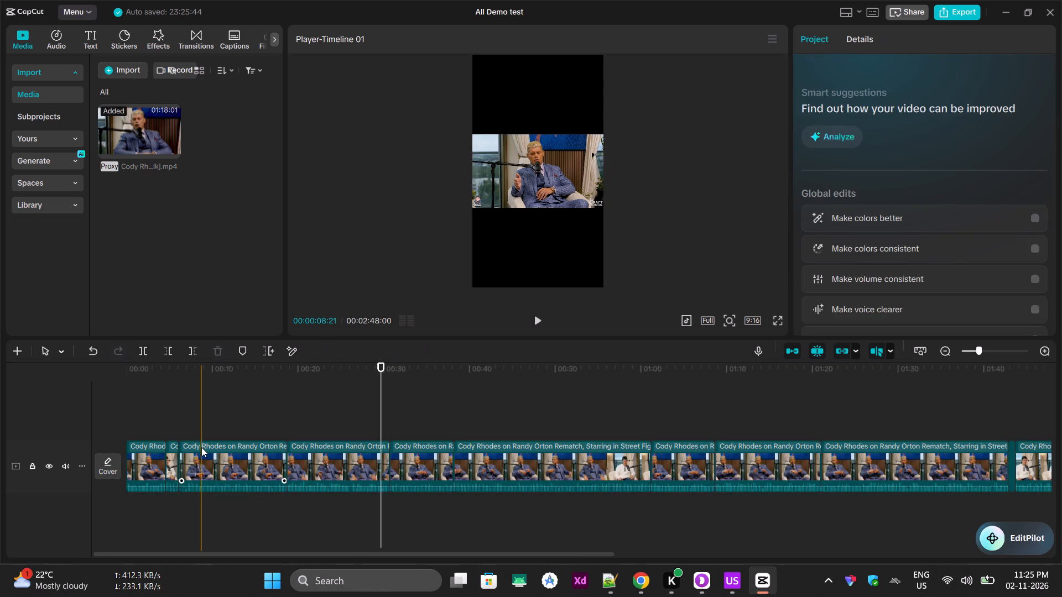
click(201, 447)
key(Delete)
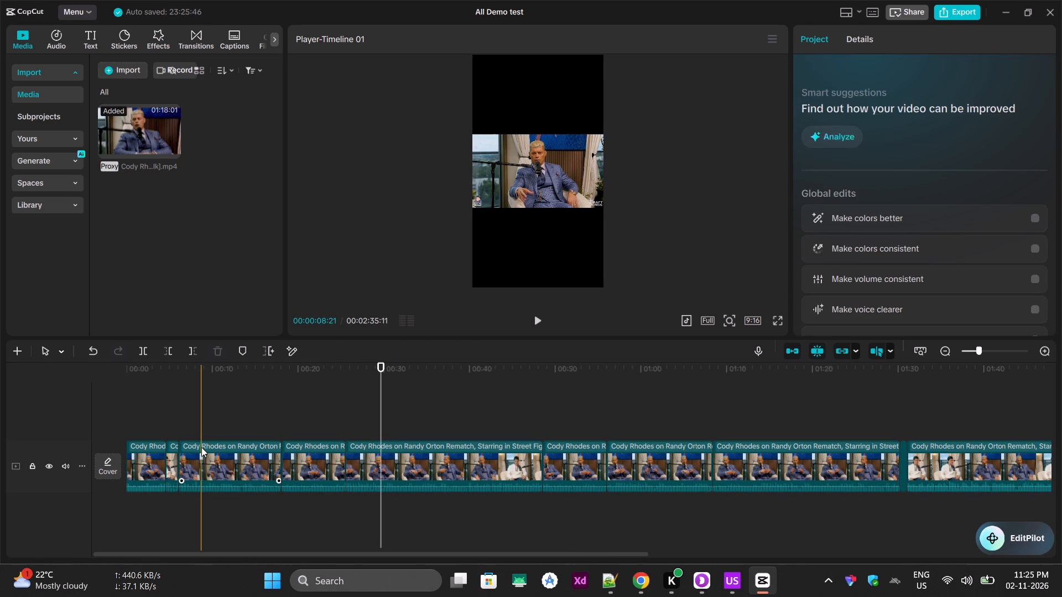
click(201, 447)
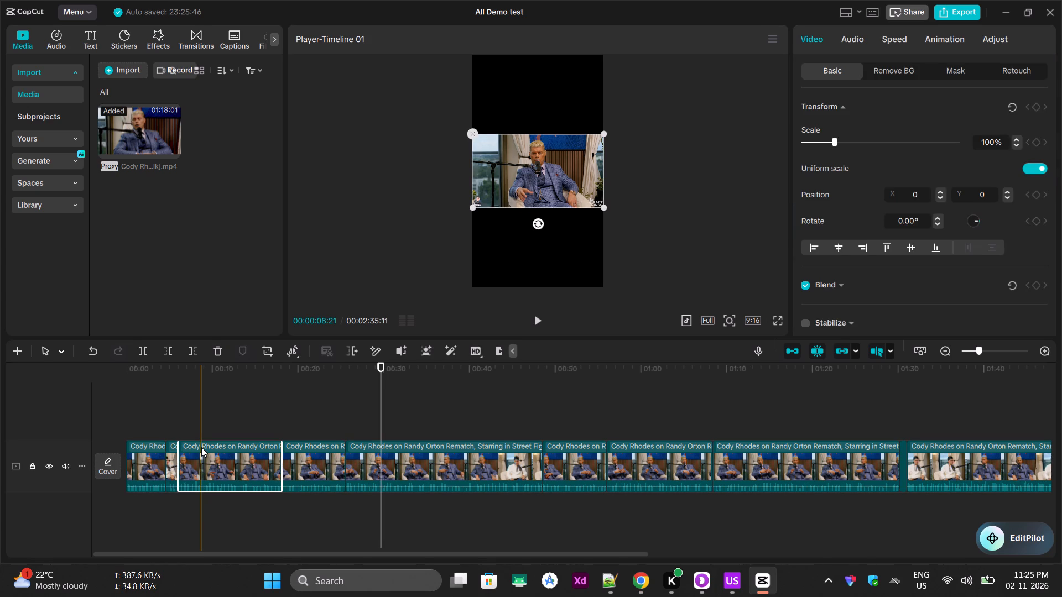
key(Delete)
Delete the next four consecutive pieces at 00:06, about 7, 23, 7 and 12 seconds long.
click(201, 447)
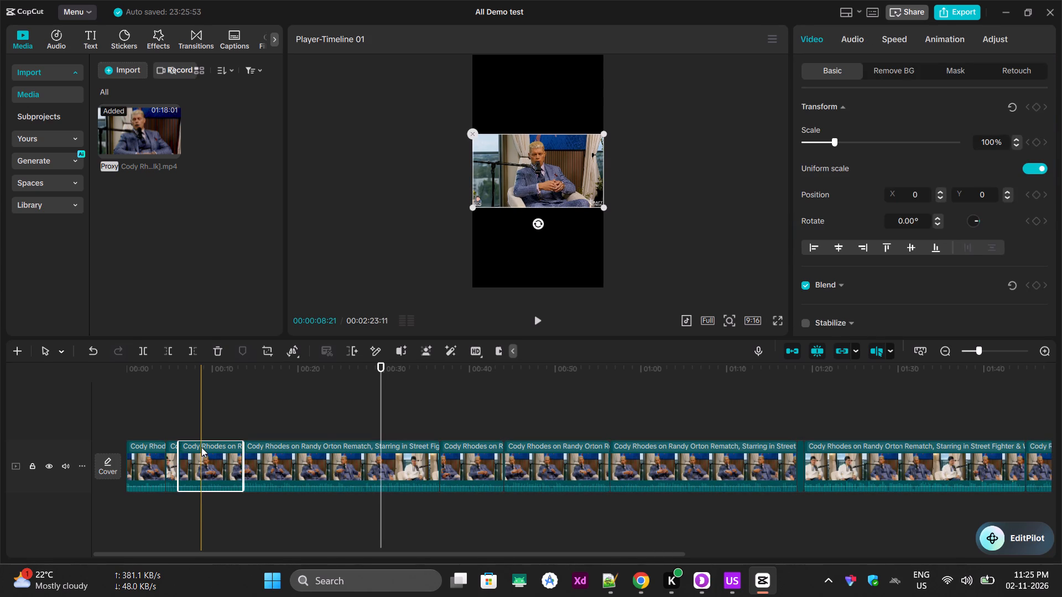
key(Delete)
click(201, 447)
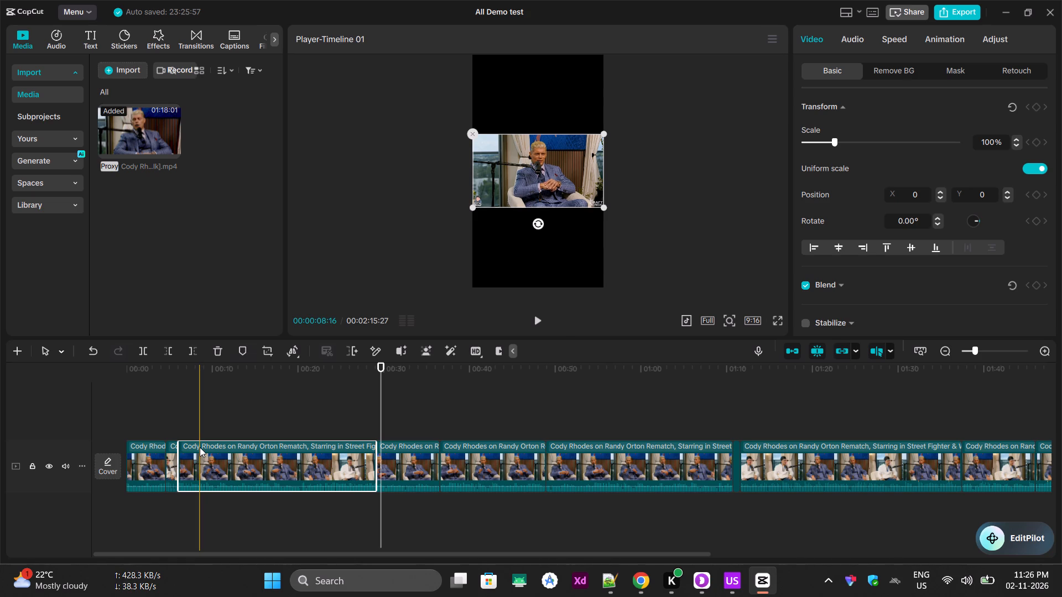
click(200, 447)
key(Delete)
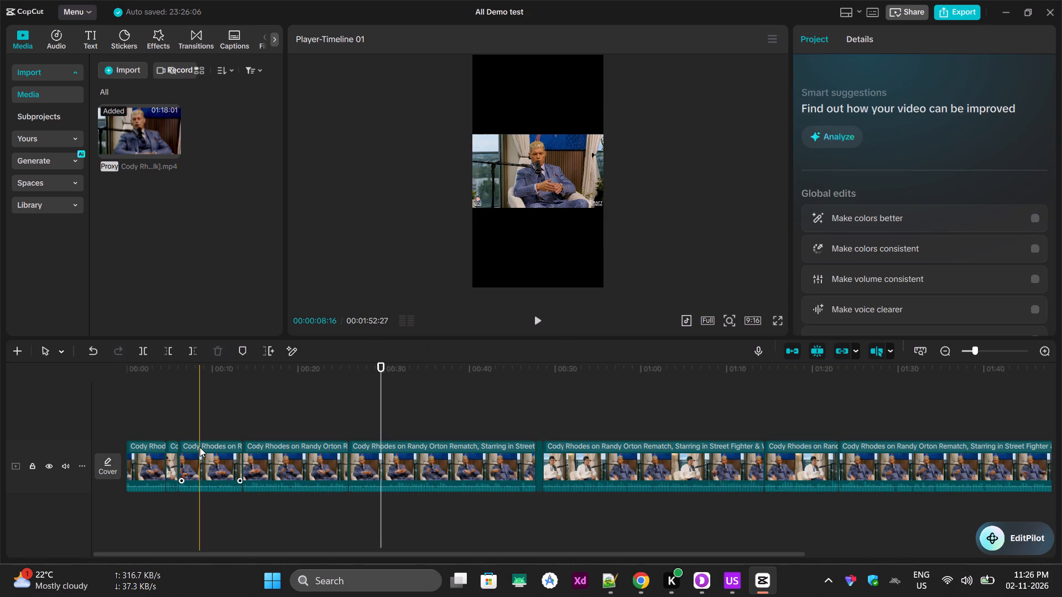
click(200, 447)
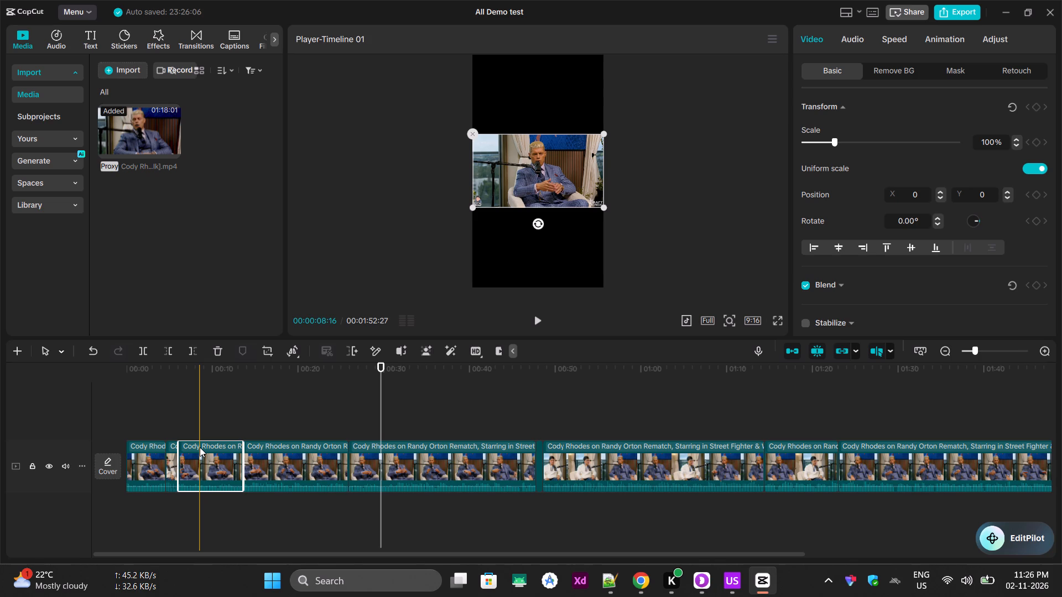
key(Delete)
click(200, 447)
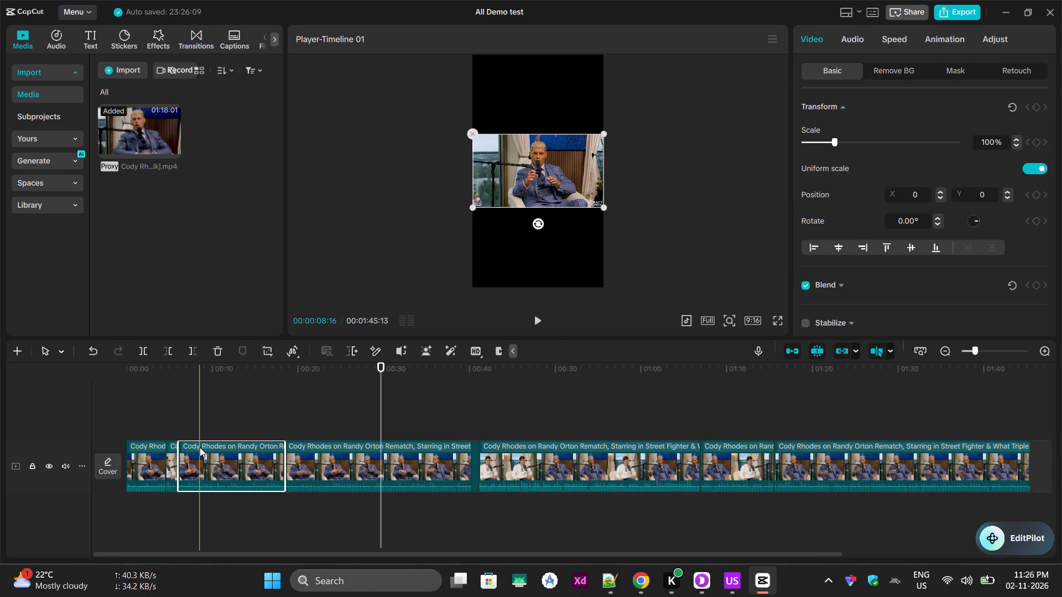
click(200, 447)
key(Delete)
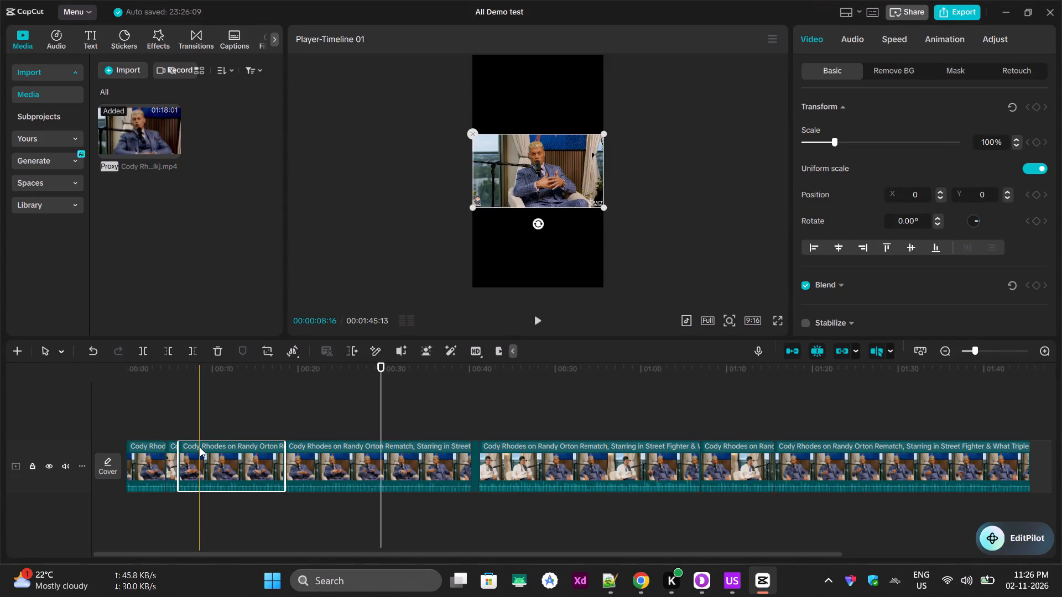
Delete the next piece at 00:06, about 12 seconds long.
click(200, 447)
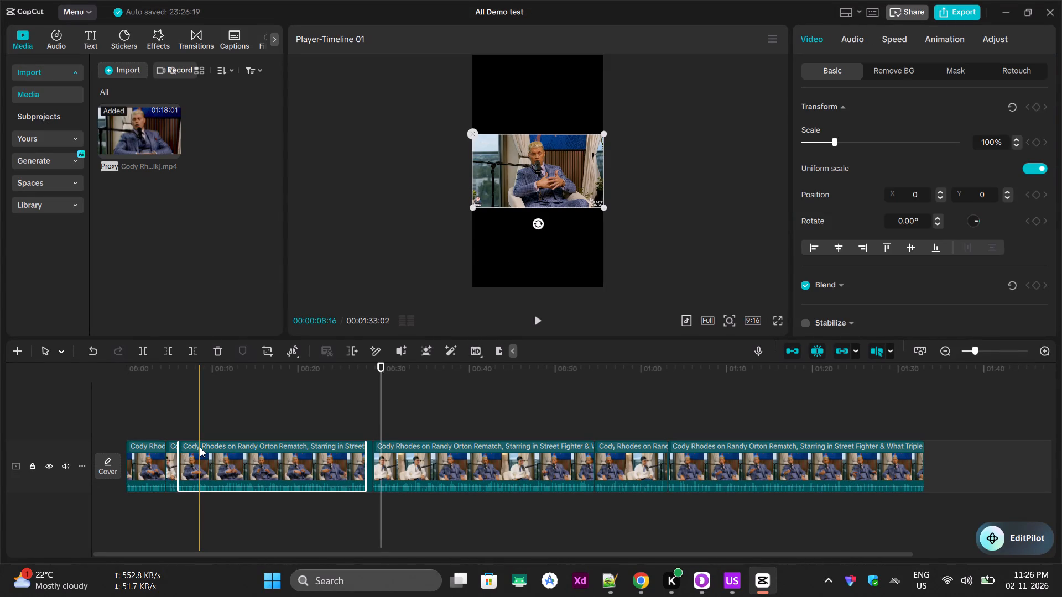
With the Split tool, cut the piece running from 00:06 to 00:28 into shorter pieces, starting at about 00:12.
click(61, 356)
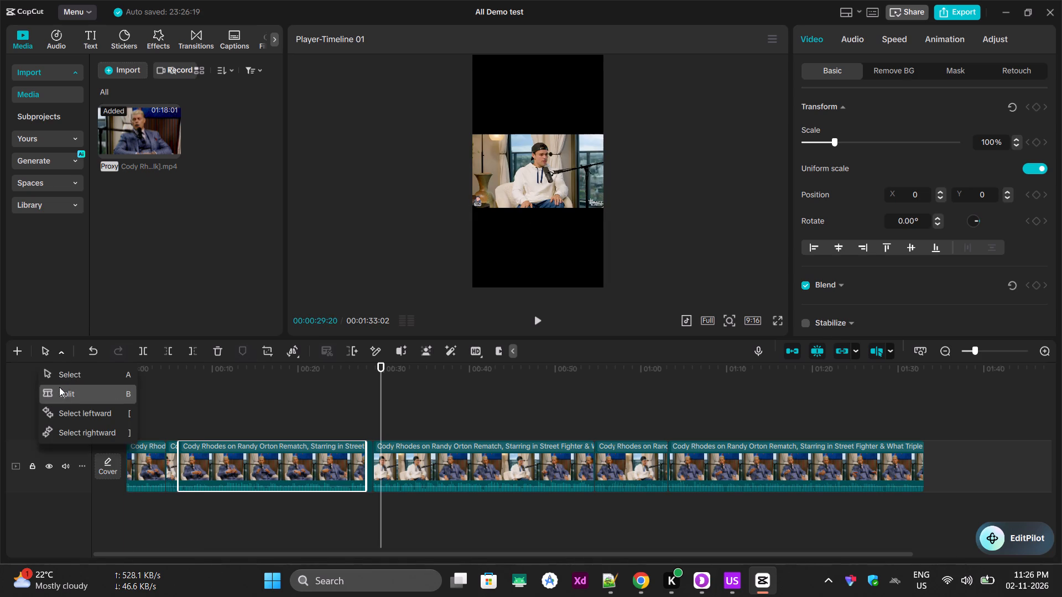
click(59, 391)
click(235, 473)
click(260, 470)
drag(273, 471, 282, 471)
click(301, 470)
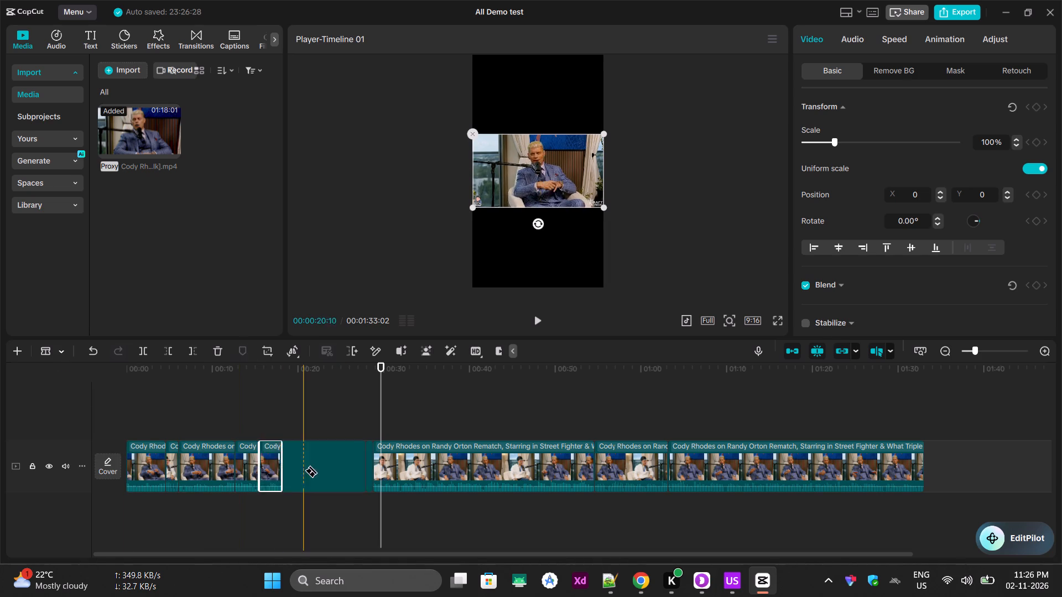
click(316, 470)
drag(327, 470, 333, 470)
drag(355, 472, 366, 472)
Split the piece starting at about 00:28 every one to three seconds, from about 00:30 to 00:44.
drag(389, 473, 394, 474)
drag(410, 475, 416, 475)
drag(424, 476, 430, 478)
drag(439, 478, 444, 479)
click(454, 479)
click(464, 479)
click(475, 478)
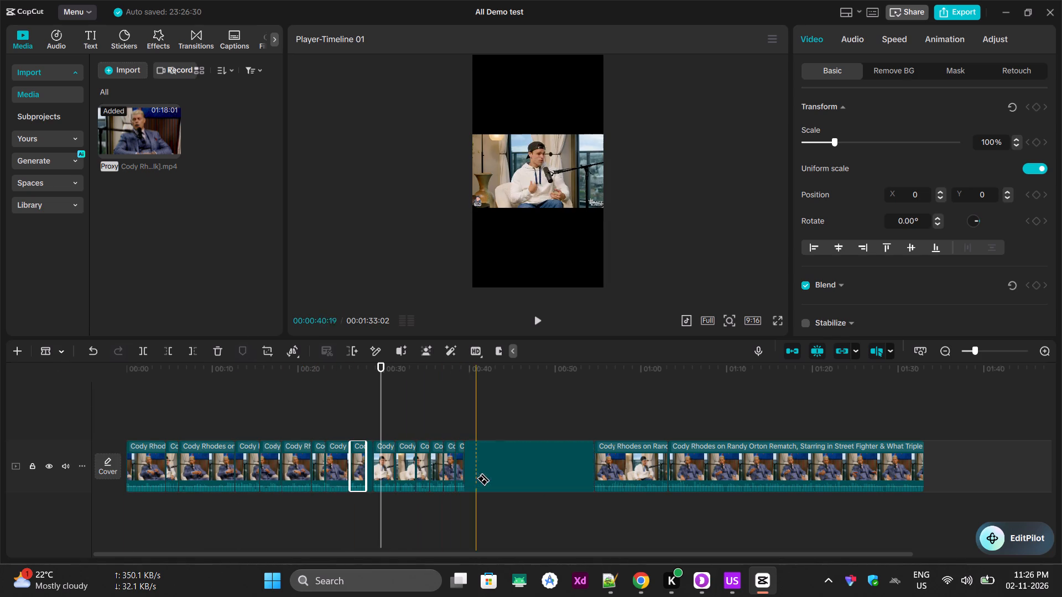
click(483, 479)
click(499, 481)
click(509, 483)
Continue splitting the same clip about every second, from about 00:45 to 00:53.
click(519, 484)
click(525, 486)
double_click(535, 488)
click(542, 488)
double_click(548, 488)
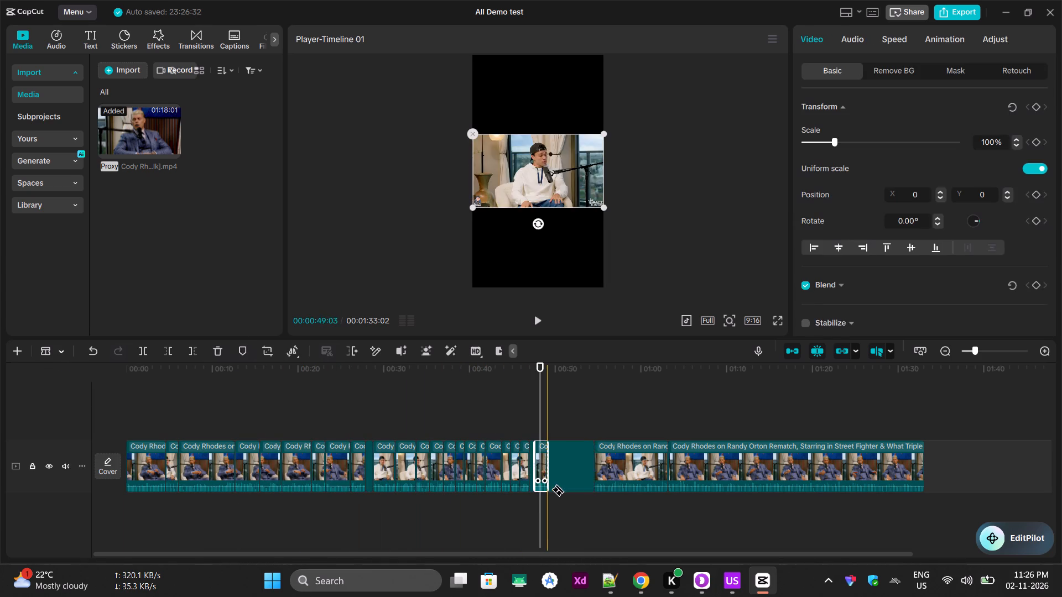
click(556, 490)
click(568, 490)
click(574, 489)
click(581, 489)
Split the clip between about 00:54 and 01:03 into pieces roughly one second long.
click(595, 489)
click(606, 489)
click(612, 489)
click(621, 489)
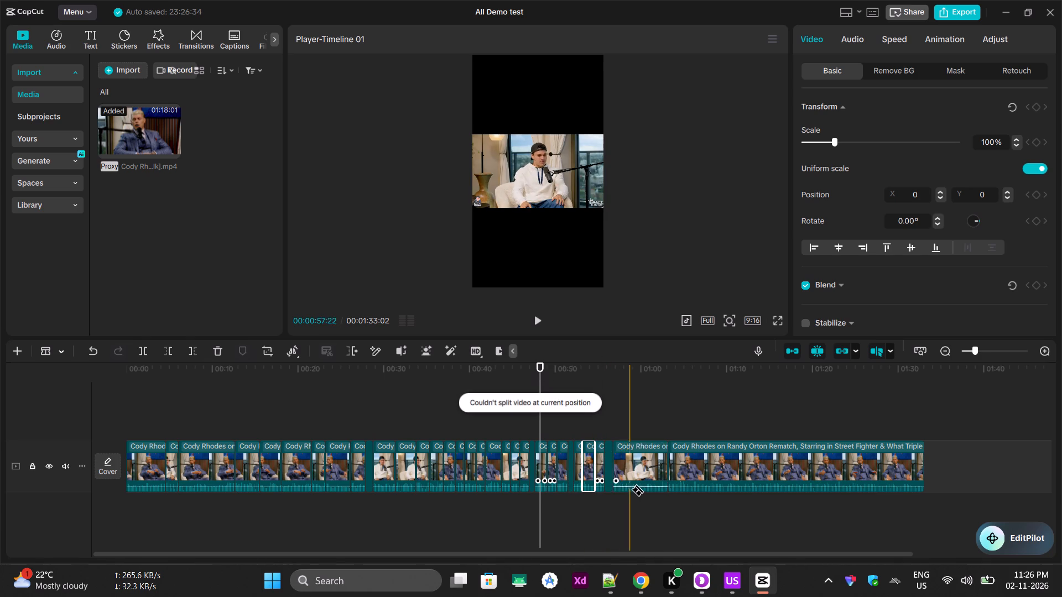
click(631, 489)
click(635, 490)
click(642, 487)
click(654, 483)
click(661, 482)
Split the last long clip into short pieces of about one second, from about 01:03 to 01:17.
click(672, 478)
click(693, 474)
click(705, 474)
click(718, 474)
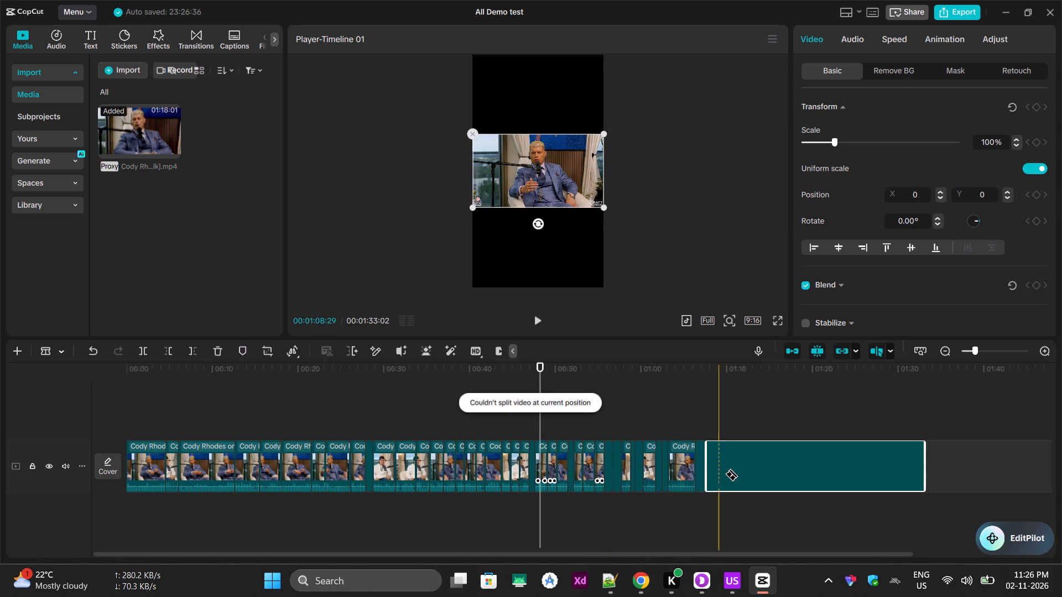
click(725, 474)
double_click(733, 473)
click(741, 473)
double_click(751, 473)
click(756, 474)
click(762, 474)
click(767, 473)
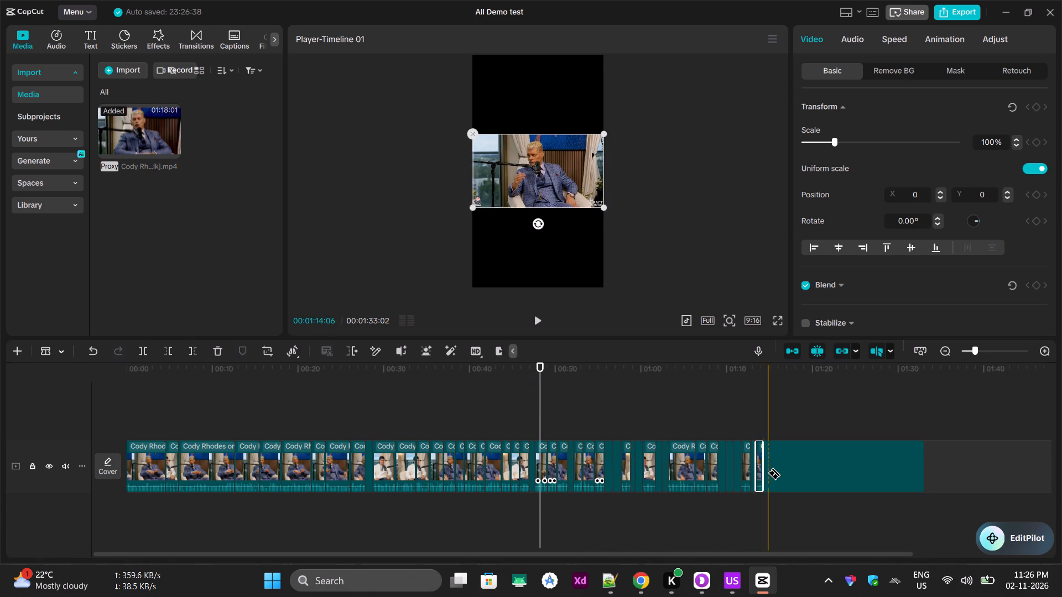
click(773, 472)
double_click(778, 472)
double_click(790, 470)
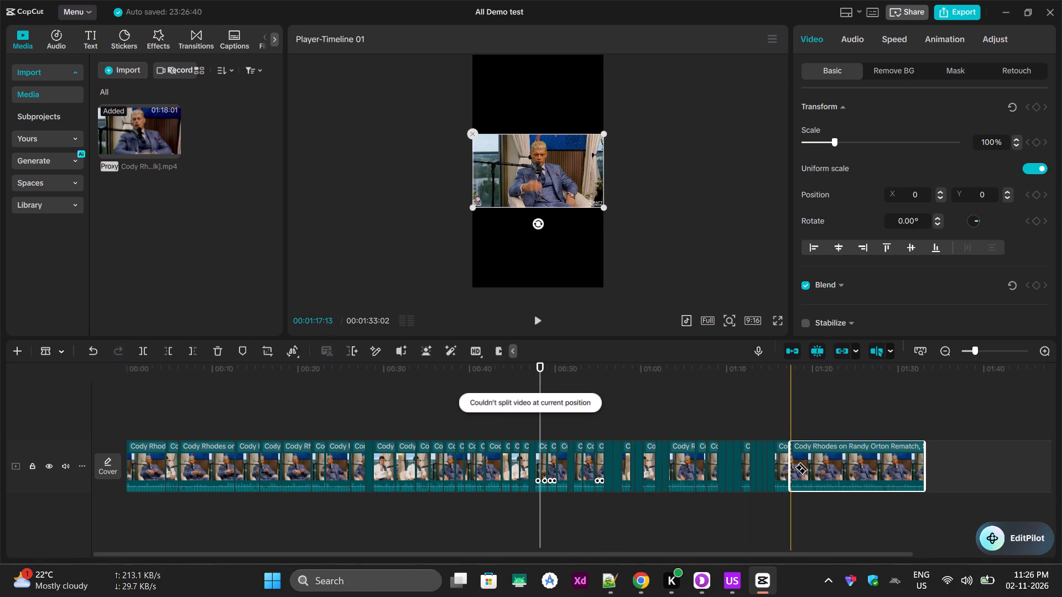
click(794, 467)
drag(799, 468, 808, 470)
click(814, 467)
click(819, 467)
double_click(825, 465)
click(832, 463)
click(839, 463)
click(845, 463)
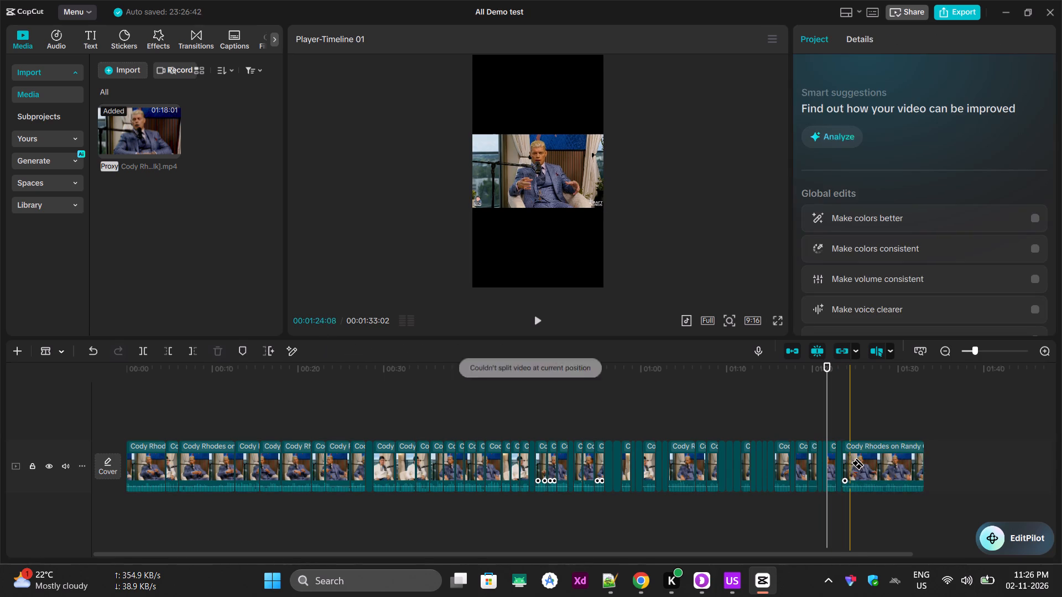
Continue splitting the last clip into short pieces, from about 01:24 to 01:31.
double_click(850, 463)
click(853, 463)
double_click(860, 463)
click(865, 465)
click(869, 466)
double_click(872, 466)
click(876, 466)
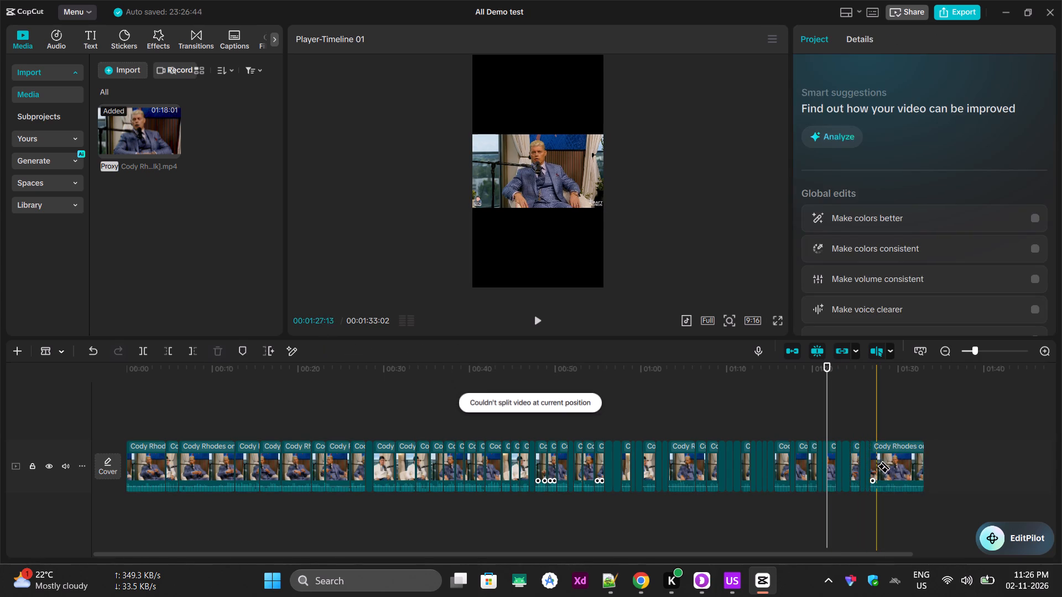
click(886, 466)
click(892, 465)
triple_click(901, 466)
double_click(909, 468)
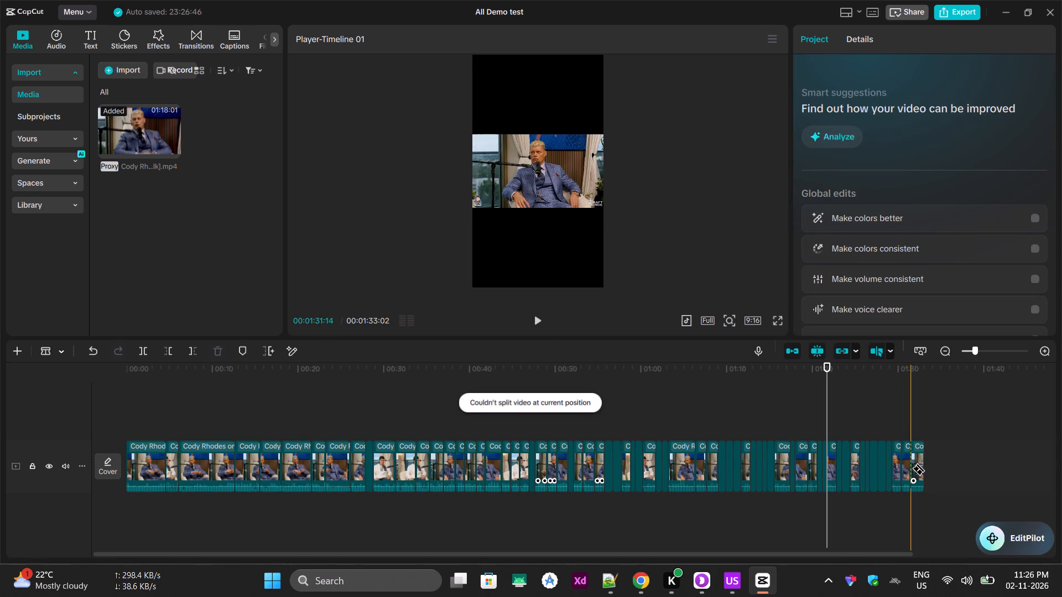
Cut the last two seconds of the timeline, from about 01:31 to 01:33, into shorter pieces.
click(915, 468)
double_click(913, 467)
triple_click(919, 469)
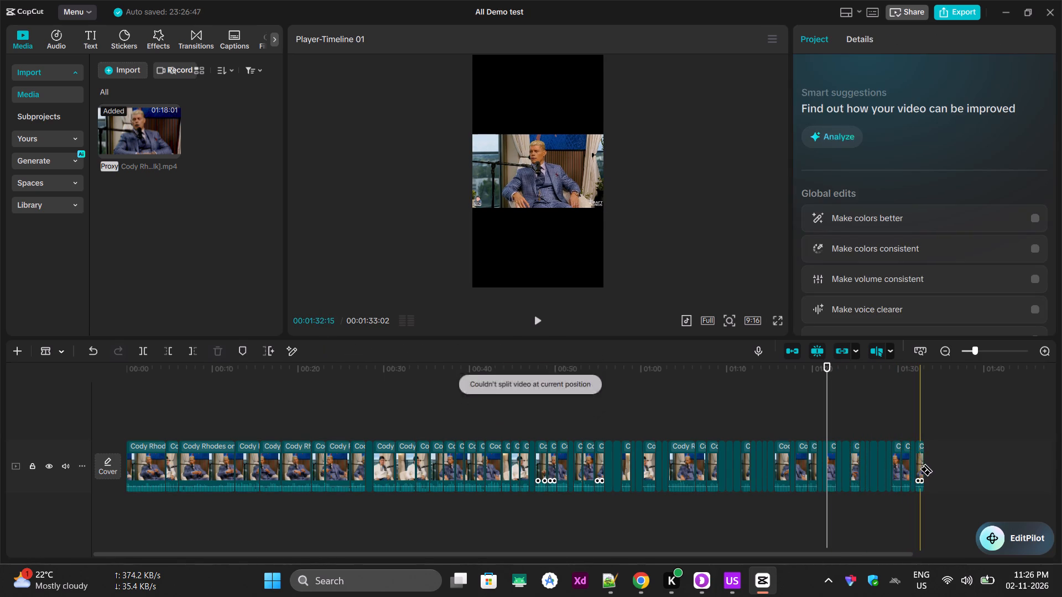
triple_click(924, 470)
triple_click(922, 470)
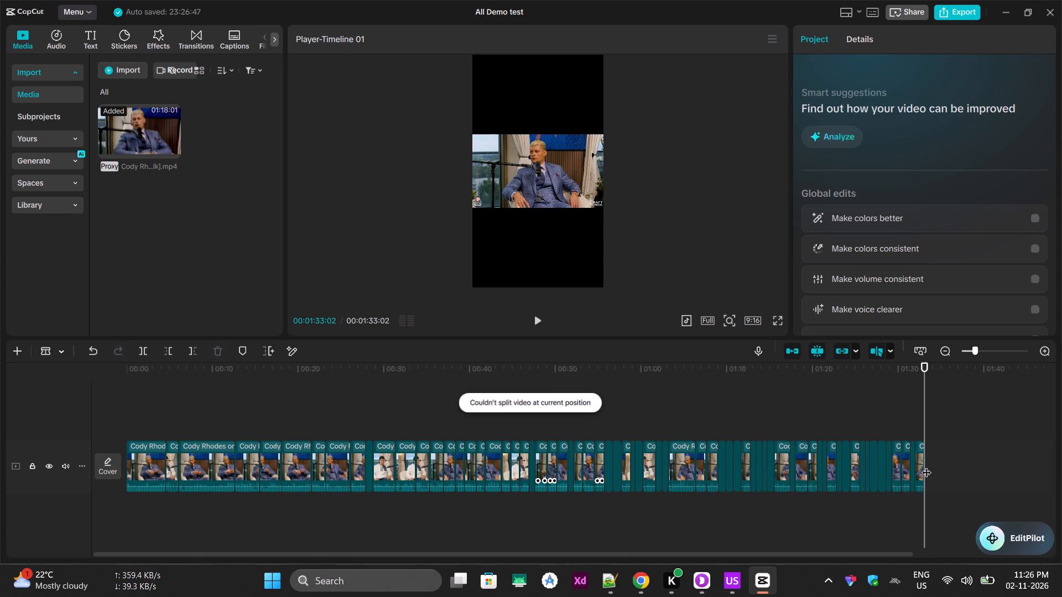
triple_click(926, 465)
click(922, 461)
drag(922, 461, 915, 462)
Work backward from about 01:31 to 01:24, splitting the short pieces into even shorter ones.
click(913, 463)
click(904, 465)
click(899, 467)
click(895, 468)
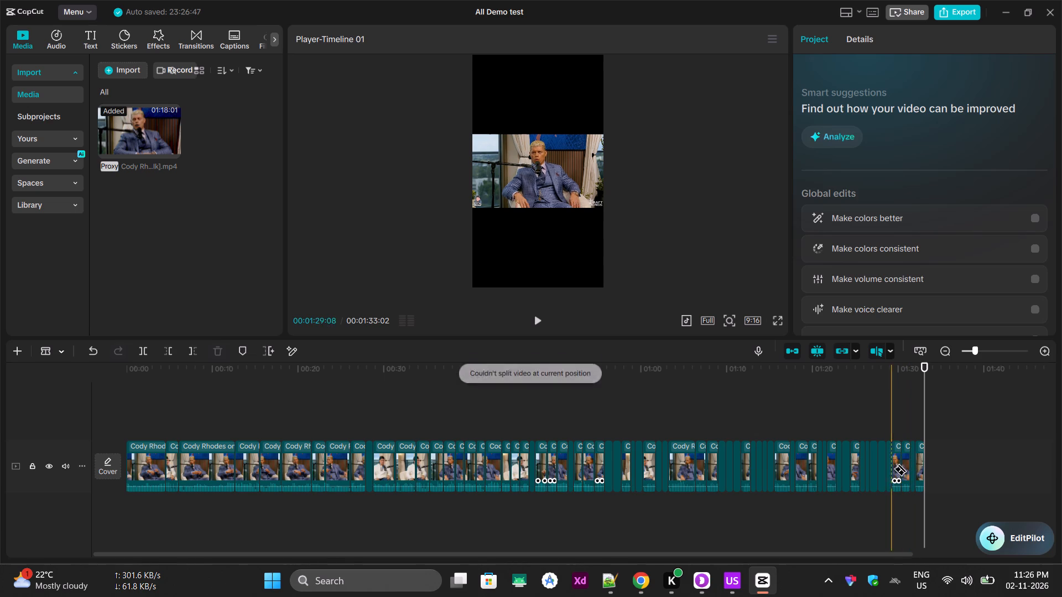
click(889, 469)
click(884, 468)
click(879, 468)
click(874, 468)
click(871, 468)
click(867, 468)
click(858, 468)
double_click(853, 469)
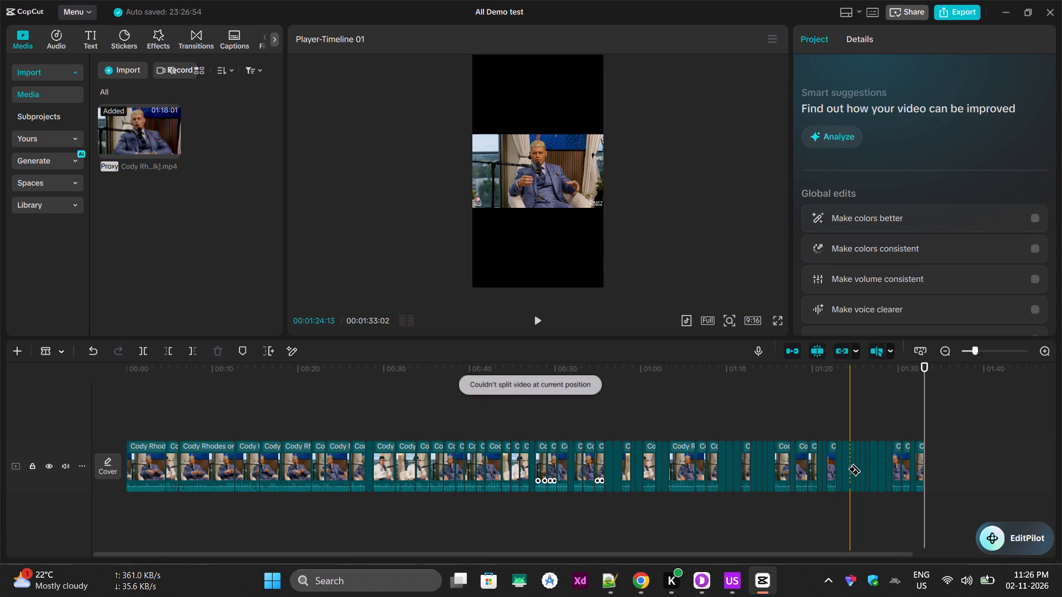
Work backward from about 01:23 to 01:16, splitting the remaining wider pieces into sub-second slices.
click(844, 469)
drag(833, 470, 826, 470)
click(823, 470)
click(820, 471)
click(815, 472)
click(810, 473)
click(805, 473)
triple_click(802, 473)
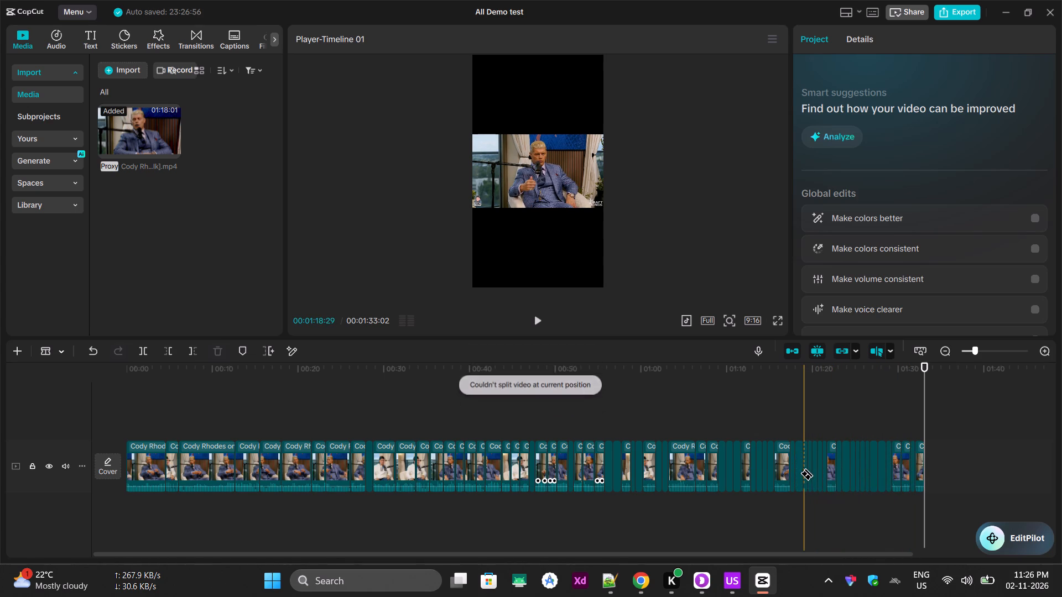
click(799, 474)
drag(796, 474, 789, 476)
click(787, 475)
triple_click(783, 474)
double_click(780, 475)
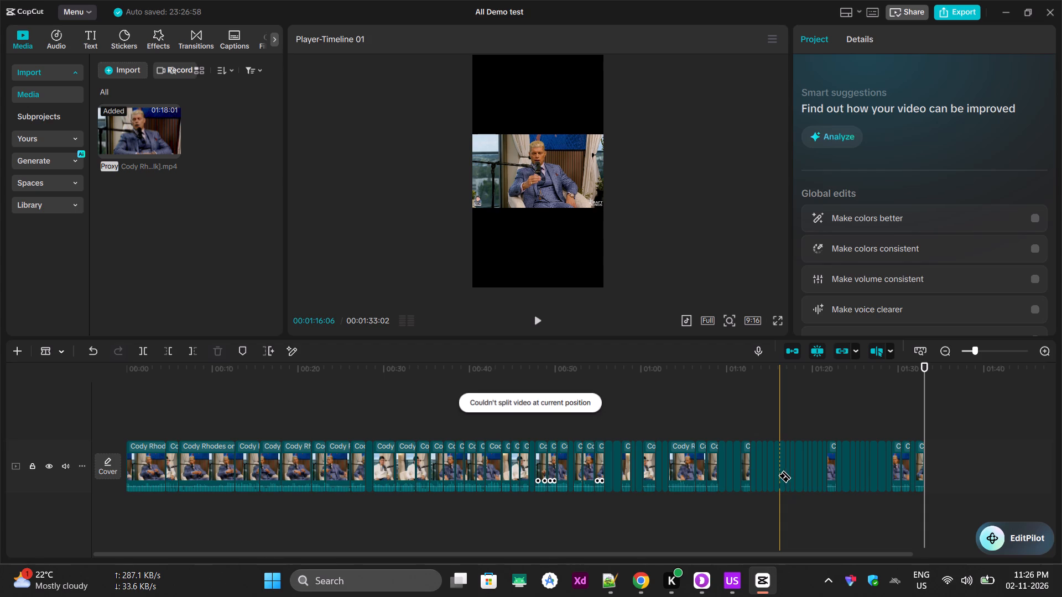
Work backward from about 01:15 to 01:08, adding more cuts to the short pieces.
double_click(776, 475)
double_click(771, 474)
click(766, 473)
drag(763, 473, 757, 473)
double_click(753, 472)
triple_click(749, 472)
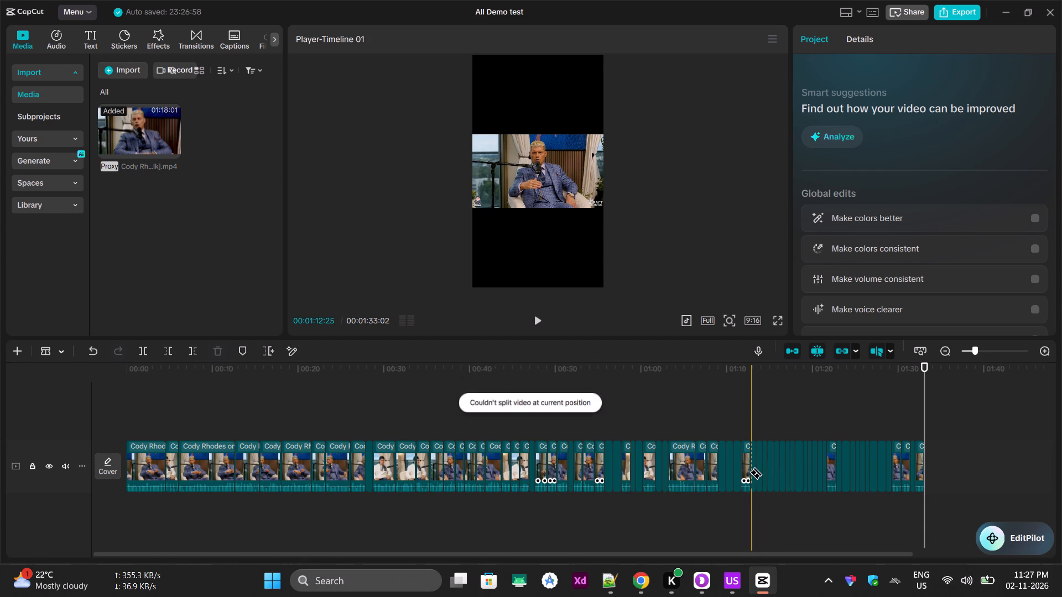
double_click(747, 473)
drag(741, 474, 734, 474)
click(728, 474)
drag(722, 473, 717, 473)
click(715, 473)
double_click(710, 473)
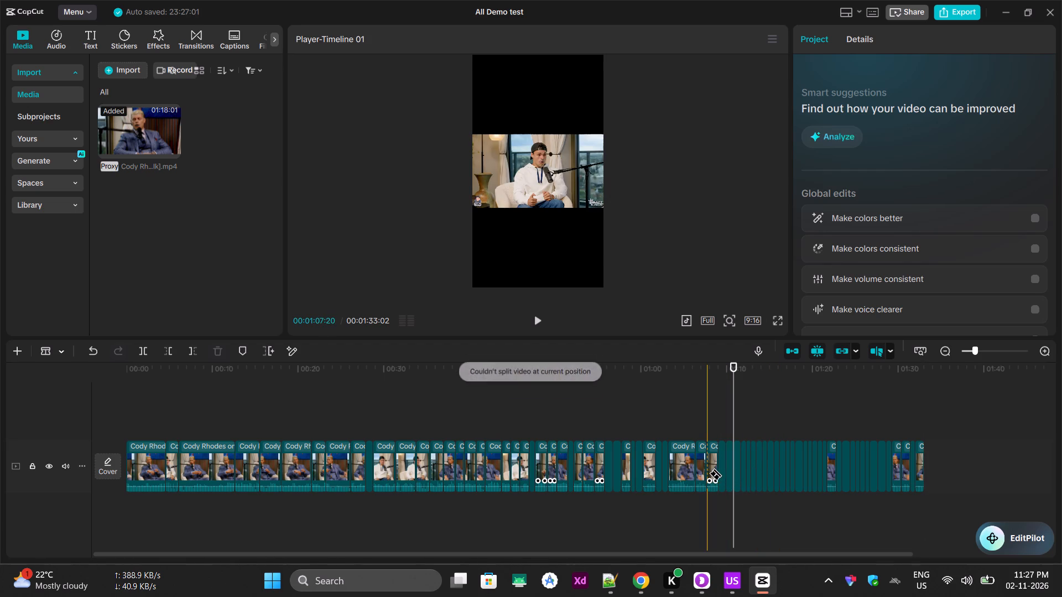
Split the wider pieces between about 01:07 and 01:03 into slices of about one second or shorter.
click(703, 472)
double_click(699, 472)
double_click(685, 472)
triple_click(677, 473)
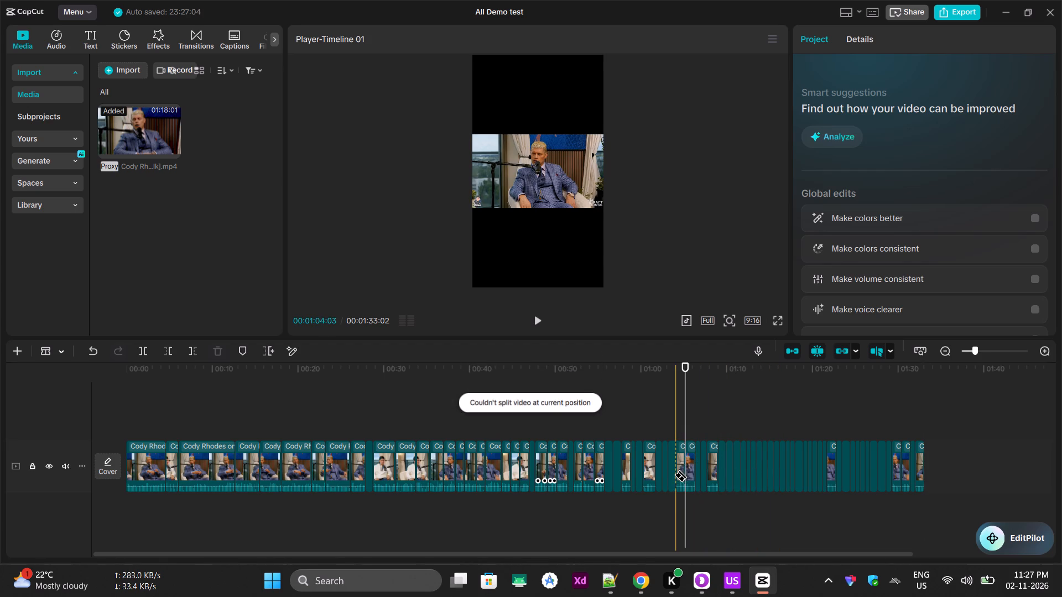
double_click(678, 474)
click(681, 473)
click(691, 470)
click(690, 469)
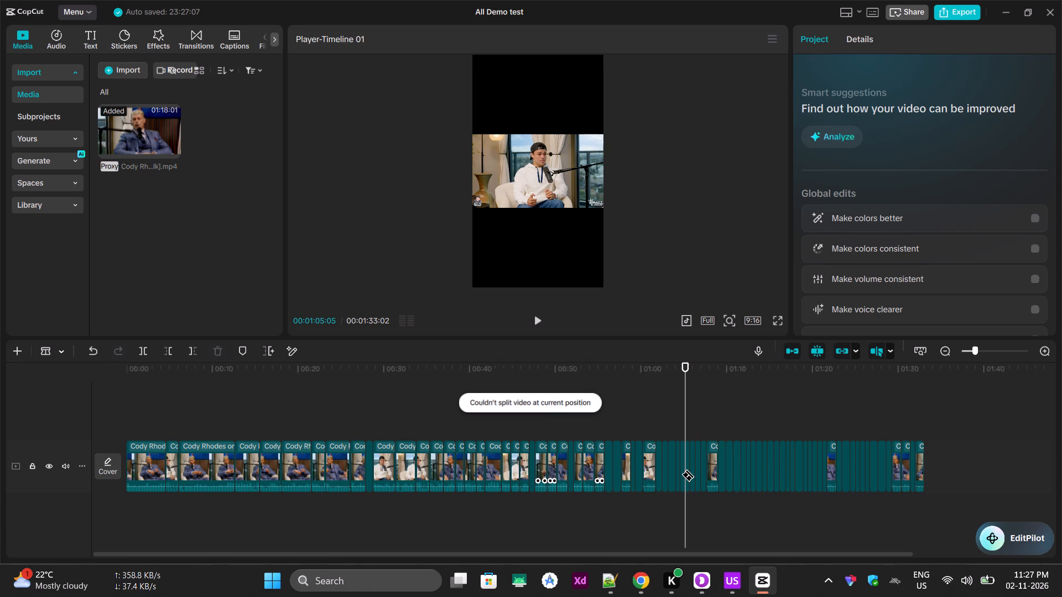
Split the remaining wider pieces between about 01:01 and 00:56 into shorter slices.
click(649, 471)
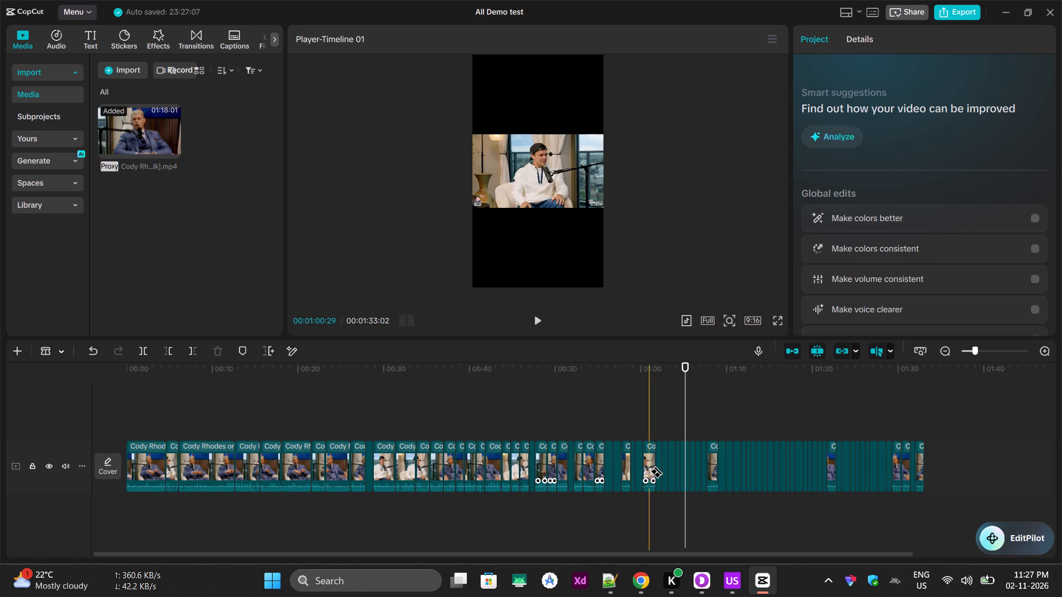
click(645, 471)
drag(618, 469, 615, 474)
double_click(607, 474)
double_click(624, 474)
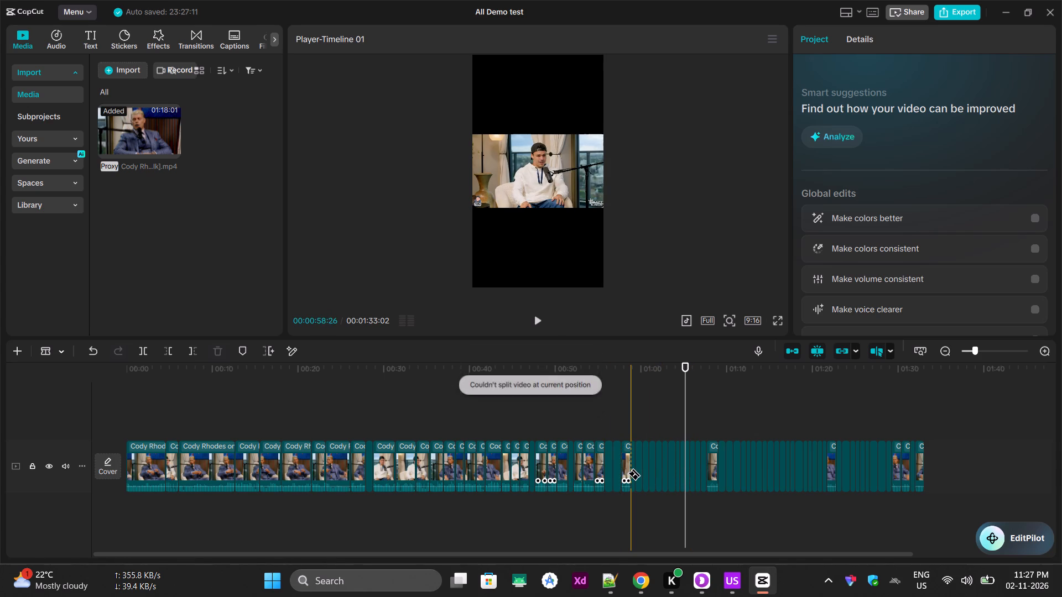
click(625, 471)
click(627, 467)
click(626, 465)
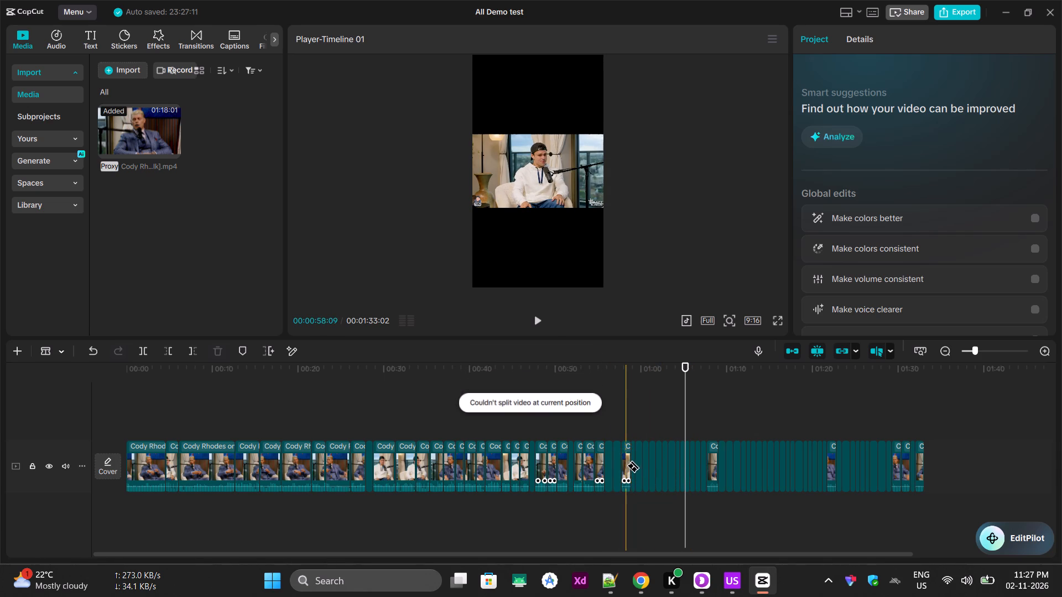
Work backward from about 00:54 to 00:34, adding further cuts to the short pieces.
click(587, 475)
drag(571, 475, 561, 476)
drag(539, 477, 529, 477)
drag(510, 475, 497, 476)
drag(482, 474, 470, 473)
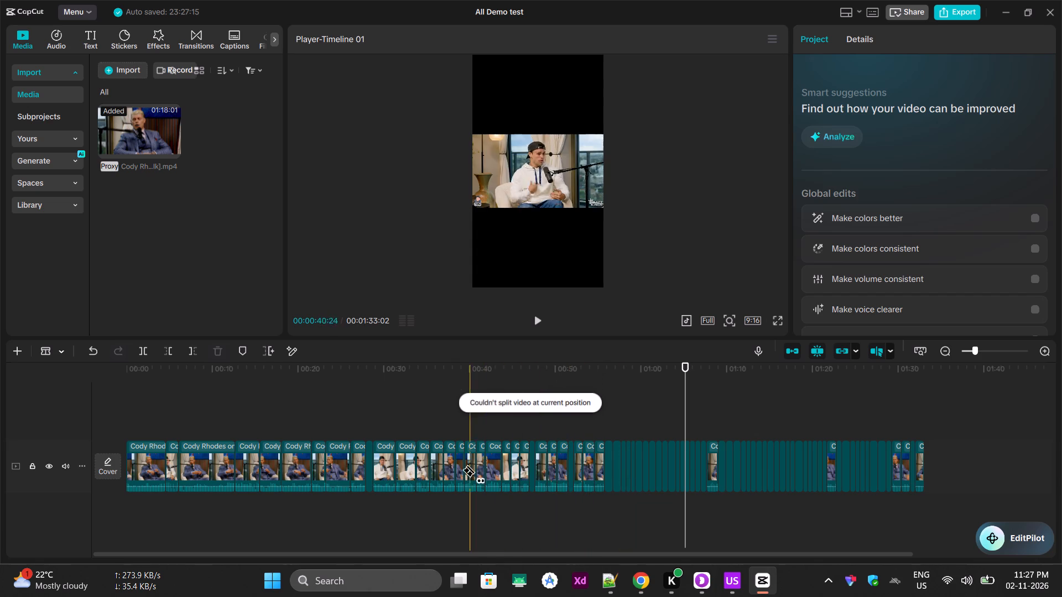
drag(454, 468, 445, 469)
click(431, 468)
click(419, 468)
Work backward from about 00:26 to 00:07, adding further cuts to the pieces there.
click(351, 460)
drag(326, 458, 308, 459)
drag(296, 458, 288, 462)
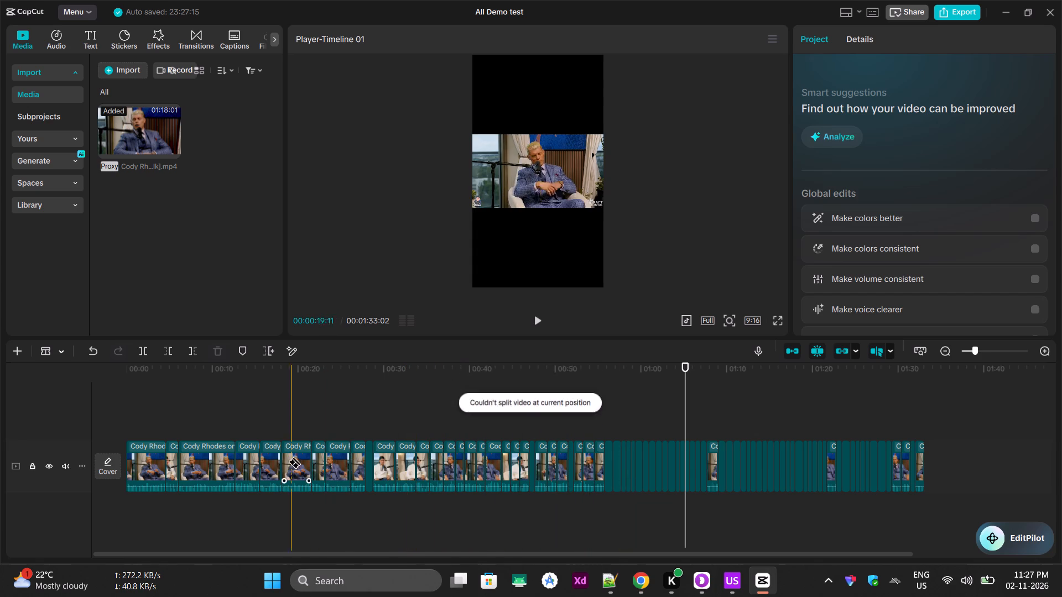
drag(288, 462, 283, 462)
drag(278, 462, 270, 462)
drag(253, 459, 236, 460)
drag(218, 458, 209, 459)
drag(199, 459, 194, 460)
click(189, 460)
Split the two opening pieces, from about 00:06 back to the timeline start, into slices under one second.
click(180, 458)
click(175, 459)
click(168, 459)
click(164, 460)
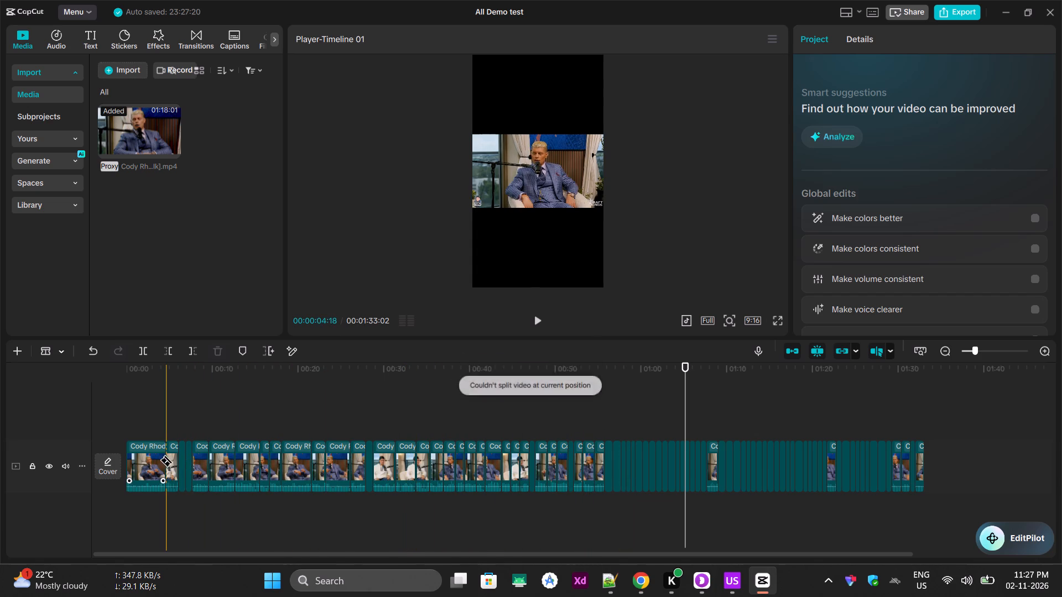
double_click(157, 460)
click(152, 460)
click(145, 462)
click(142, 462)
double_click(137, 462)
click(133, 463)
click(129, 464)
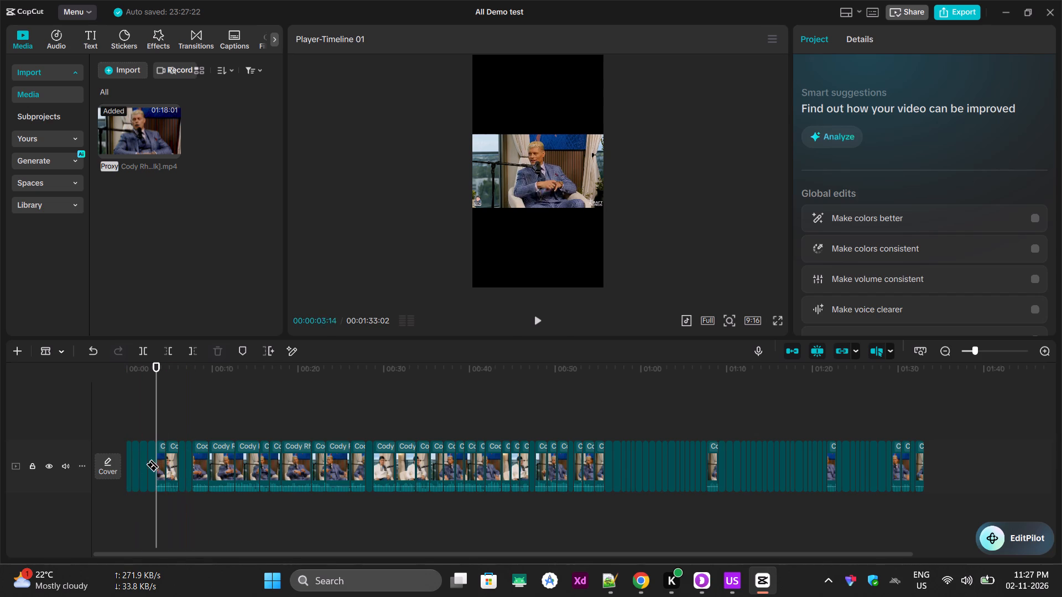
Switch to the selection tool and delete the first four short pieces, one after another, from the very start of the timeline.
click(64, 352)
click(85, 376)
ctrl+scroll(137, 488, up, 20)
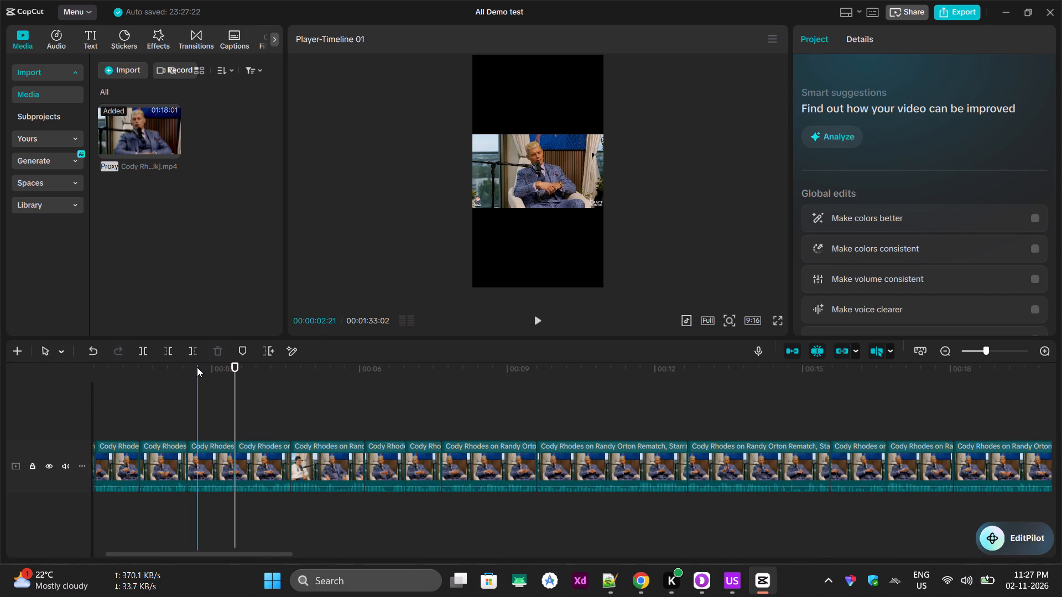
drag(195, 368, 0, 362)
click(143, 464)
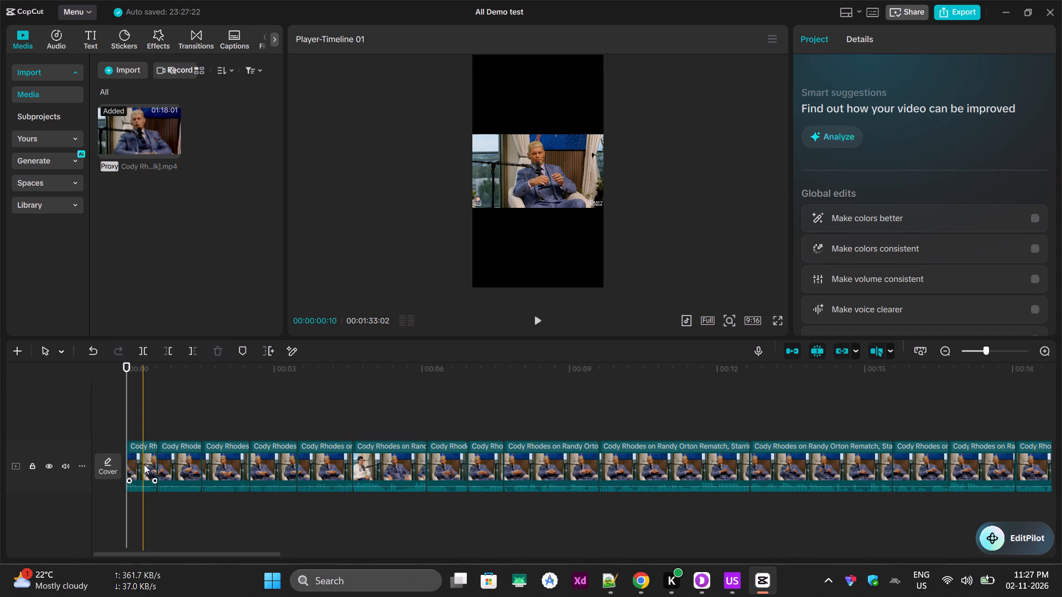
key(Delete)
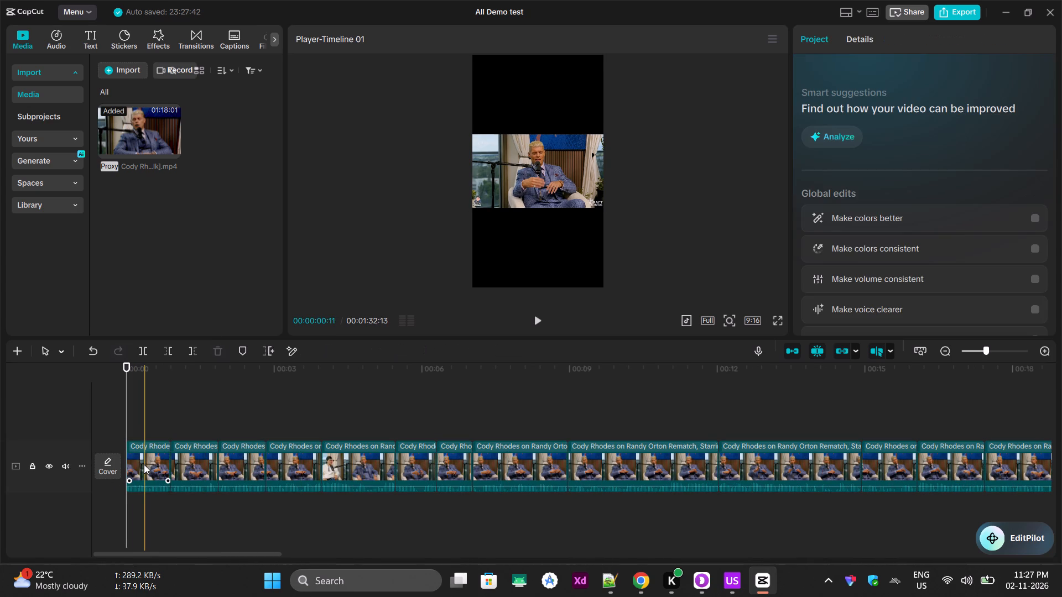
click(144, 465)
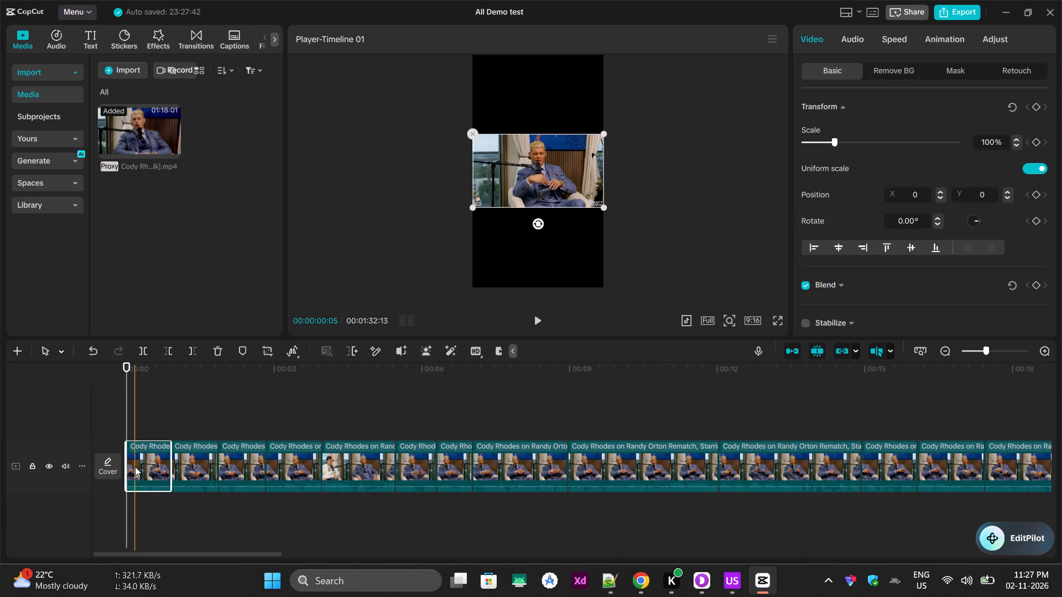
key(Delete)
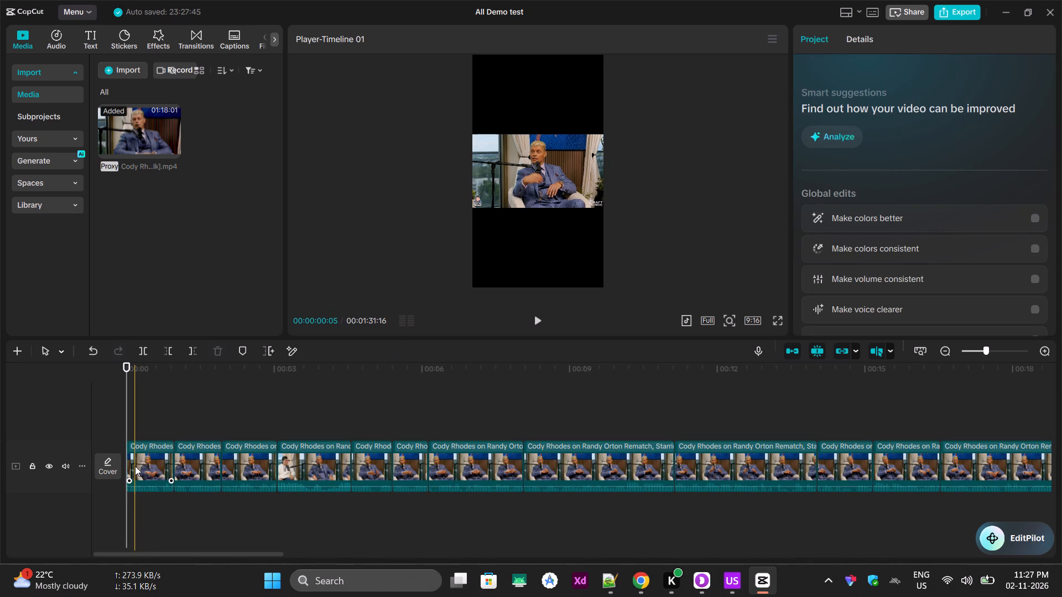
click(135, 466)
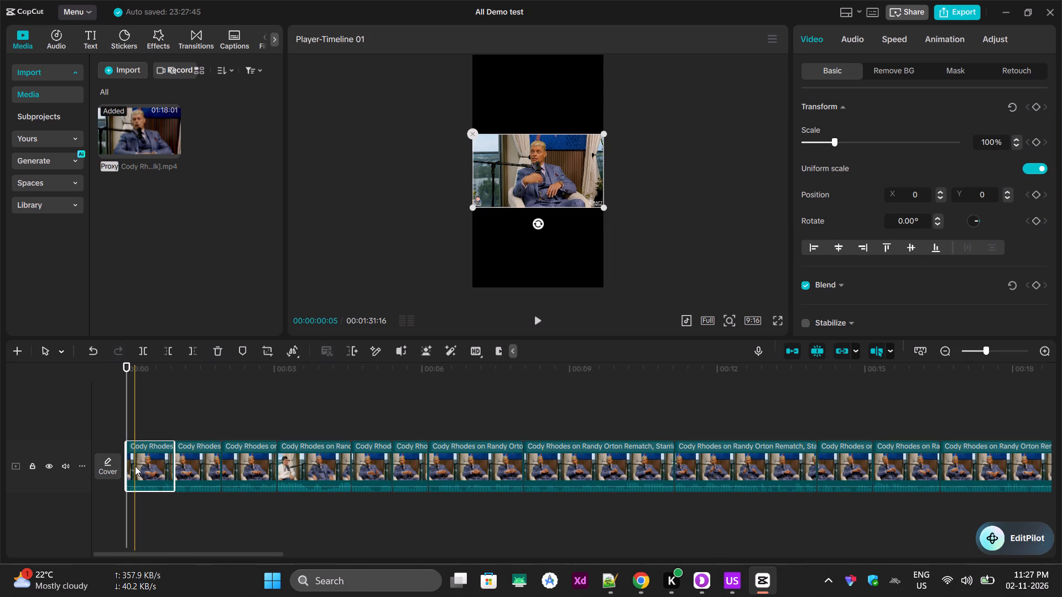
key(Delete)
click(150, 464)
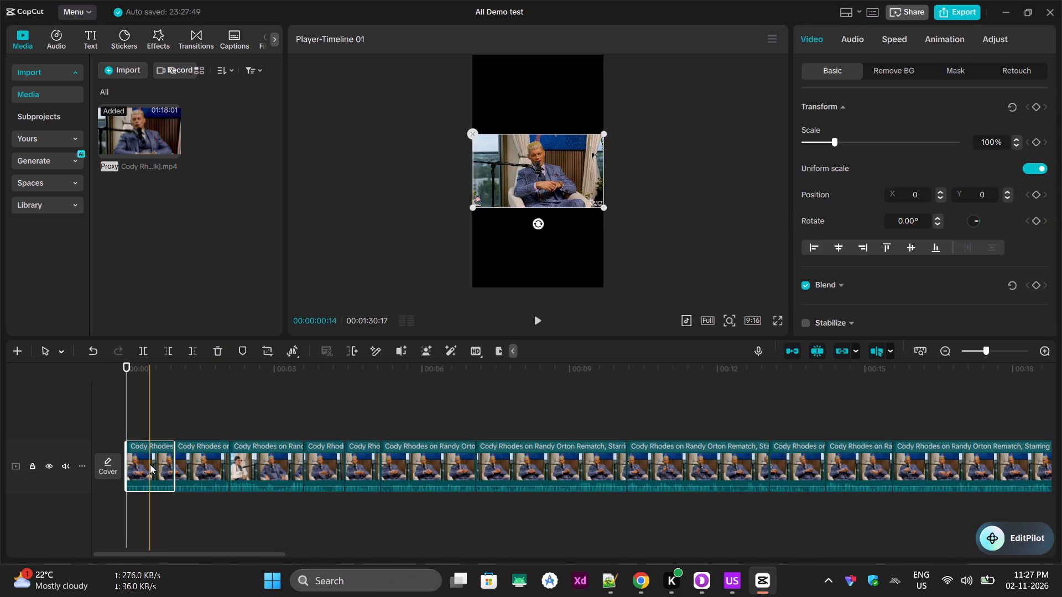
key(Delete)
Delete six more leading pieces one by one from 00:00, ending with the piece about three seconds long.
click(150, 464)
key(Delete)
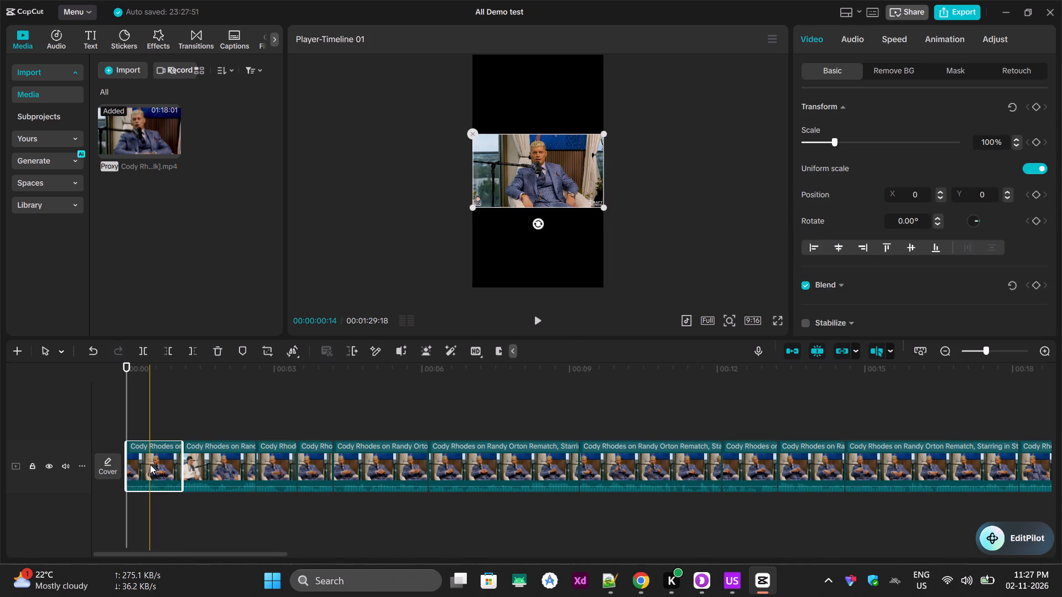
click(150, 464)
key(Delete)
click(150, 464)
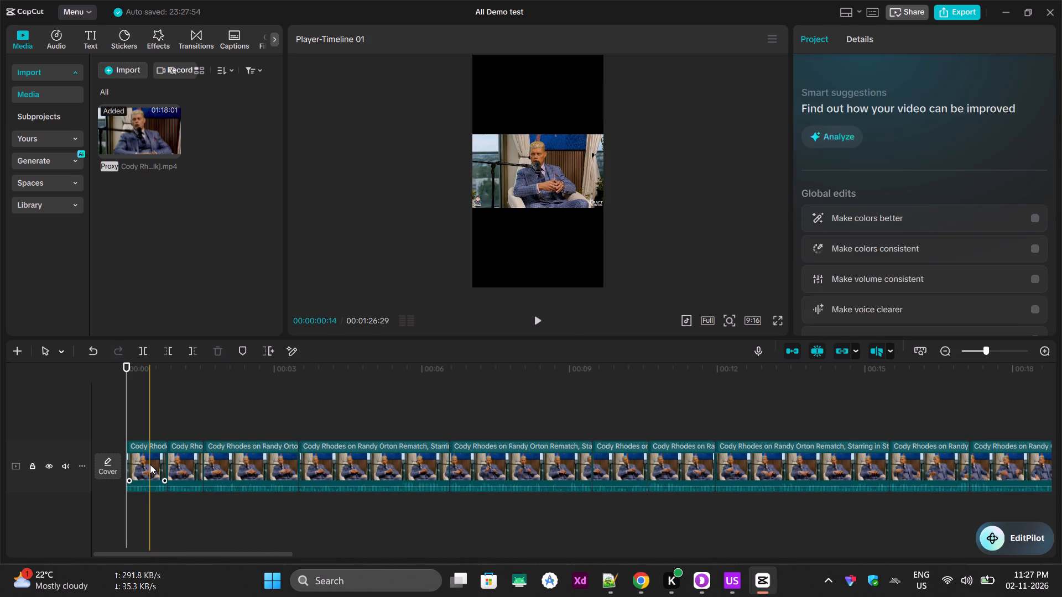
key(Delete)
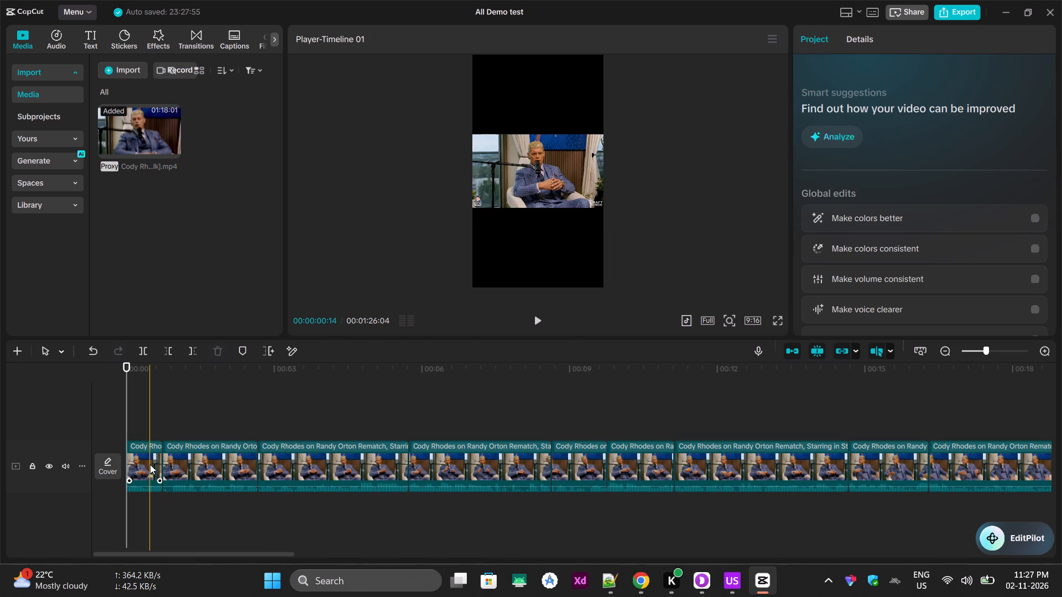
click(150, 464)
key(Delete)
click(150, 464)
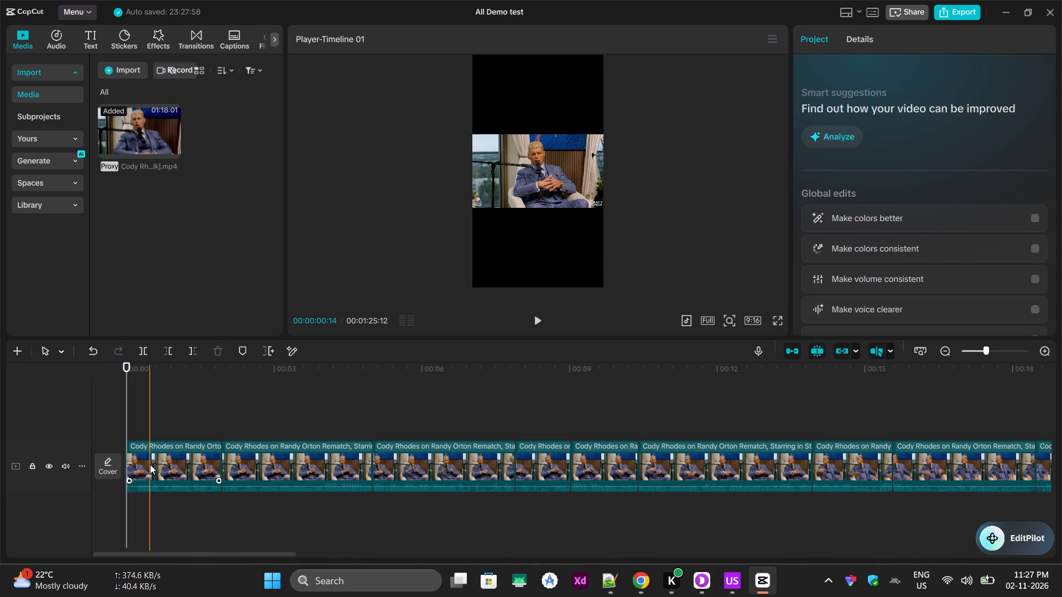
key(Delete)
click(150, 464)
key(Delete)
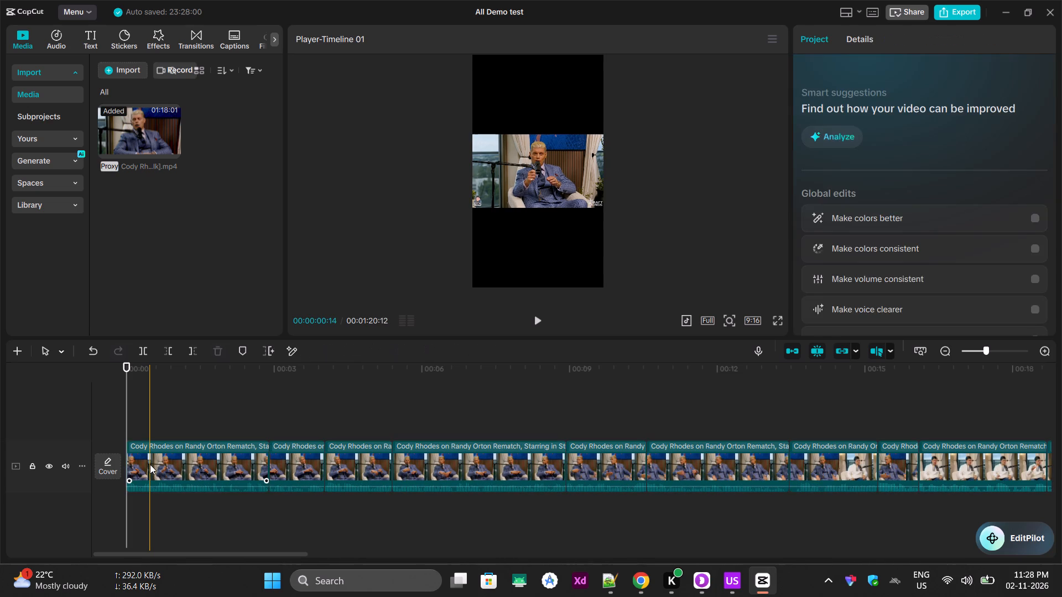
Delete the next four leading pieces at 00:00, ending with the piece about three and a half seconds long.
click(150, 464)
key(Delete)
click(150, 464)
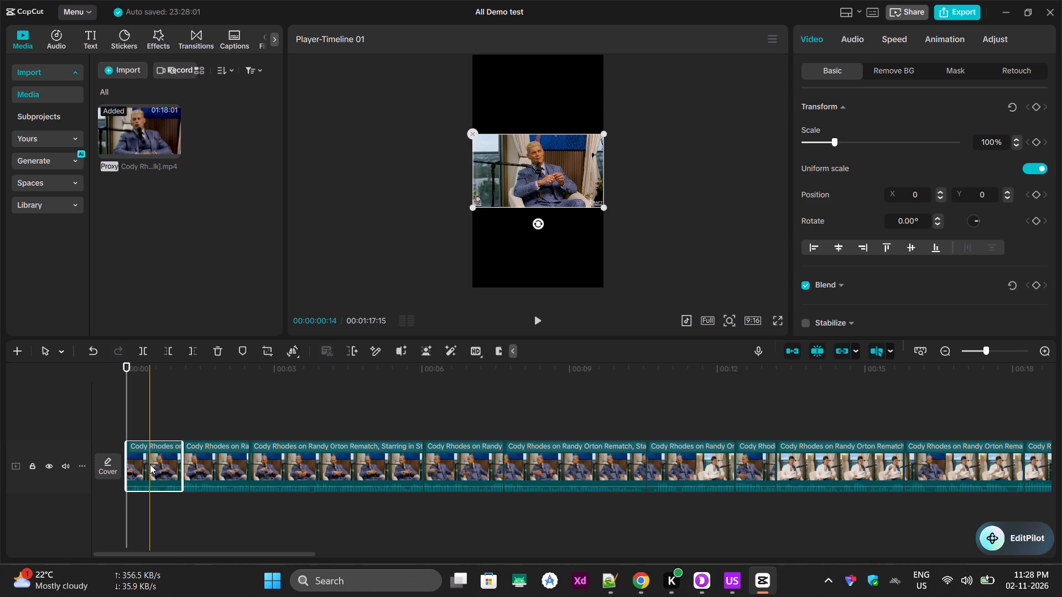
click(152, 463)
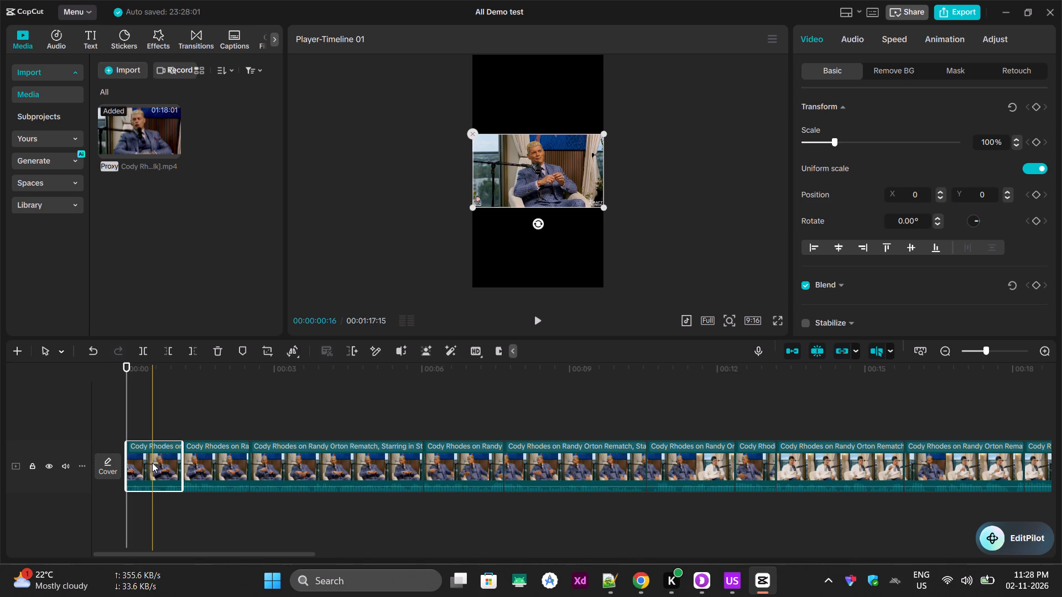
click(152, 463)
key(Delete)
click(152, 463)
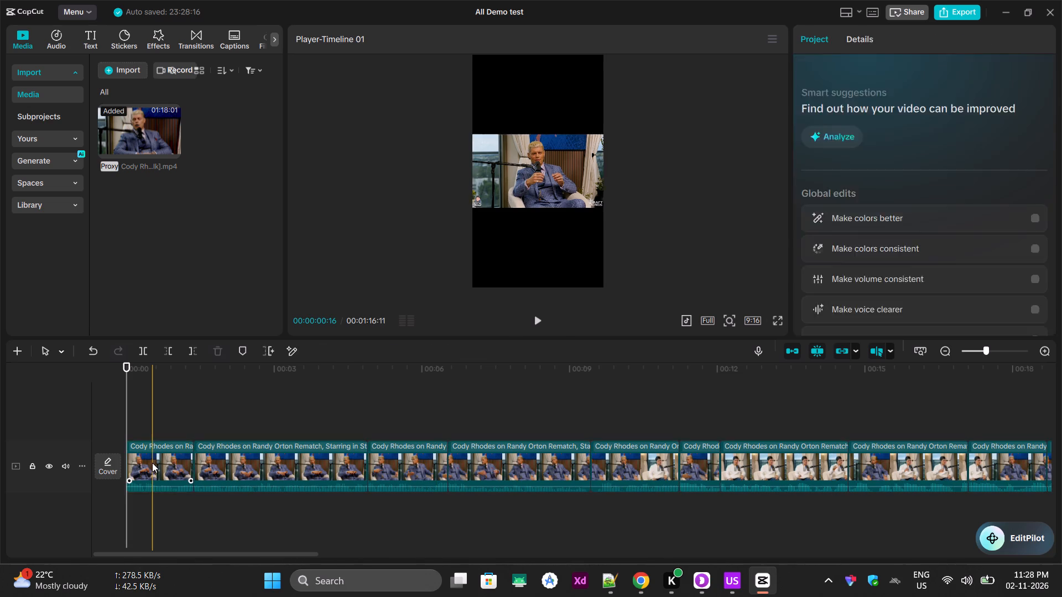
click(216, 421)
key(Delete)
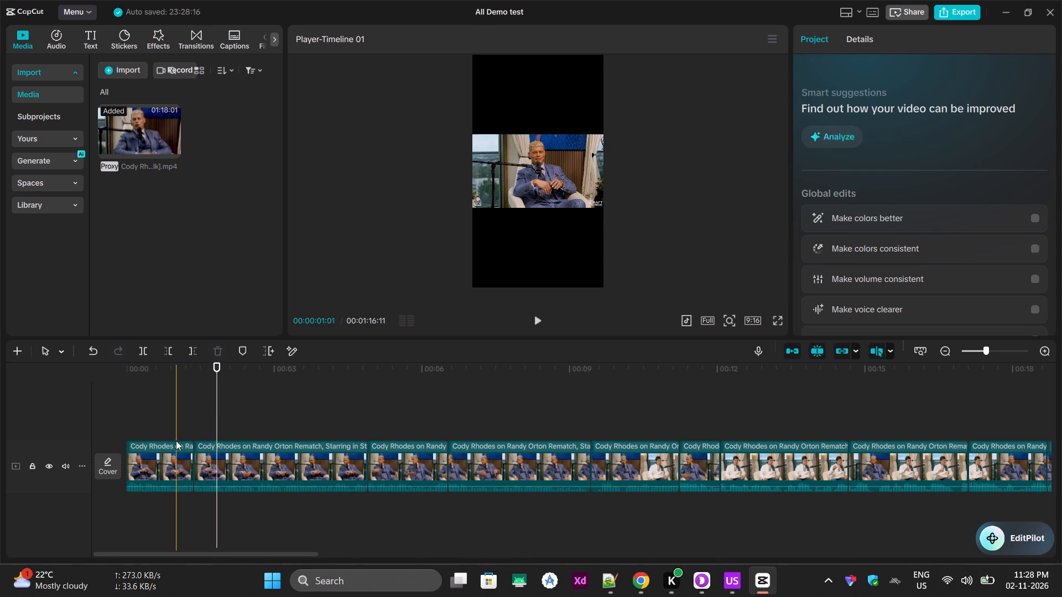
click(169, 458)
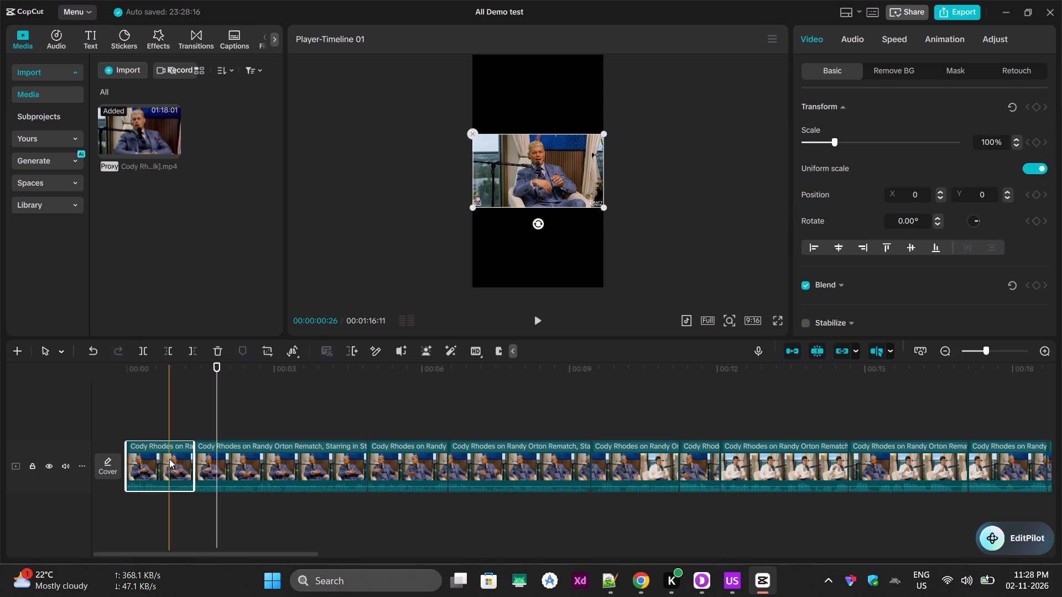
click(169, 459)
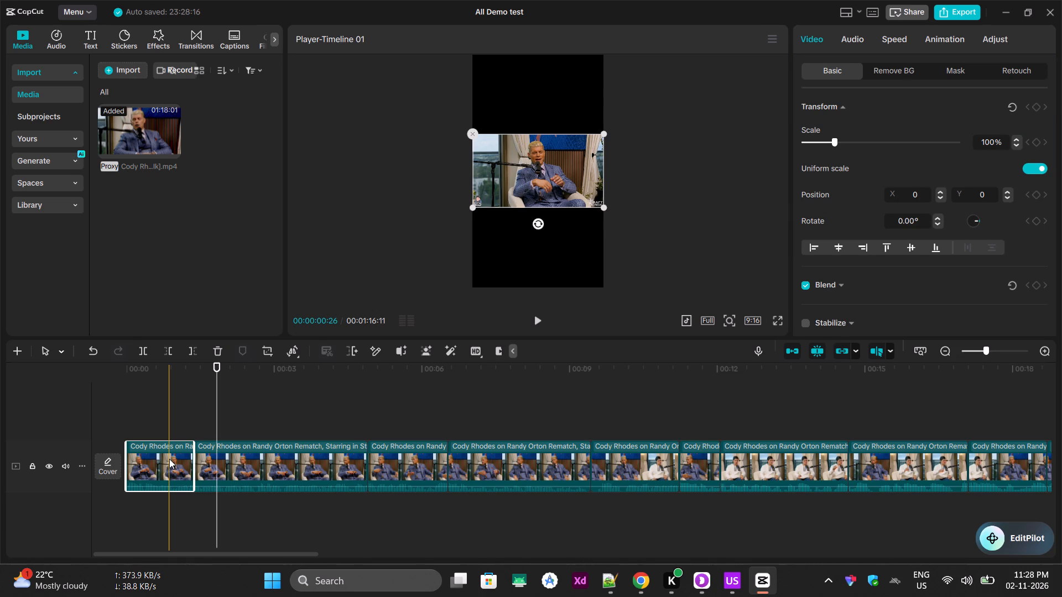
key(Delete)
click(169, 459)
key(Delete)
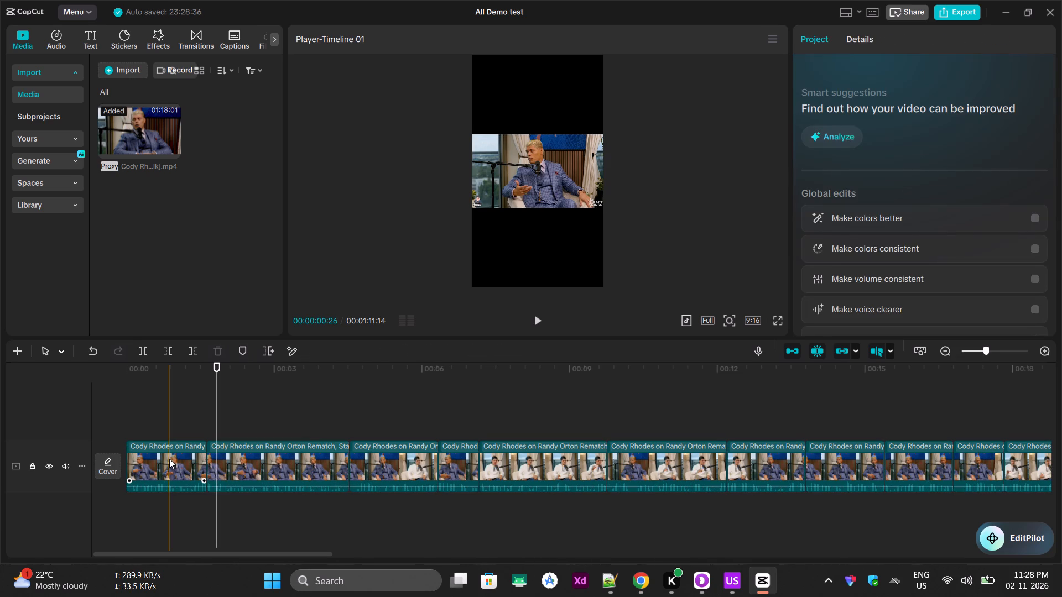
Delete four further leading pieces, up to the long piece opening on the man in the white hoodie.
click(169, 459)
key(Delete)
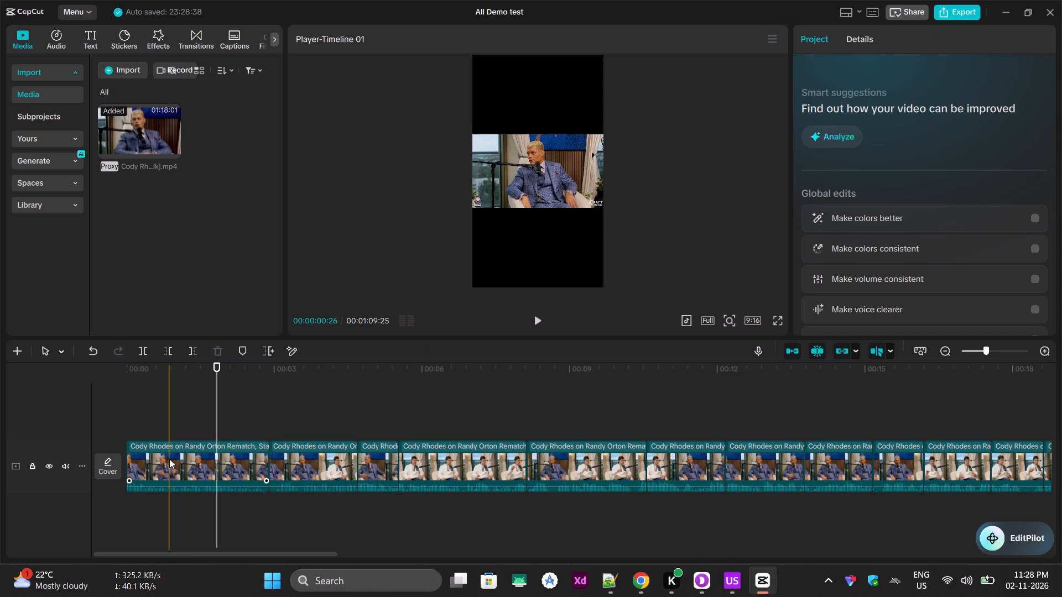
click(169, 459)
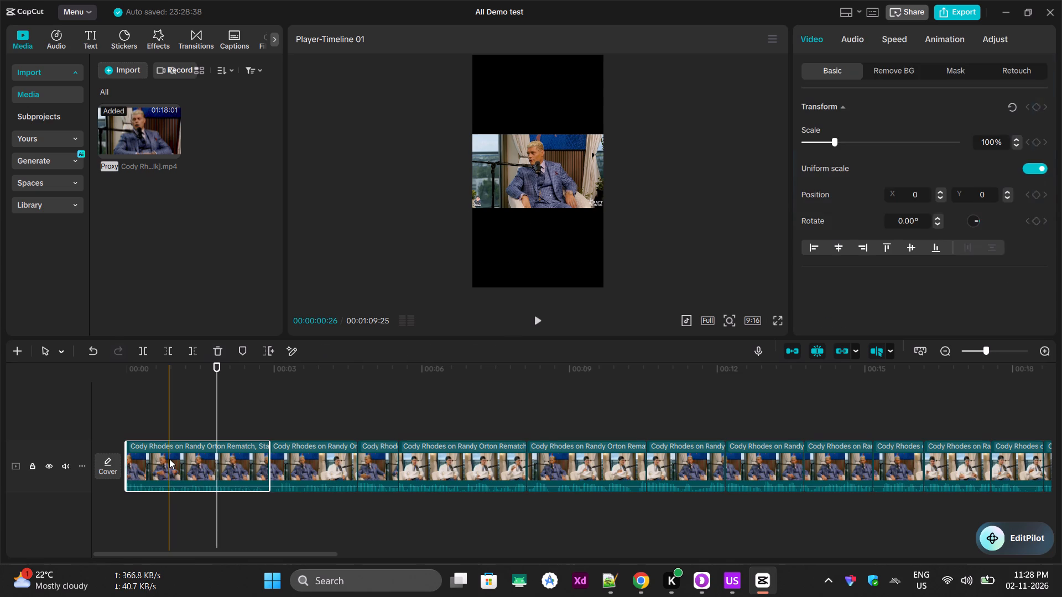
key(Delete)
click(169, 459)
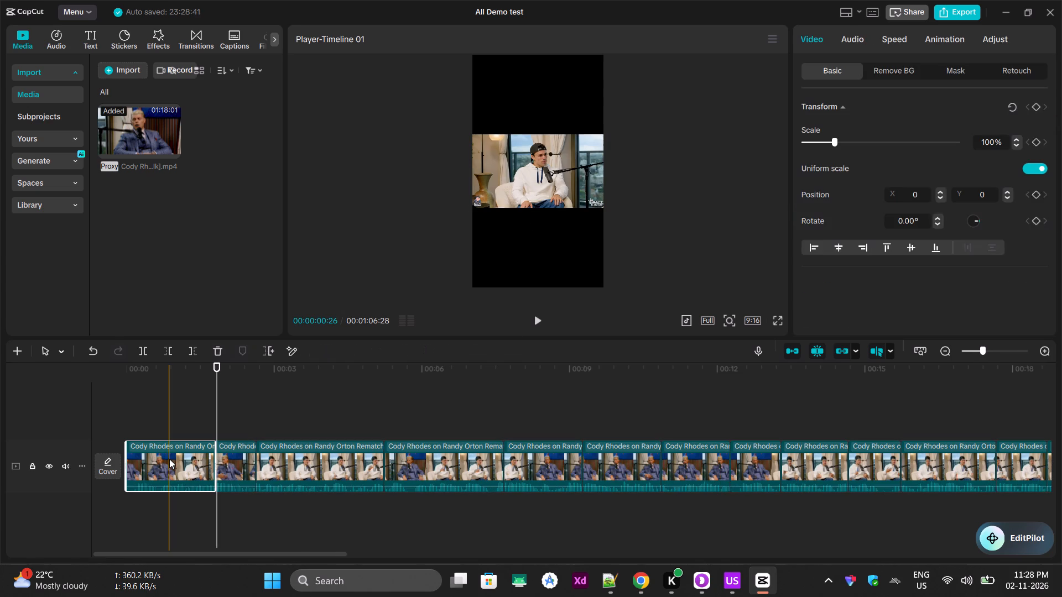
key(Delete)
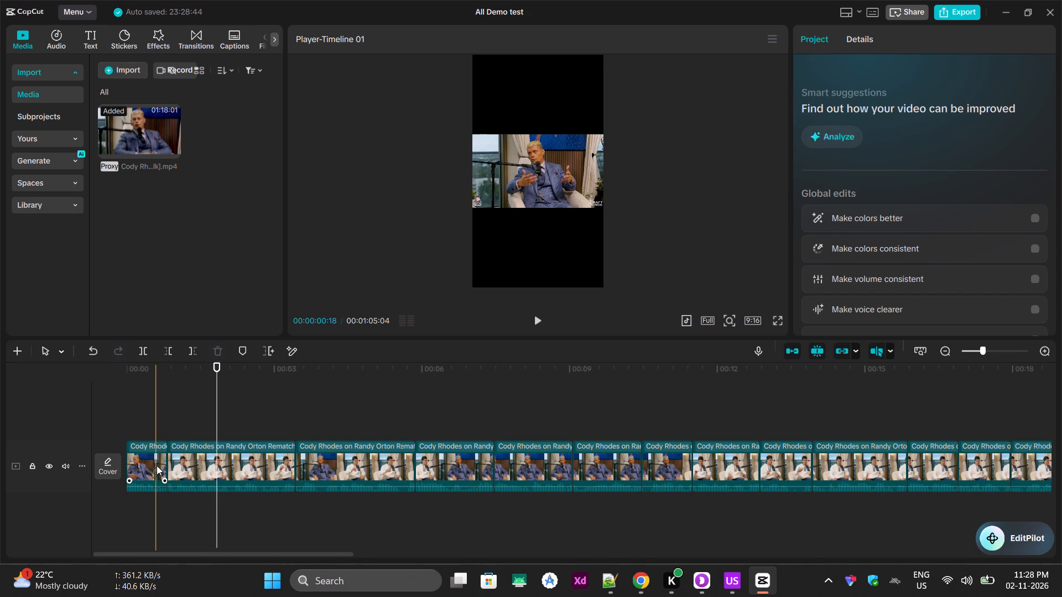
click(157, 465)
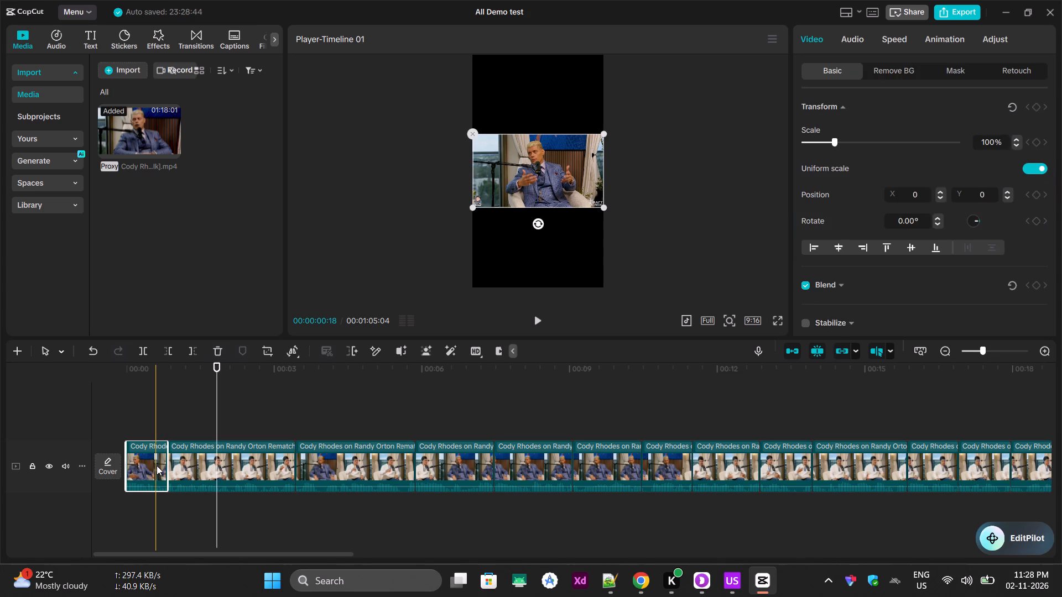
key(Delete)
Delete three more pieces from the timeline start, beginning with the one showing the man in the white hoodie.
click(157, 465)
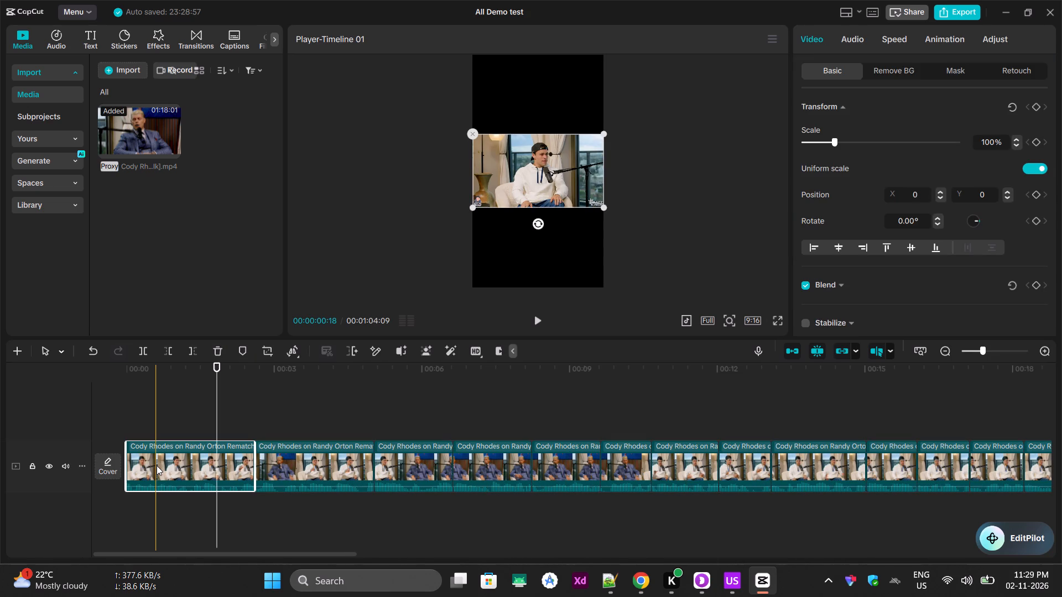
key(Delete)
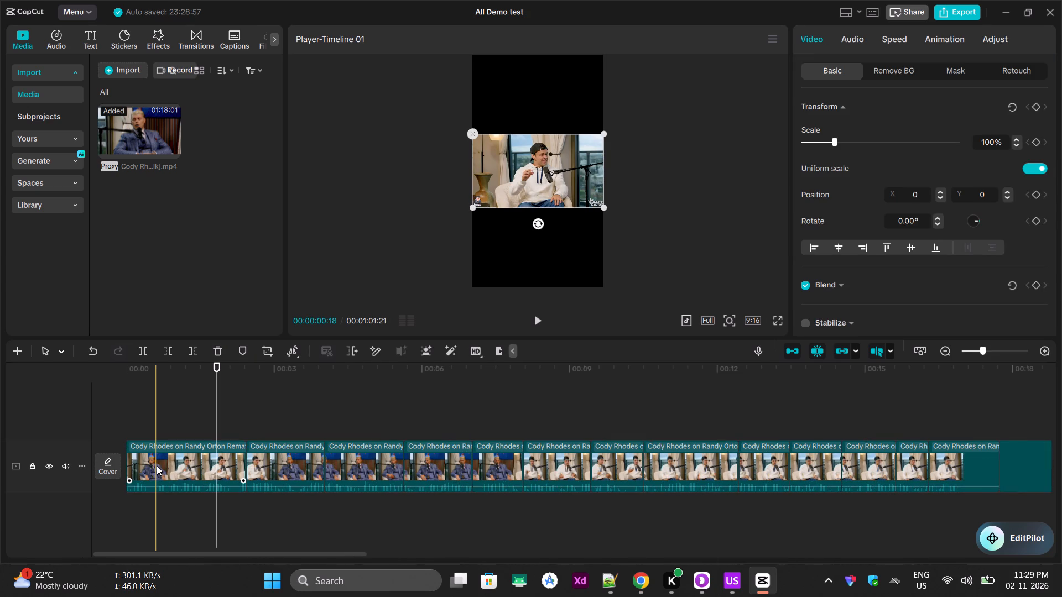
click(157, 465)
key(Delete)
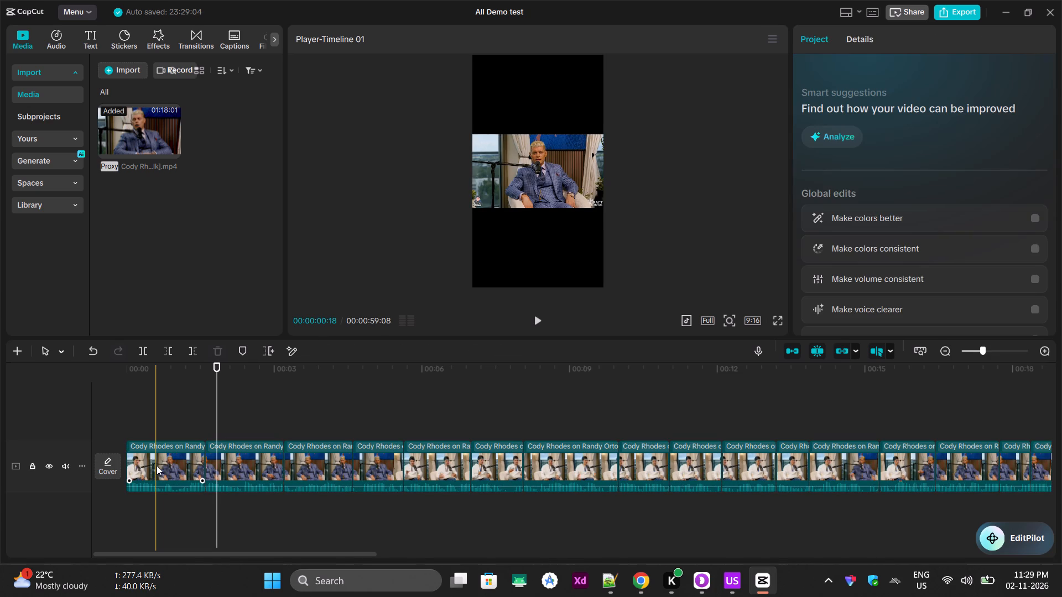
click(157, 465)
key(Delete)
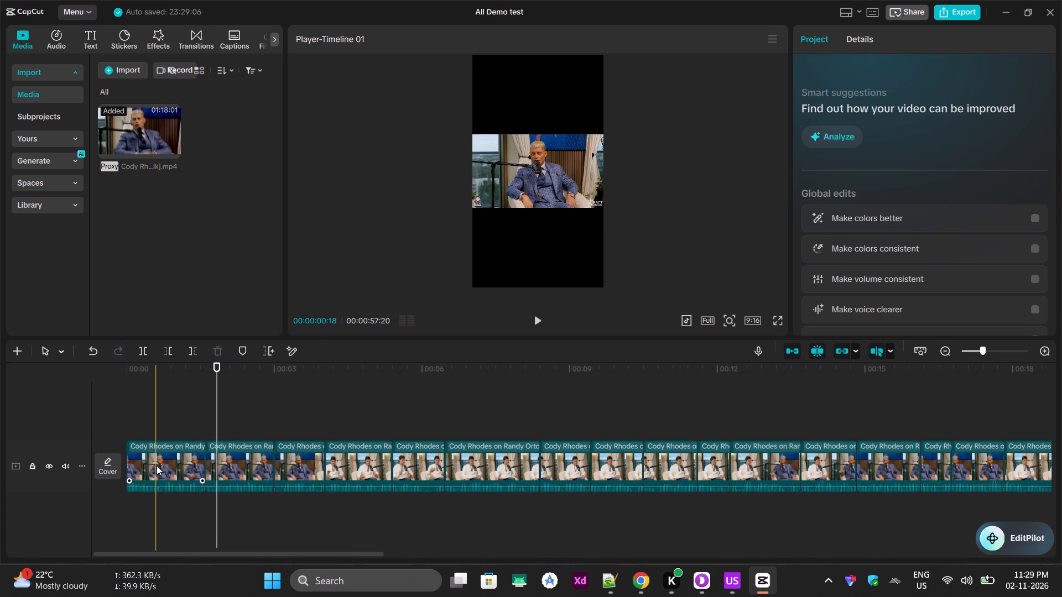
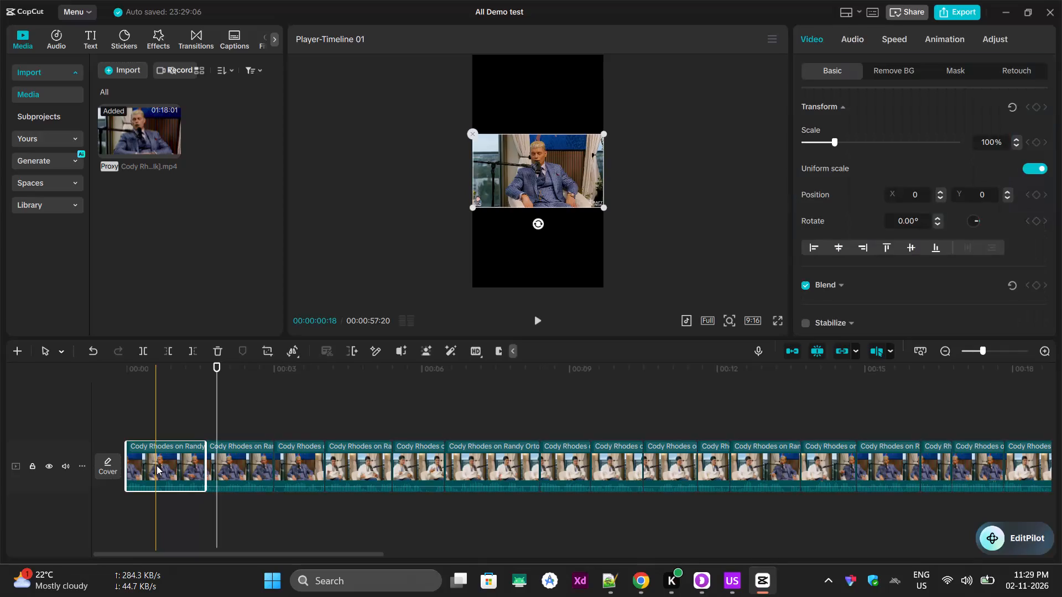
Delete the leading piece at 00:00 showing the man in the blue suit.
key(Delete)
click(157, 465)
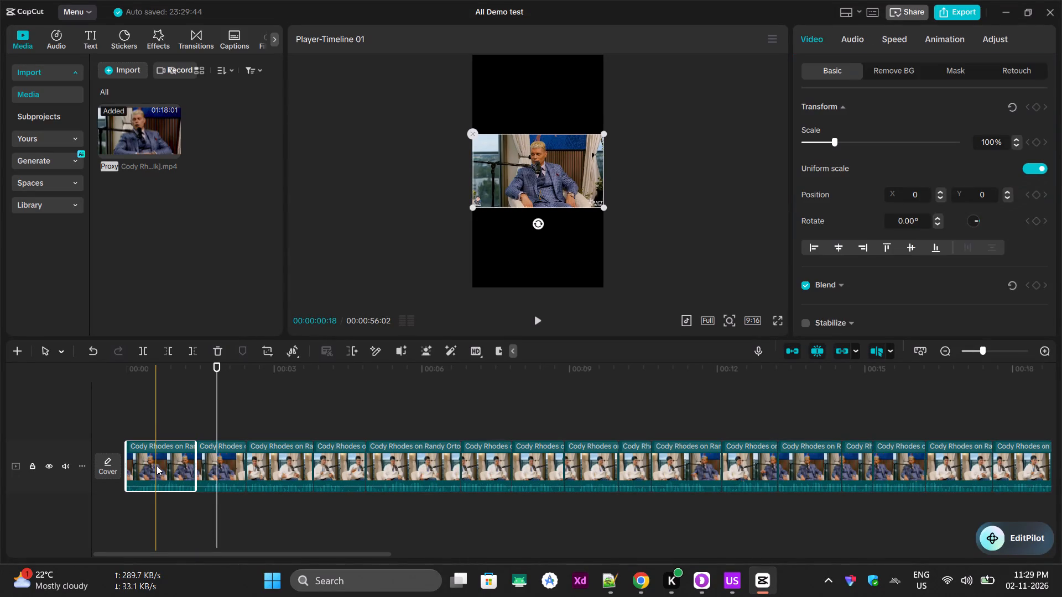
click(157, 465)
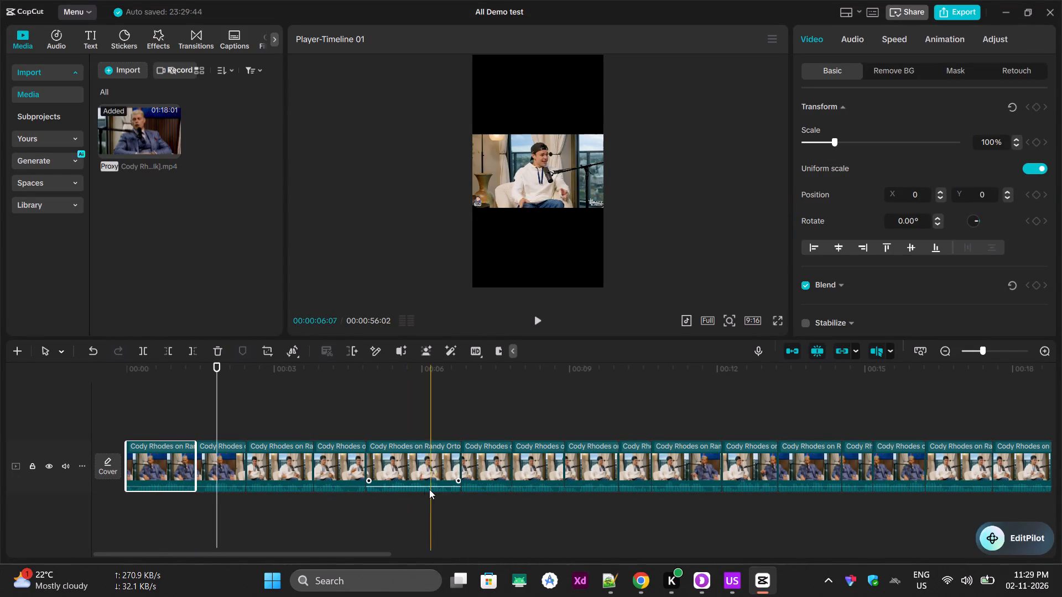
Delete four pieces one by one from the stretch between about 00:05 and 00:10, including the long piece starting near 00:05.
click(475, 469)
key(Delete)
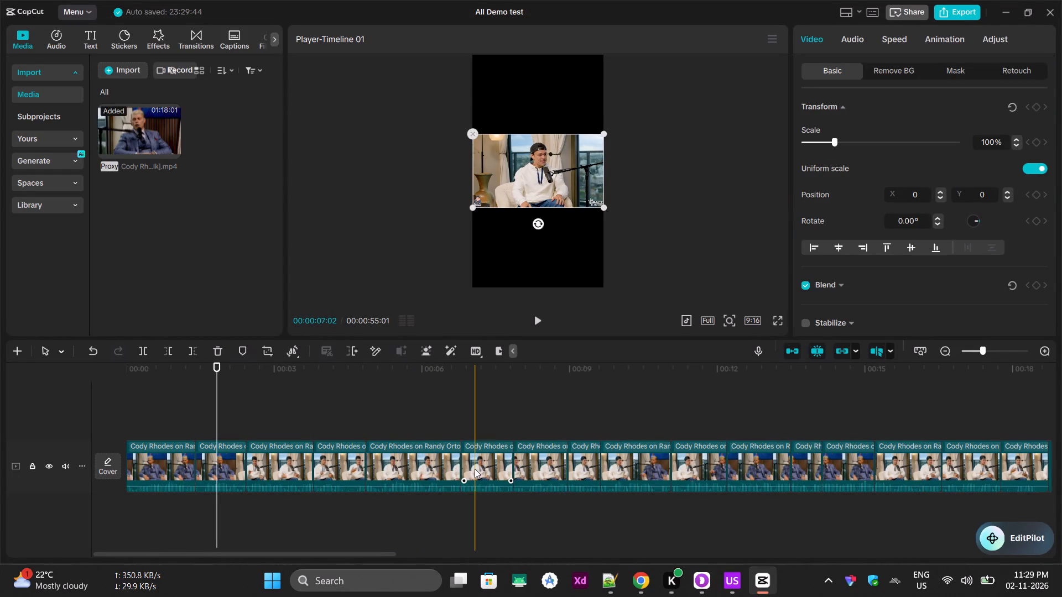
click(414, 471)
key(Delete)
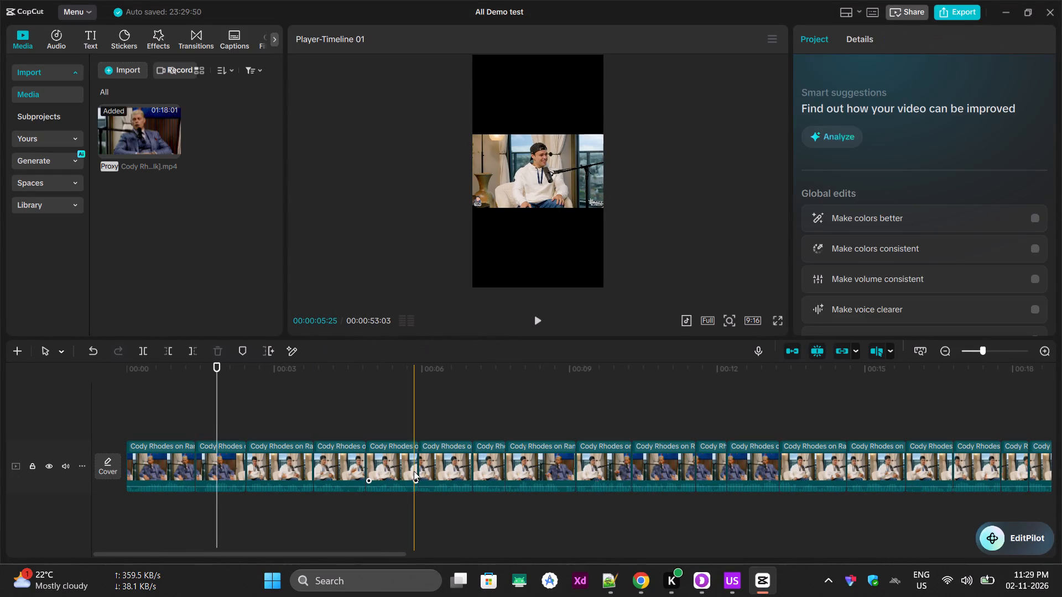
click(510, 481)
key(Delete)
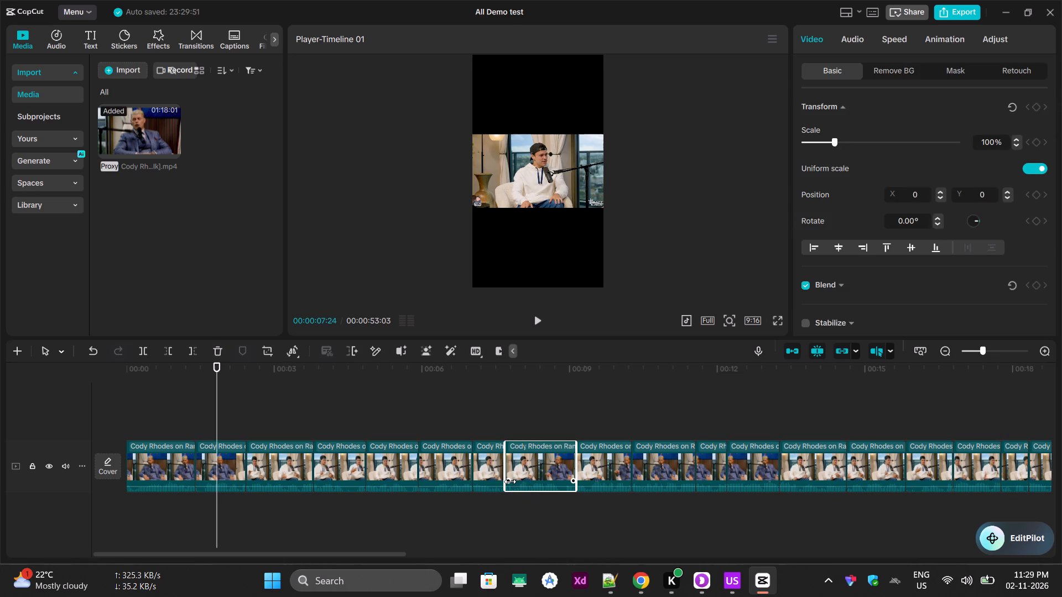
click(566, 481)
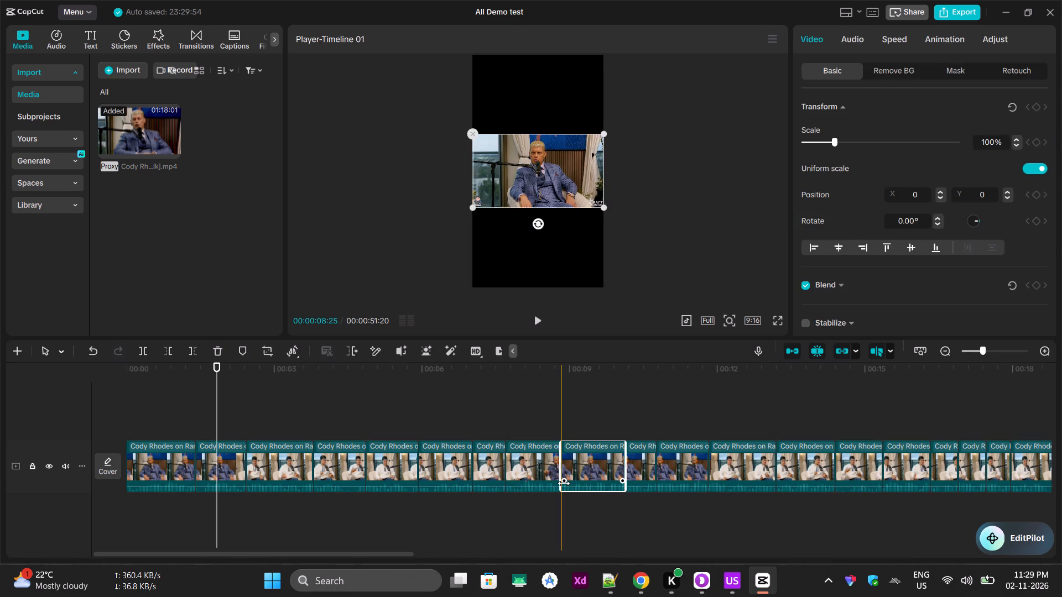
key(Delete)
Delete three more pieces one by one, working backwards from about 00:06 to the piece near 00:04.
click(434, 478)
key(Delete)
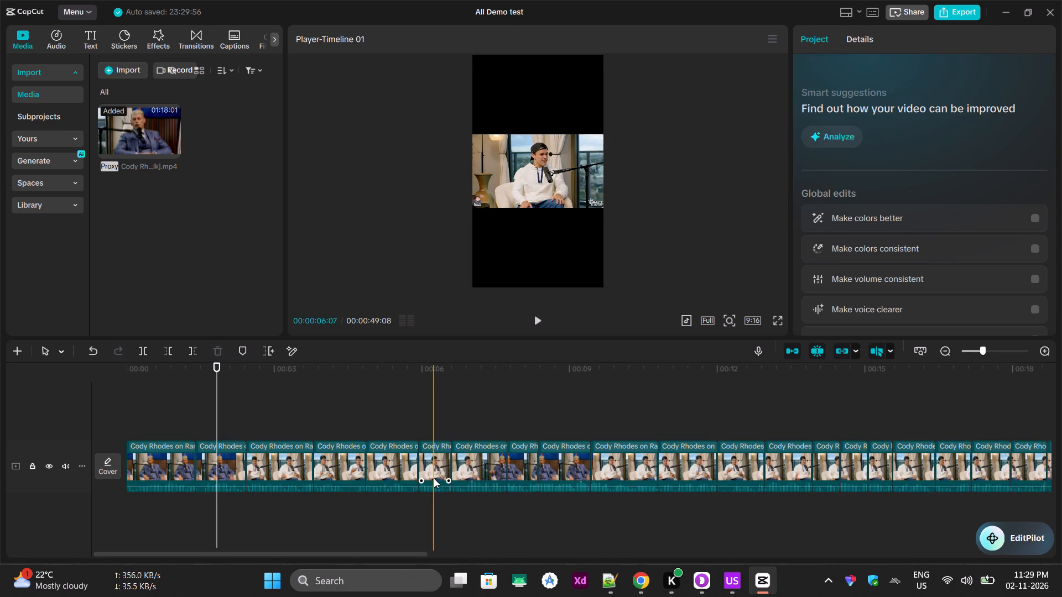
click(393, 476)
key(Delete)
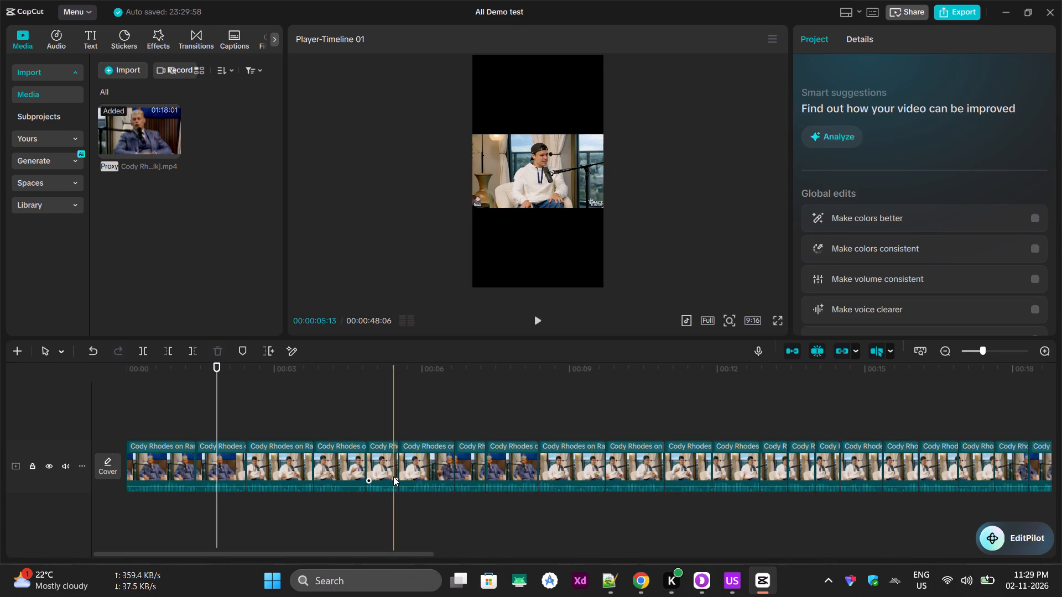
click(354, 476)
key(Delete)
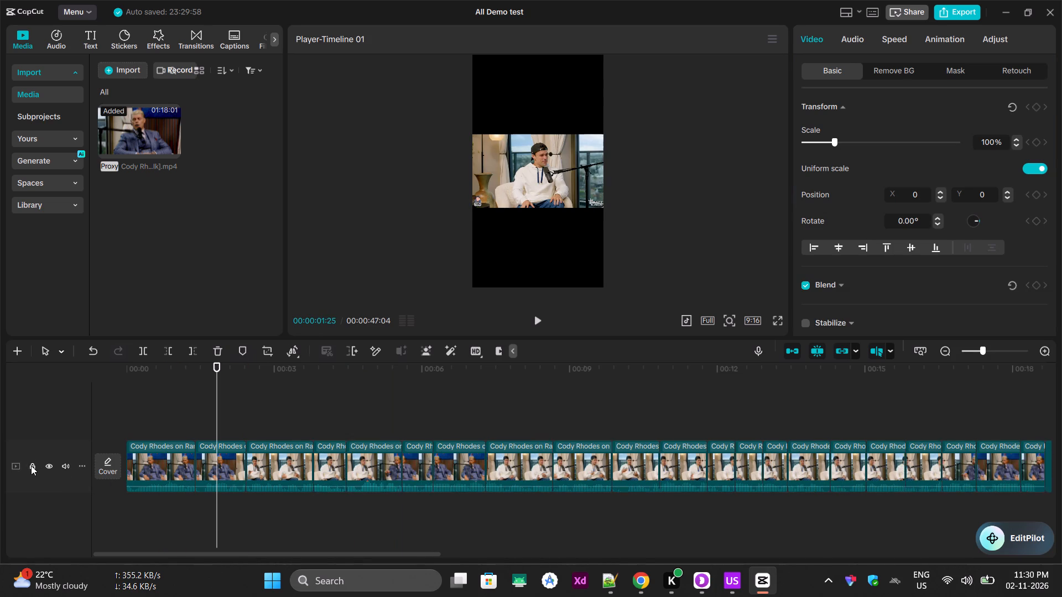
click(35, 465)
click(35, 465)
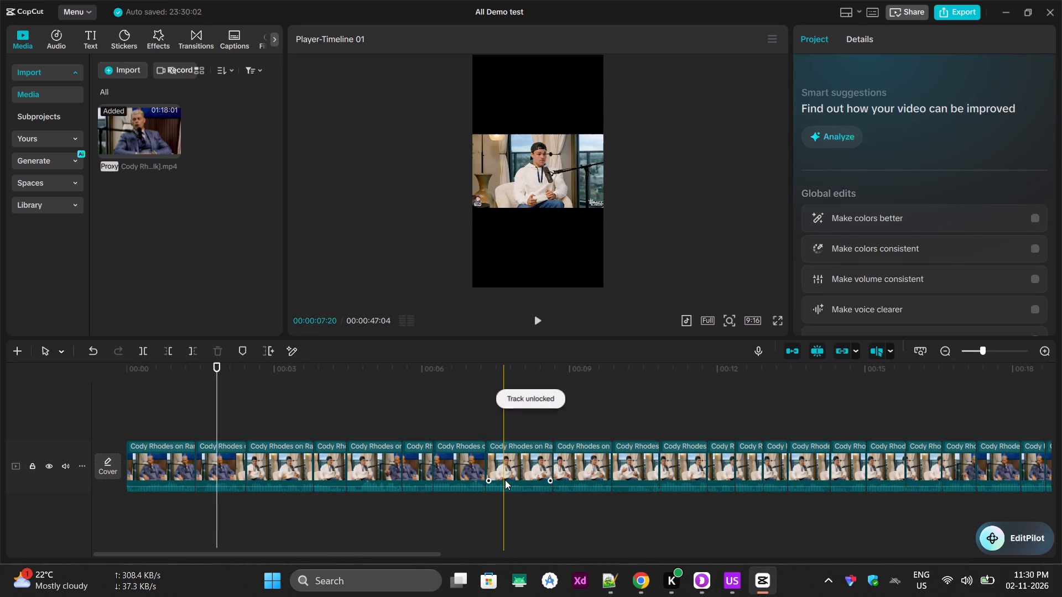
Delete five pieces one by one between about 00:05 and 00:08, starting with the piece near 00:07:20.
click(505, 480)
key(Delete)
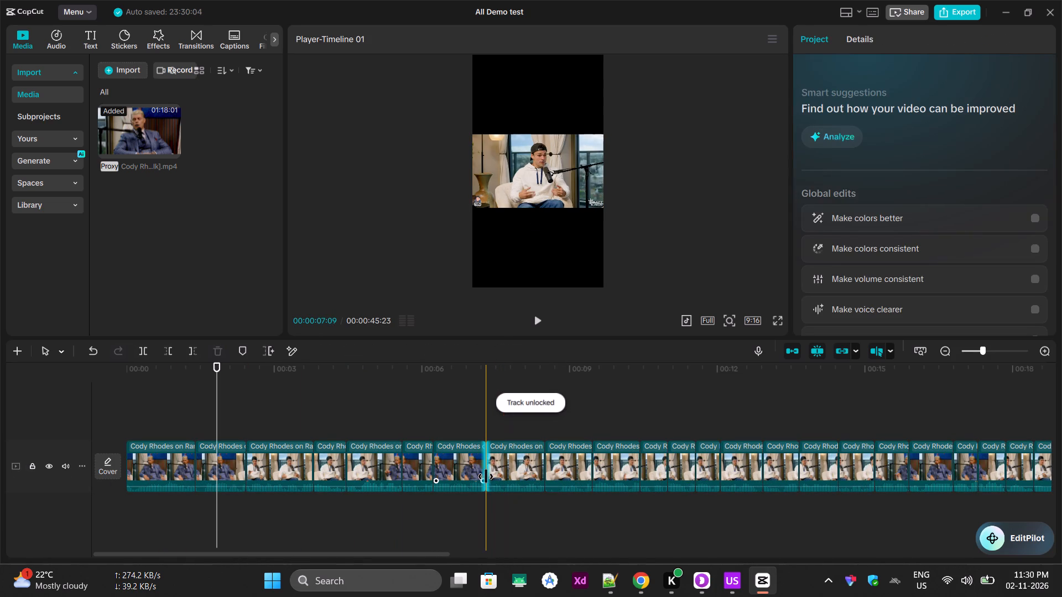
click(466, 476)
key(Delete)
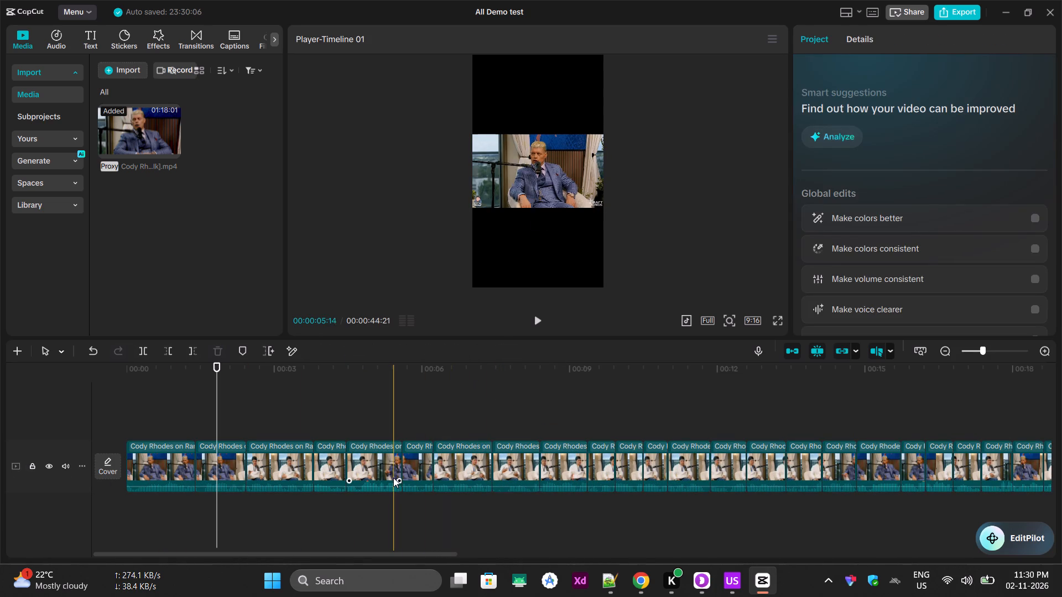
click(393, 478)
key(Delete)
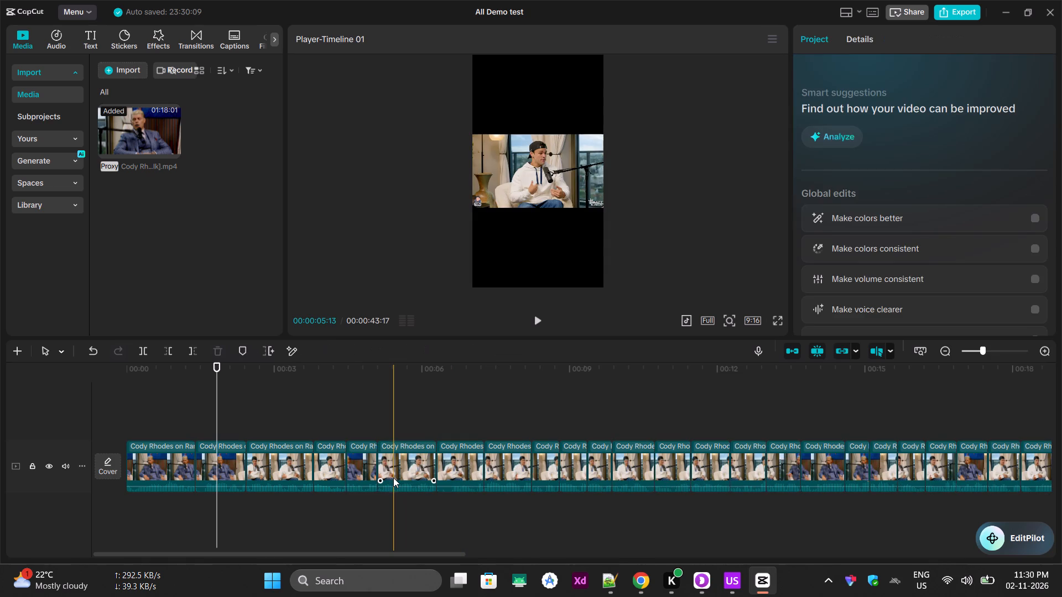
click(418, 478)
key(Delete)
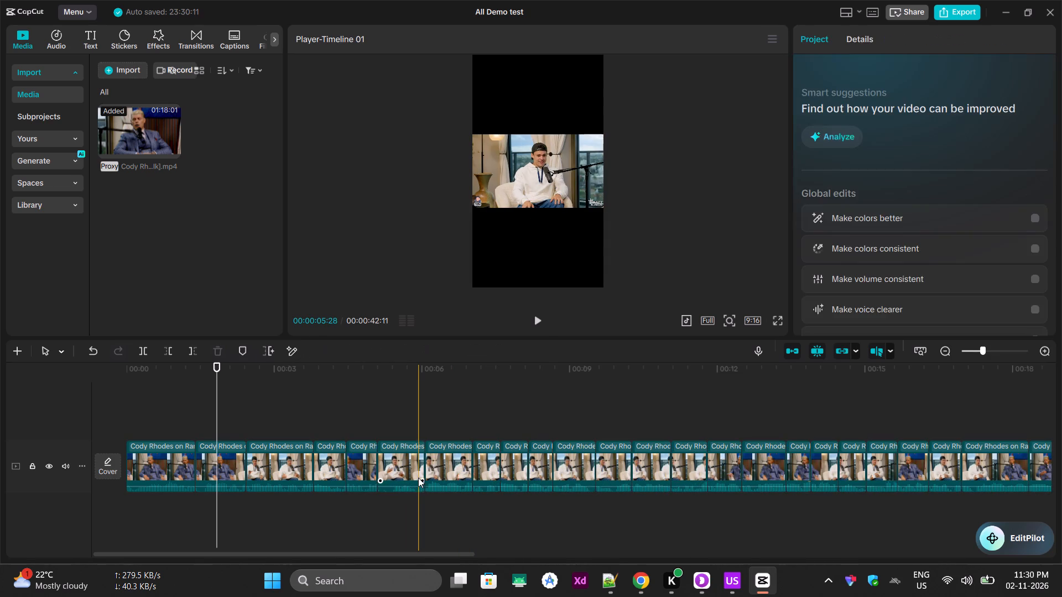
drag(403, 478, 375, 474)
key(Delete)
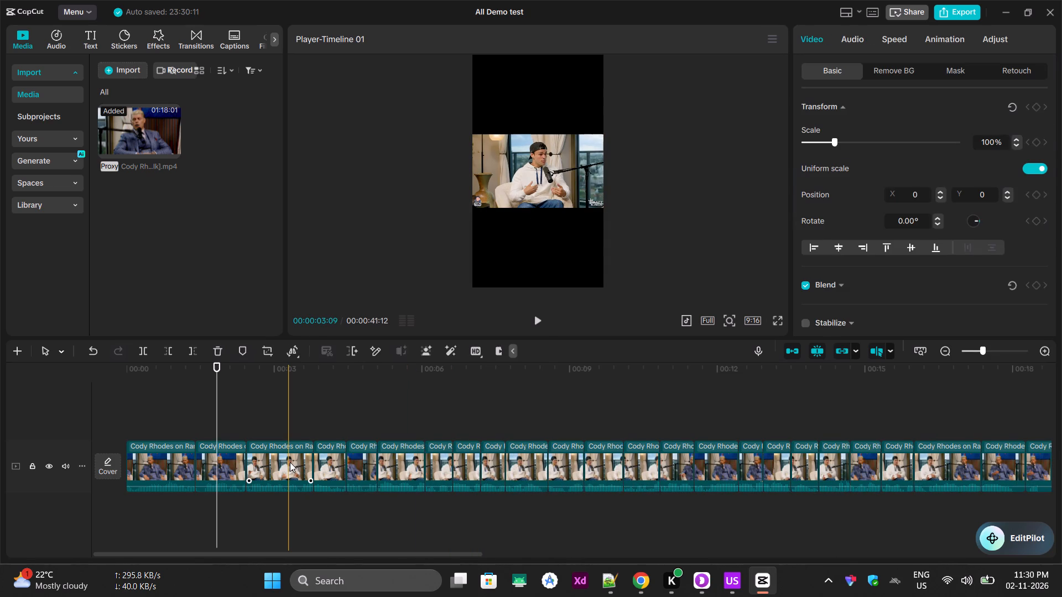
Delete three pieces in succession at about 00:03:09, starting with the man in the white hoodie.
click(290, 462)
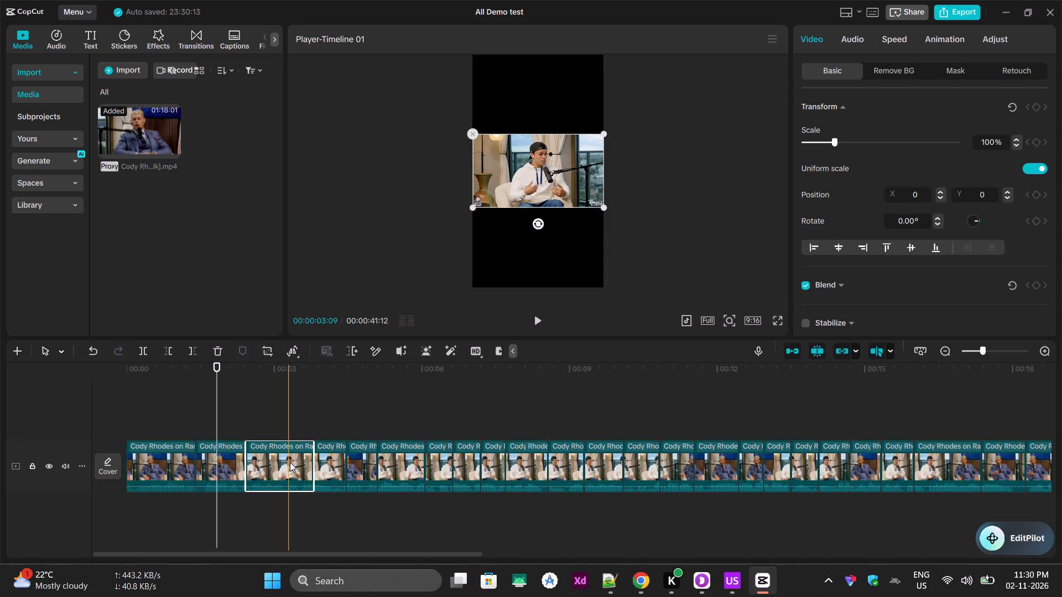
click(290, 462)
key(Delete)
click(290, 462)
key(Delete)
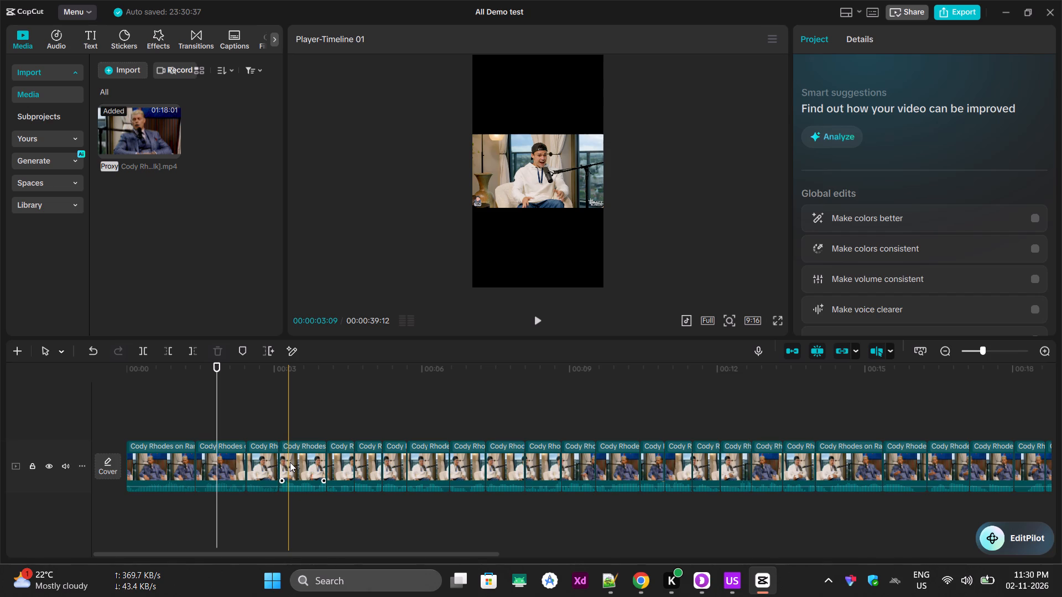
click(290, 462)
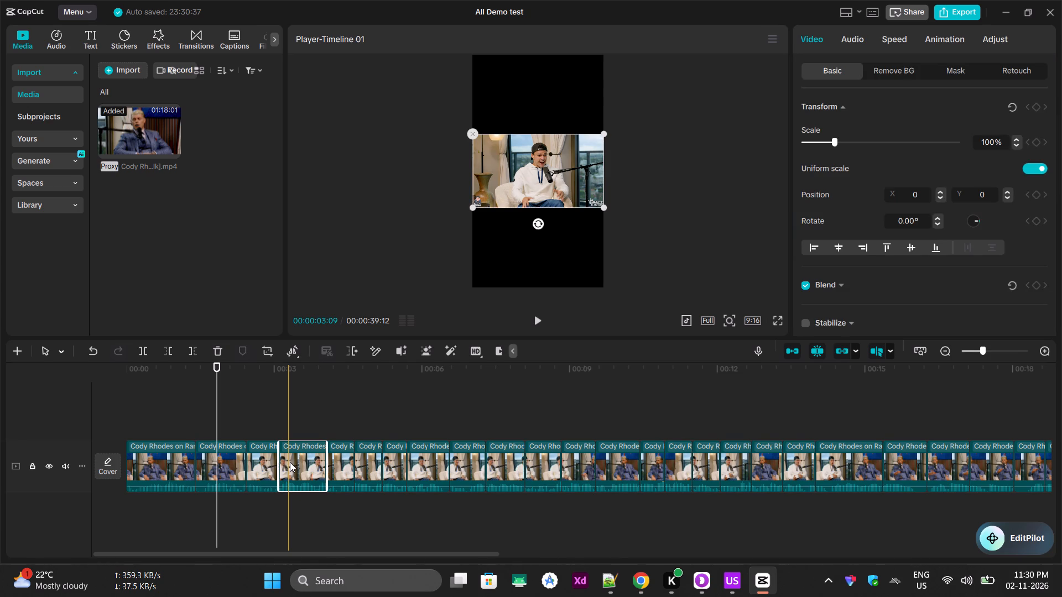
key(Delete)
Delete three short pieces one by one, near 00:07, 00:05 and just before 00:06.
click(508, 483)
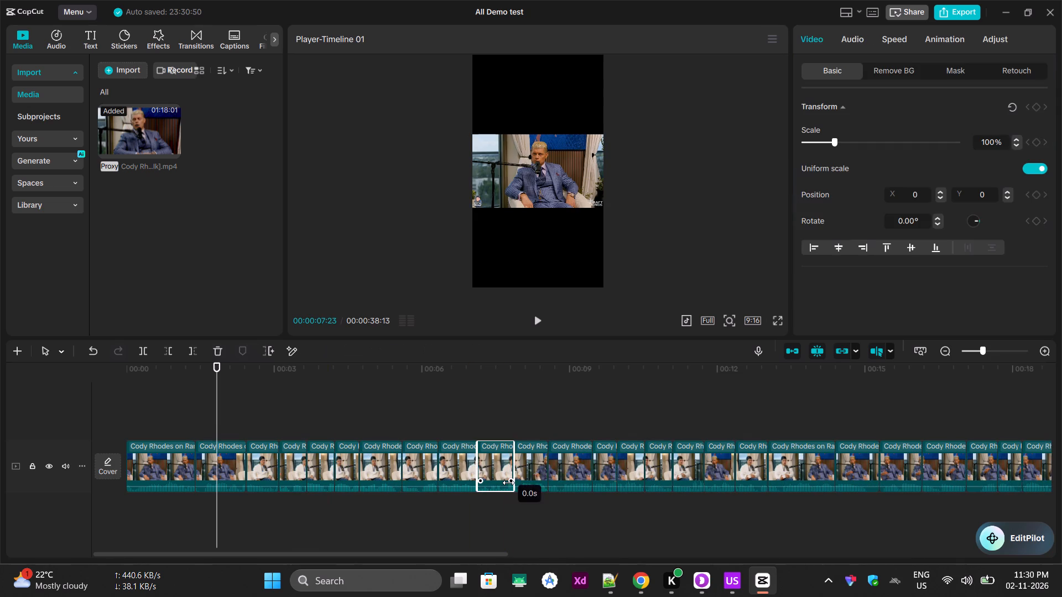
key(Delete)
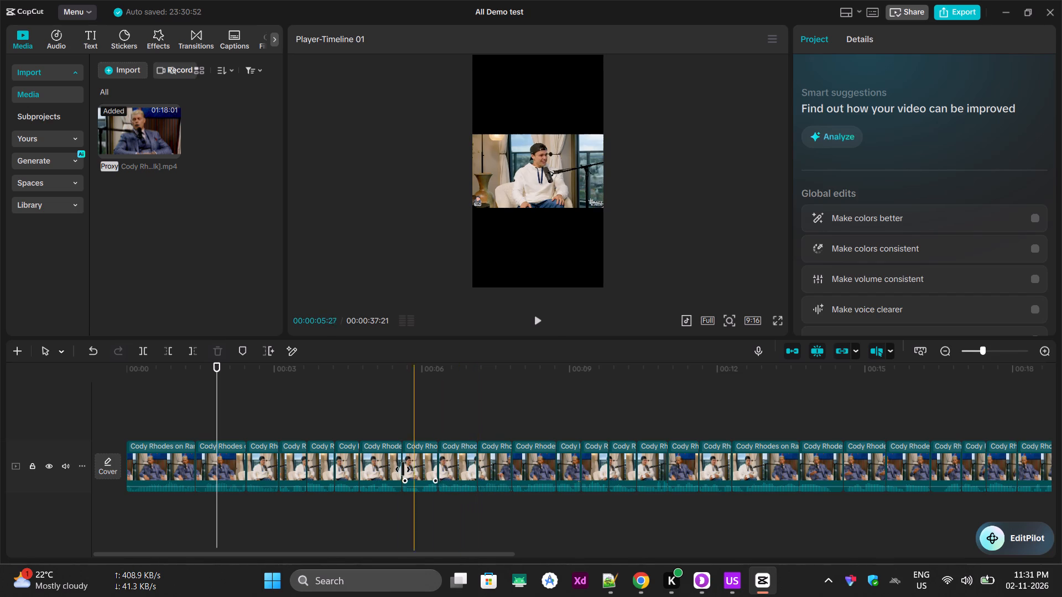
click(381, 481)
key(Delete)
click(417, 475)
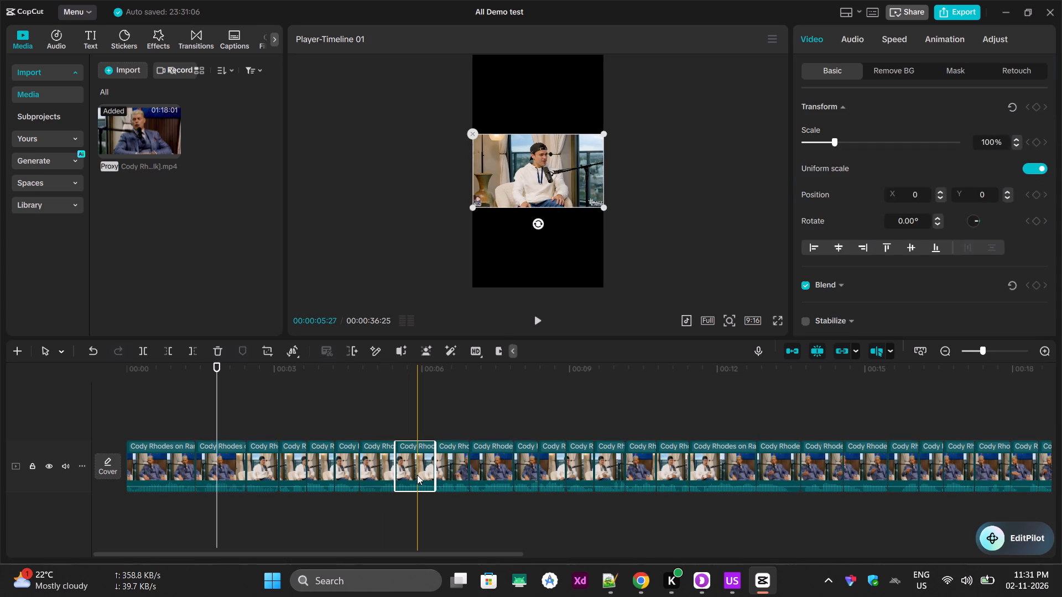
key(Delete)
Delete three short pieces one by one in the stretch between about 00:03 and 00:05.
click(283, 472)
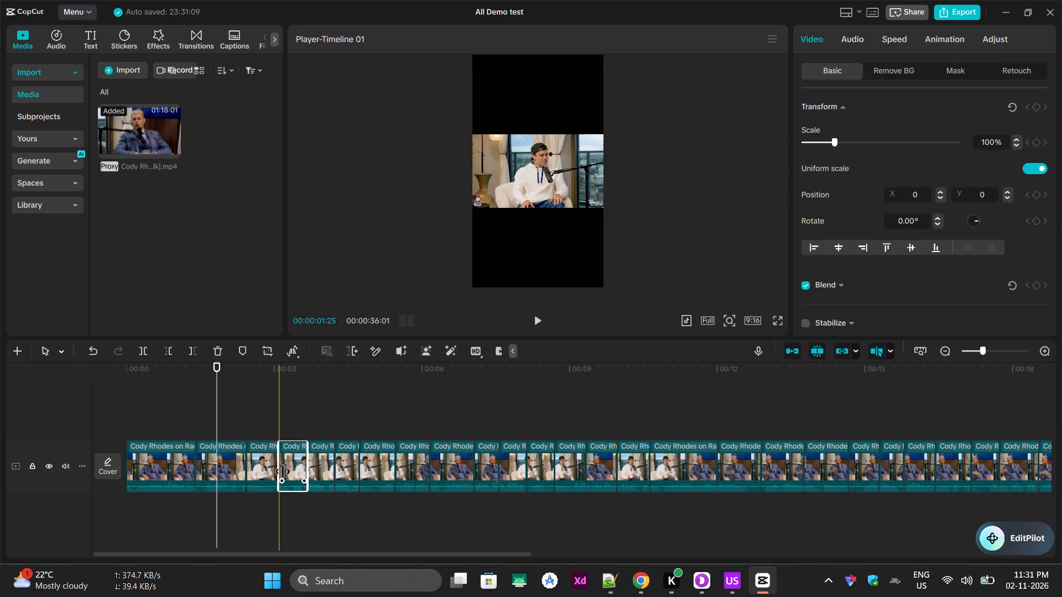
key(Delete)
click(335, 472)
key(Delete)
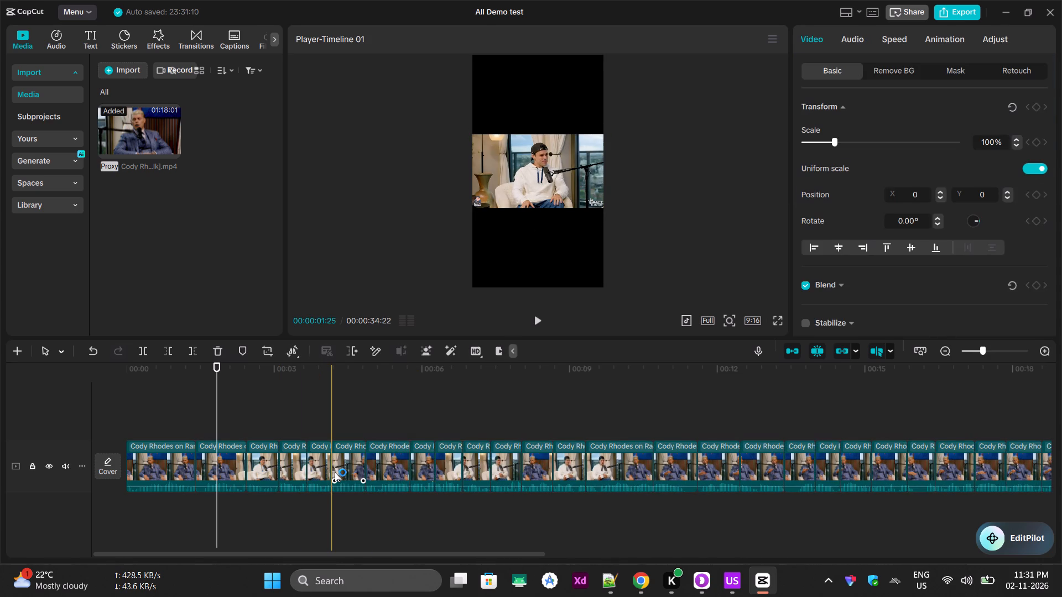
click(312, 468)
key(Delete)
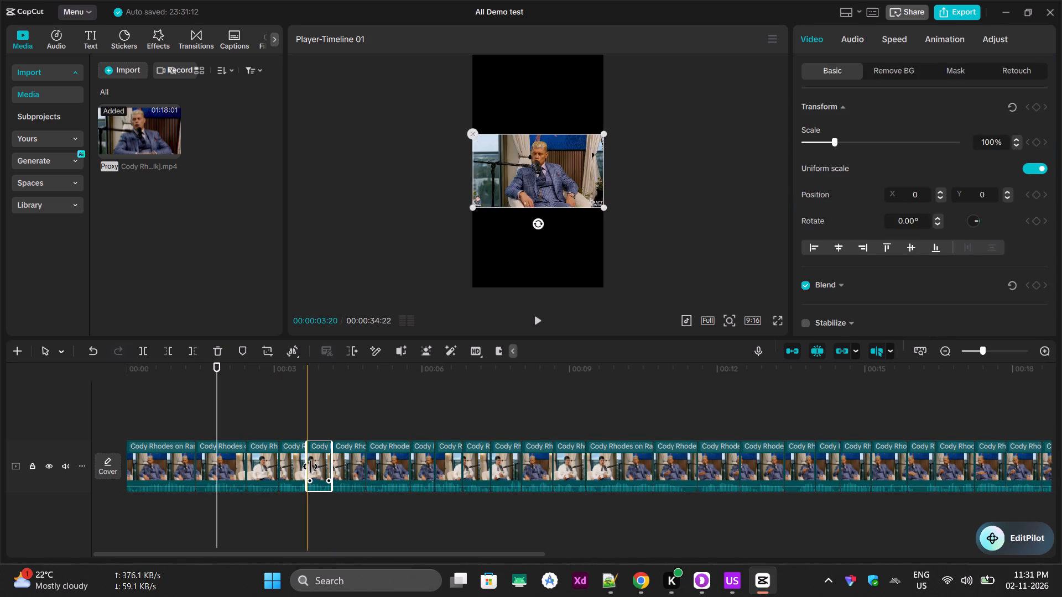
Delete three pieces of the man in the blue suit around 00:11, one by one.
click(670, 506)
click(682, 467)
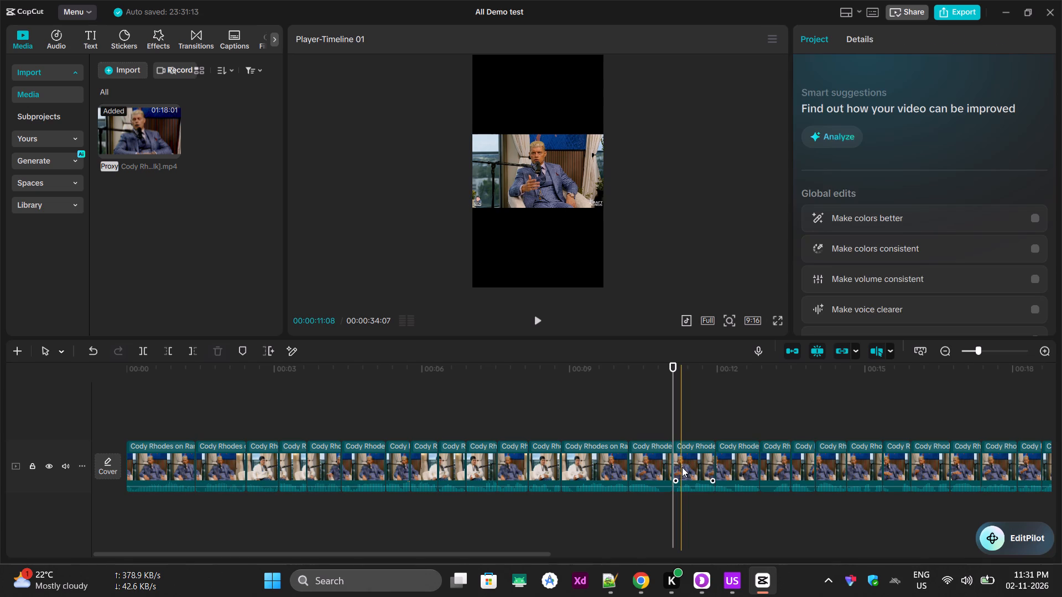
key(Delete)
click(657, 464)
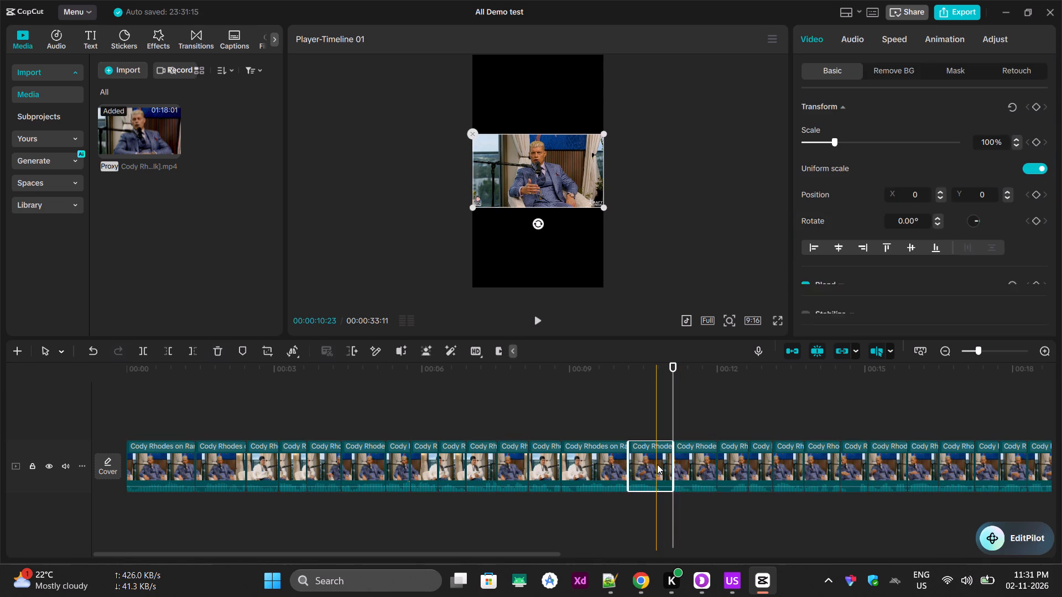
key(Delete)
click(657, 464)
key(Delete)
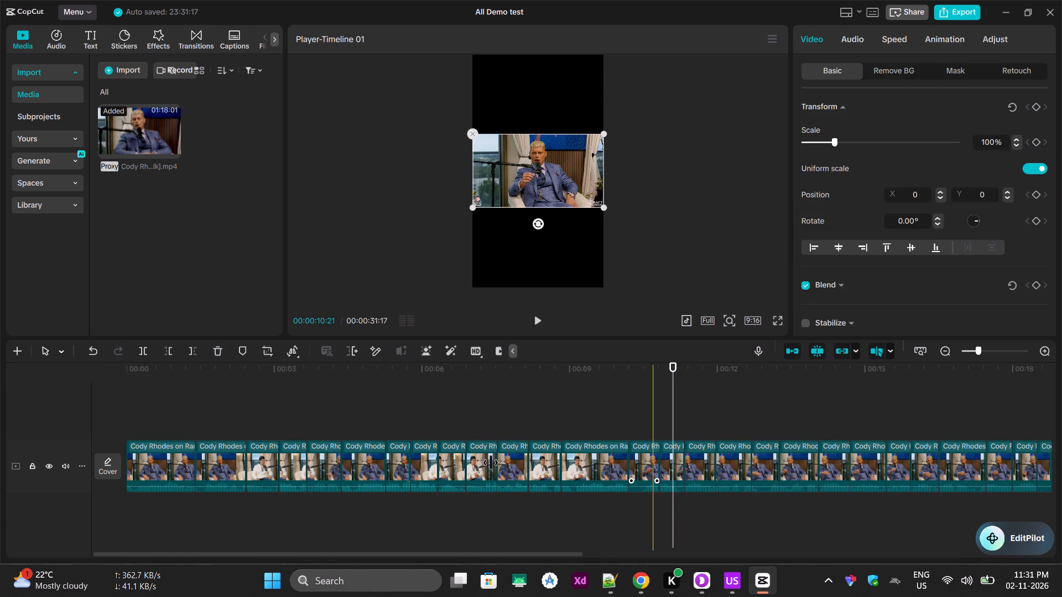
Delete four short pieces one by one between about 00:06 and 00:10, starting with the one near 00:07.
click(491, 463)
key(Delete)
click(410, 484)
click(450, 459)
key(Delete)
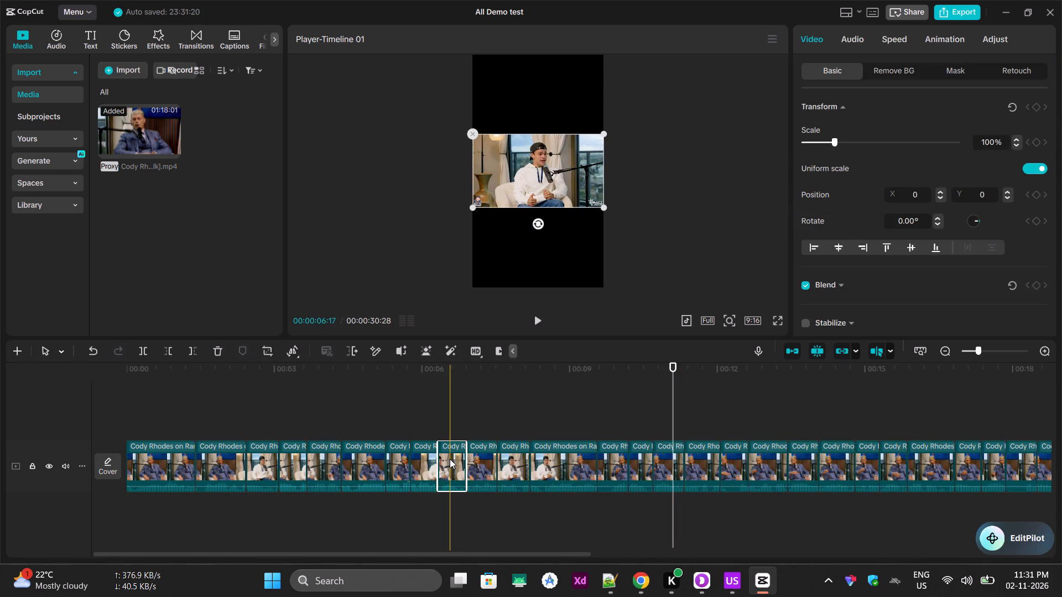
click(525, 458)
key(Delete)
click(596, 467)
key(Delete)
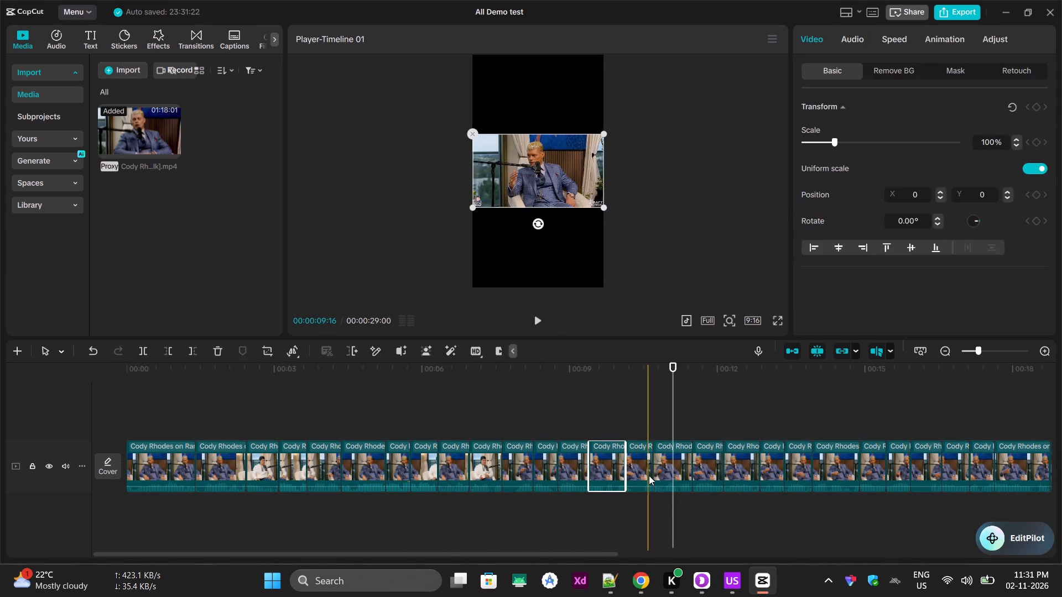
Delete three more pieces, near 00:10, just before 00:12 and near 00:06.
click(650, 475)
key(Delete)
click(714, 475)
key(Delete)
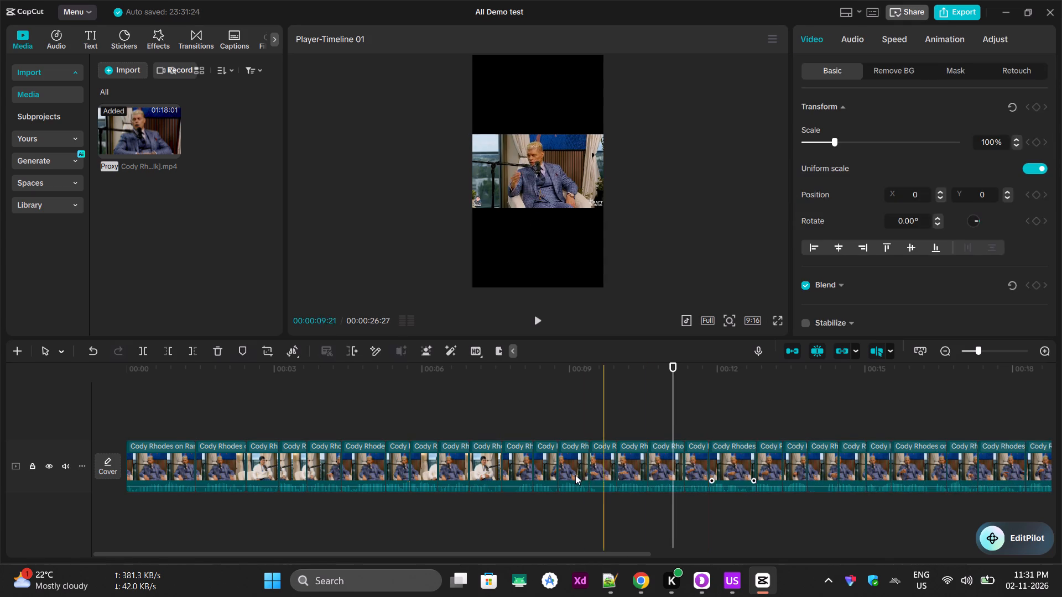
click(539, 475)
click(429, 474)
key(Delete)
Delete three pieces between about 00:06 and 00:09, starting with the man in the white hoodie near 00:06:16.
click(447, 474)
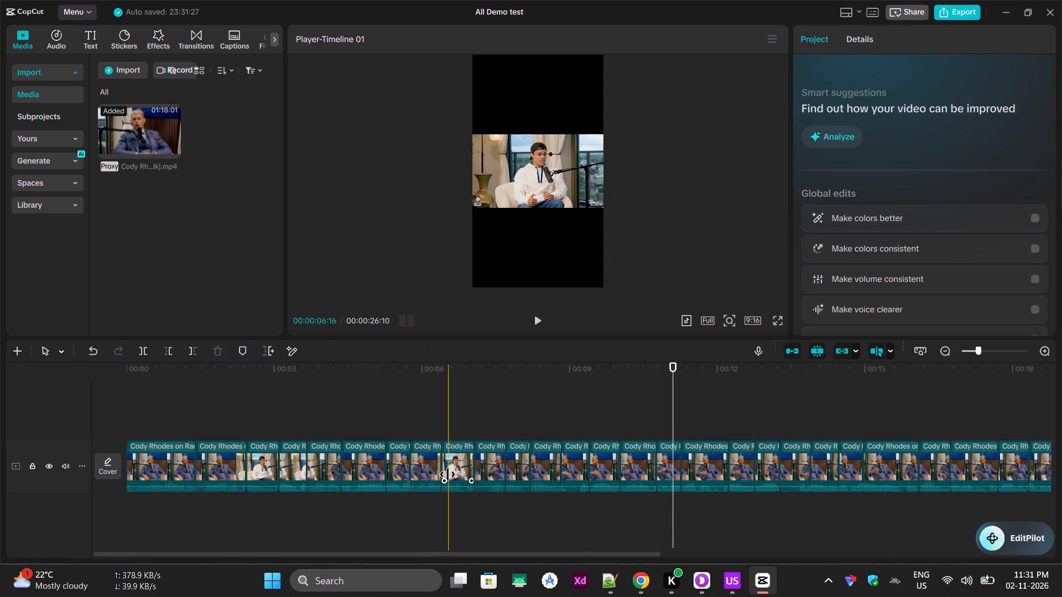
key(Delete)
click(510, 476)
key(Delete)
click(571, 481)
key(Delete)
click(440, 474)
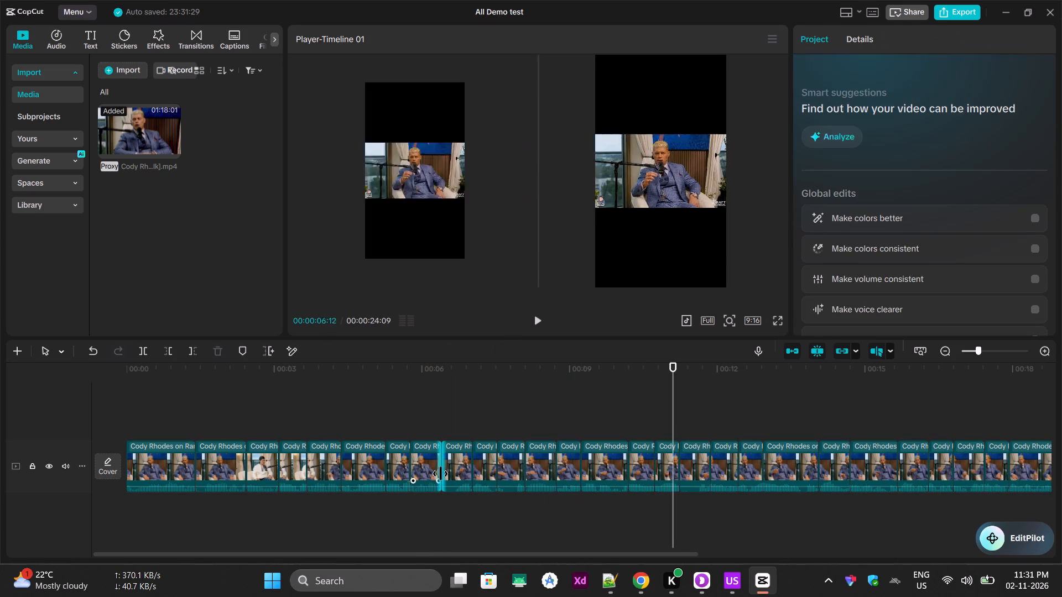
key(Delete)
Delete six pieces of the man in the blue suit: one near 00:04:20, then five in turn near 00:05:23.
click(358, 469)
key(Delete)
click(410, 473)
key(Delete)
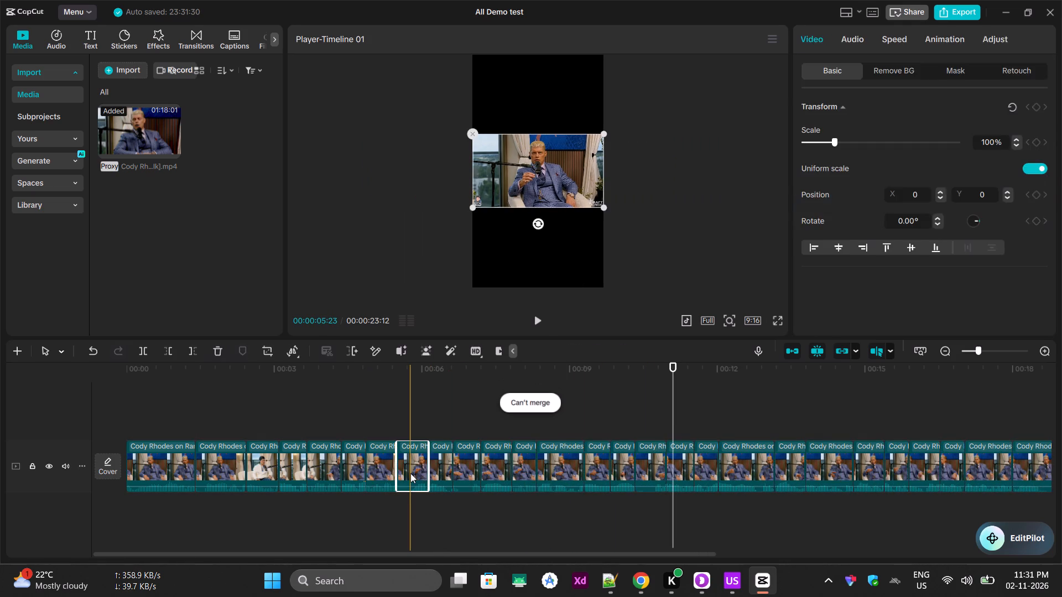
click(410, 473)
key(Delete)
click(410, 473)
key(Delete)
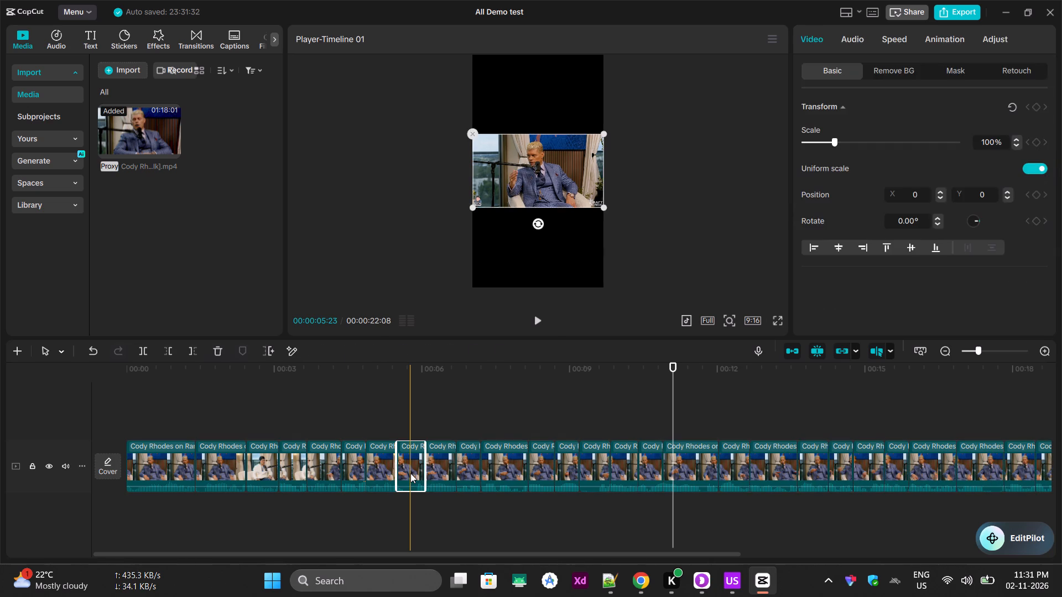
click(410, 473)
key(Delete)
click(410, 473)
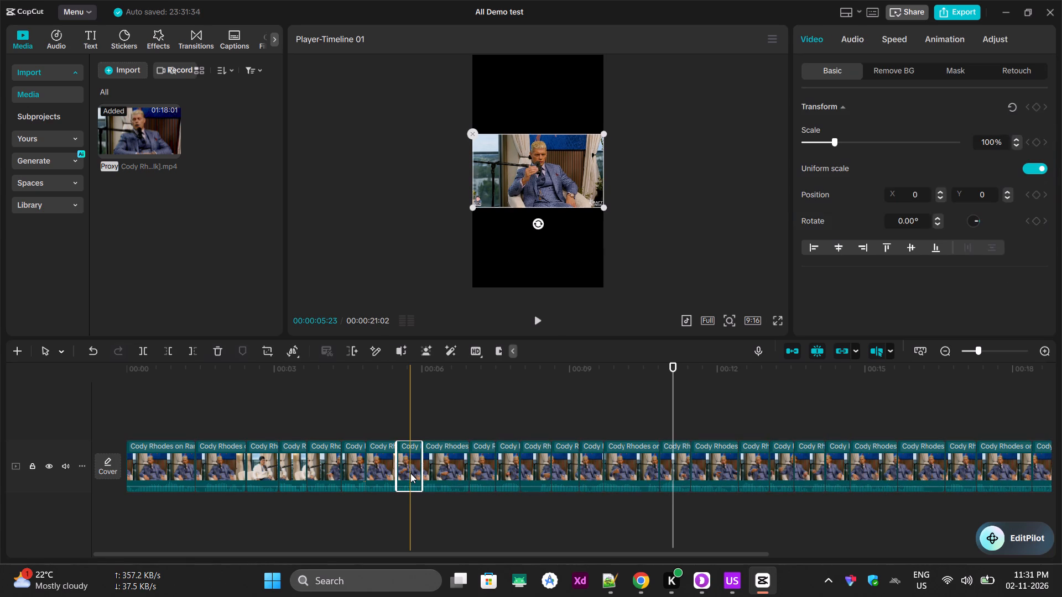
key(Delete)
Delete three more pieces: near 00:09:18, near 00:11:03, and the man in the white hoodie just before 00:03.
click(600, 473)
key(Delete)
click(676, 480)
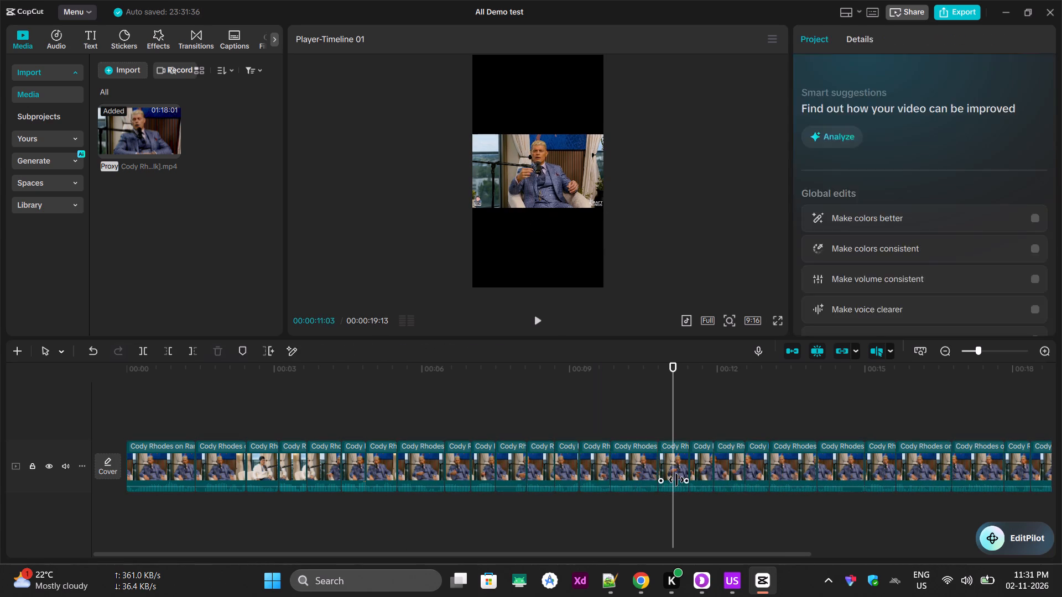
key(Delete)
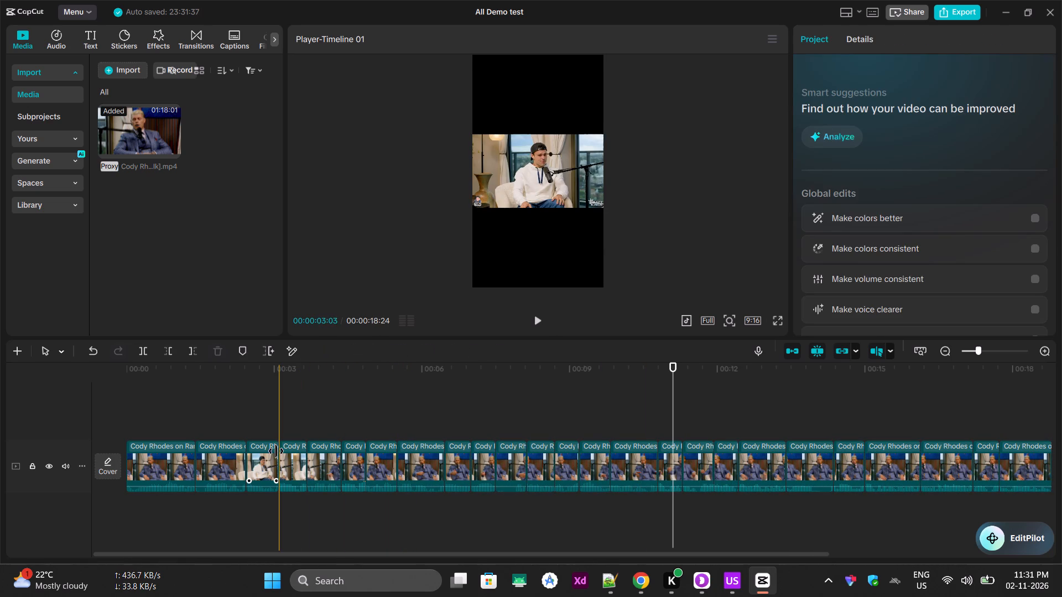
click(276, 451)
click(270, 454)
key(Delete)
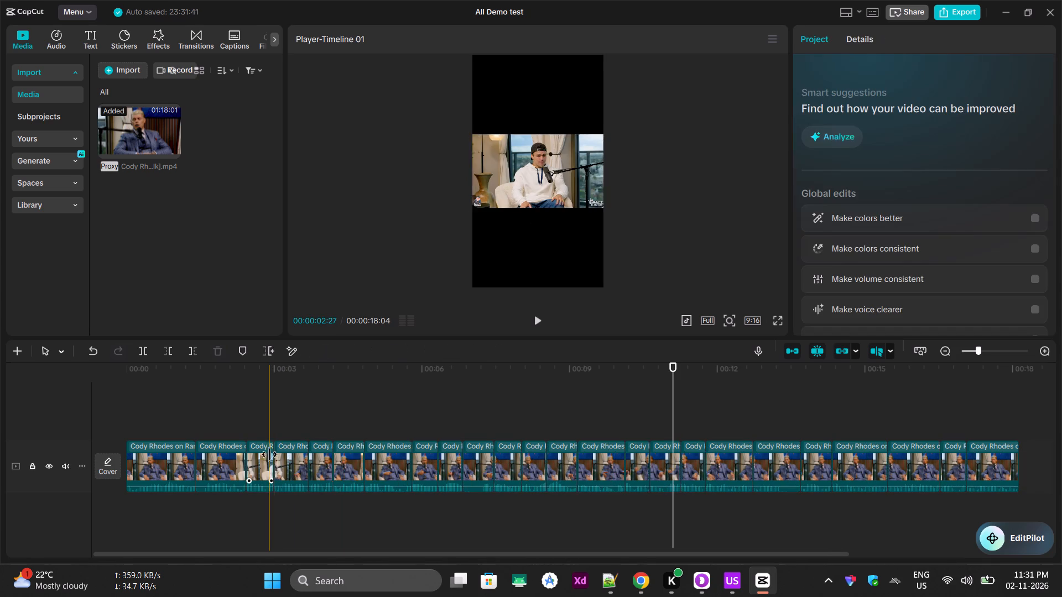
Delete the pieces near 00:04:20, 00:05:13 and 00:08:15, merging the two neighbouring pieces that meet just before 00:07.
click(357, 468)
key(Delete)
click(394, 469)
key(Delete)
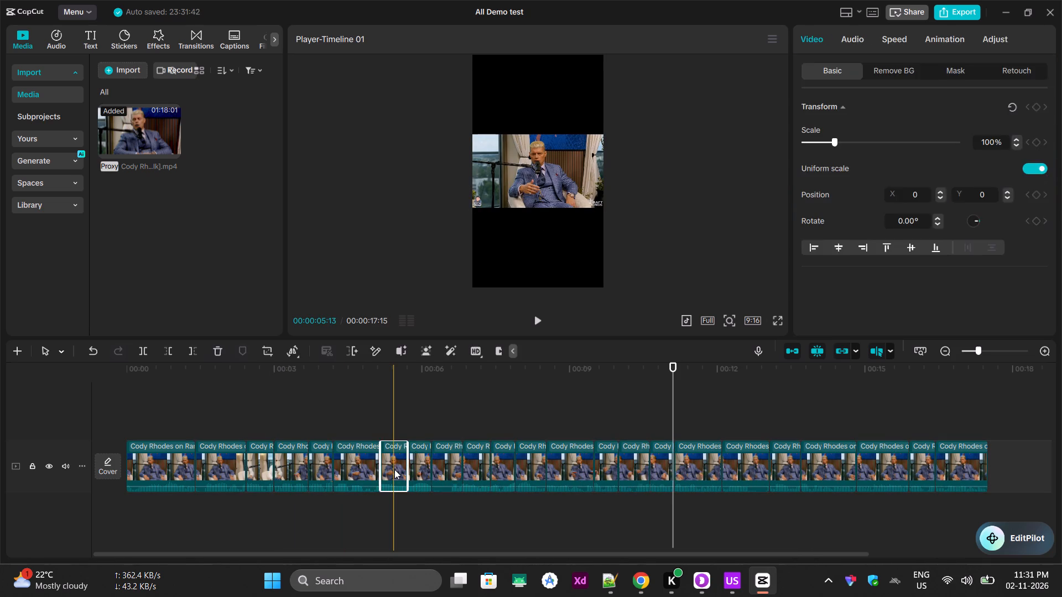
click(464, 476)
key(Delete)
click(542, 480)
key(Delete)
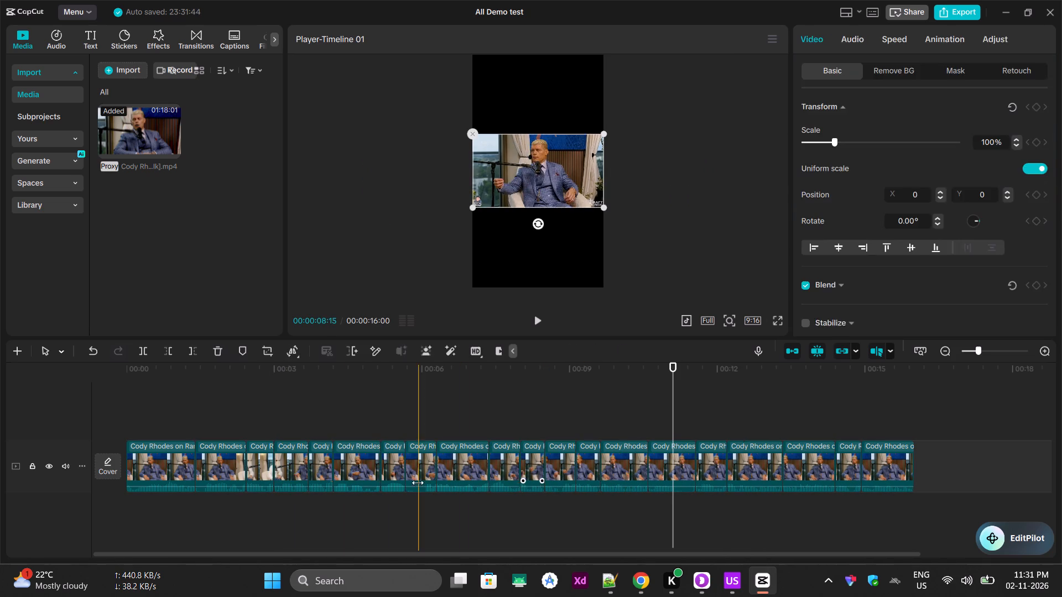
key(Delete)
Delete three pieces of the man in the blue suit, near 00:04:13, near 00:03:12 and near 00:05:13.
click(345, 483)
key(Delete)
click(293, 483)
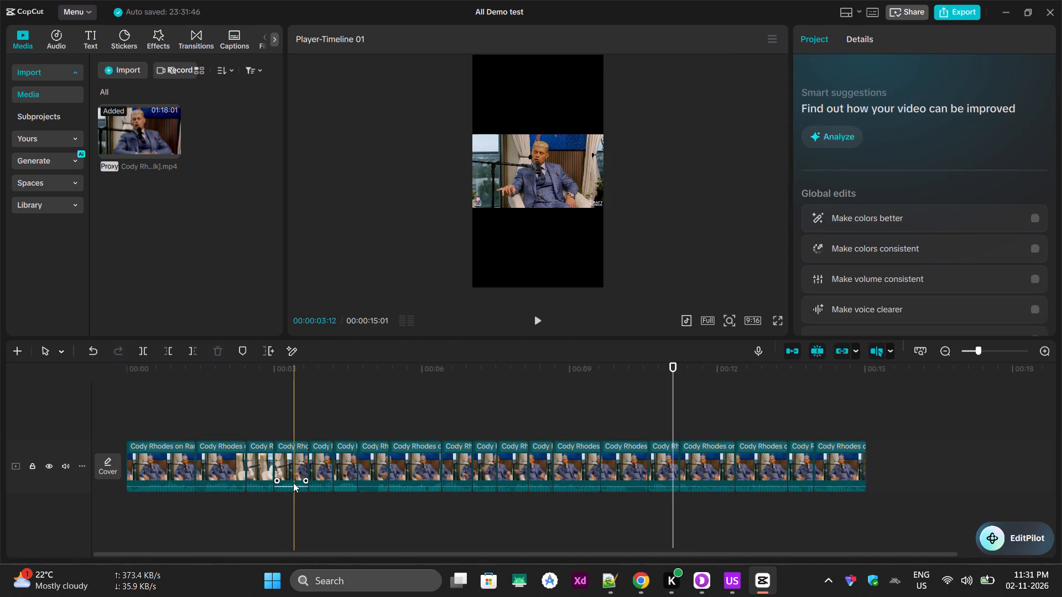
key(Delete)
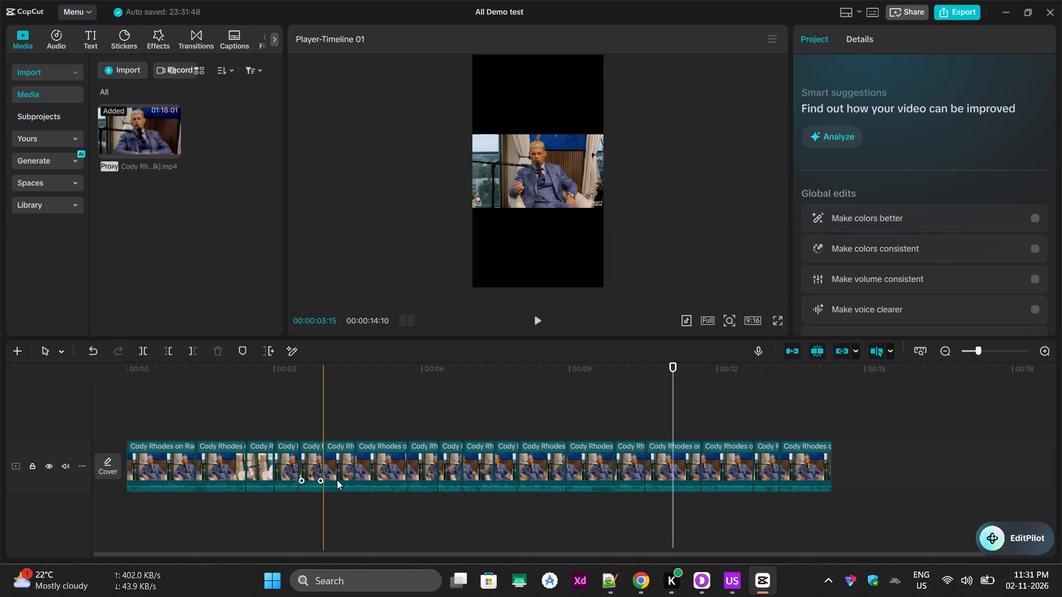
click(393, 480)
key(Delete)
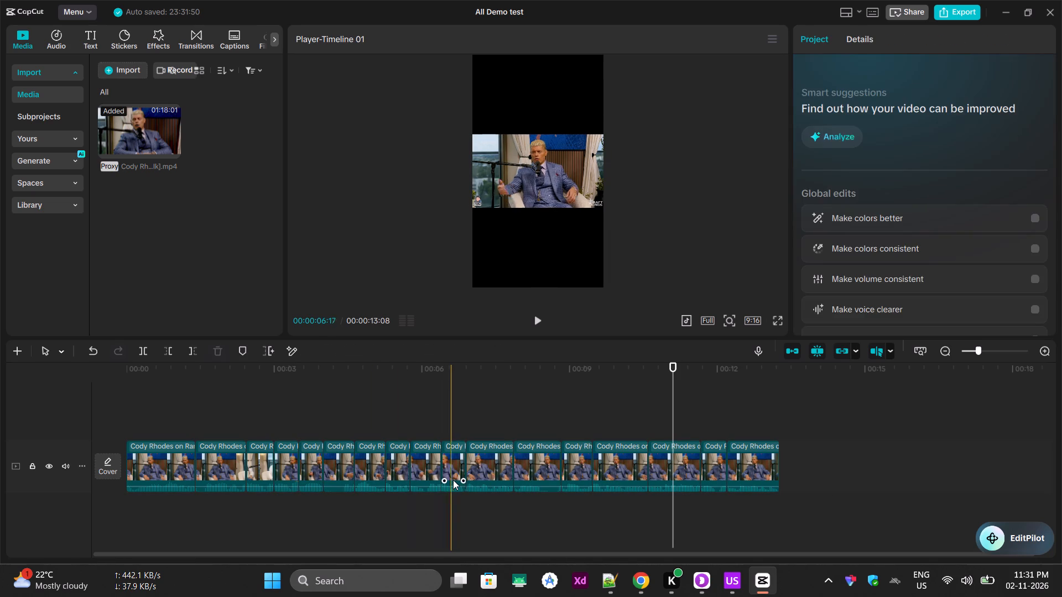
Delete two pieces in turn near 00:06:18, followed by the piece near 00:05:08.
click(453, 480)
key(Delete)
click(451, 479)
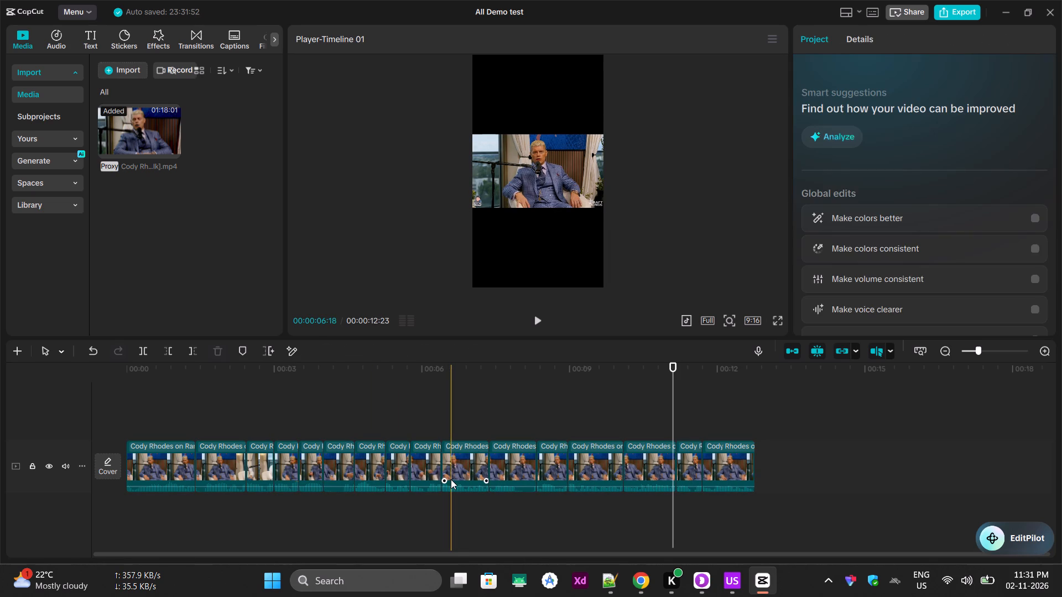
key(Delete)
click(383, 479)
key(Delete)
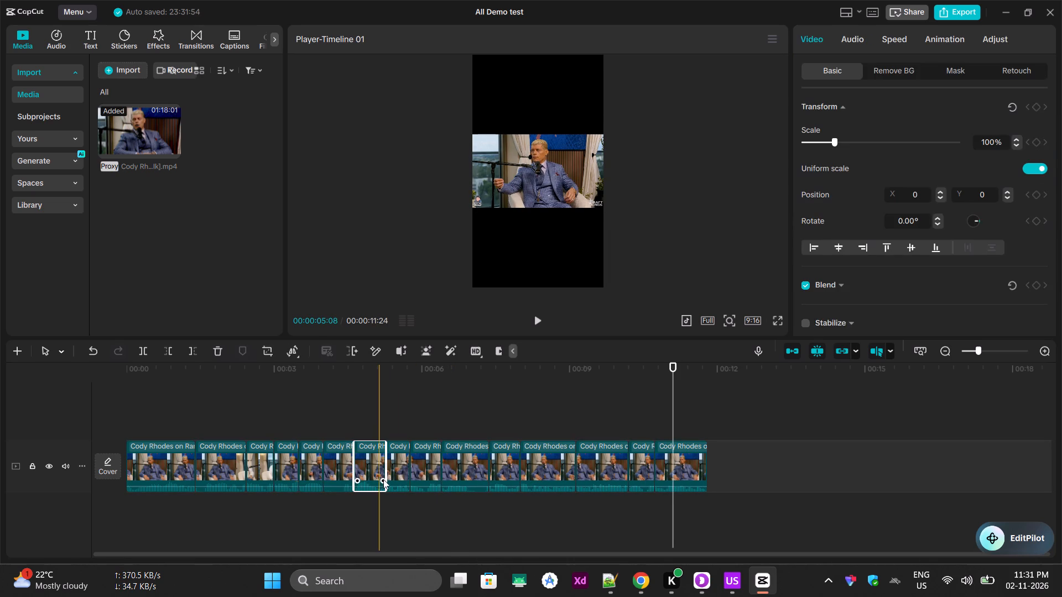
Delete three more pieces, near 00:07:04, 00:05:11 and 00:04:09, one by one.
click(478, 479)
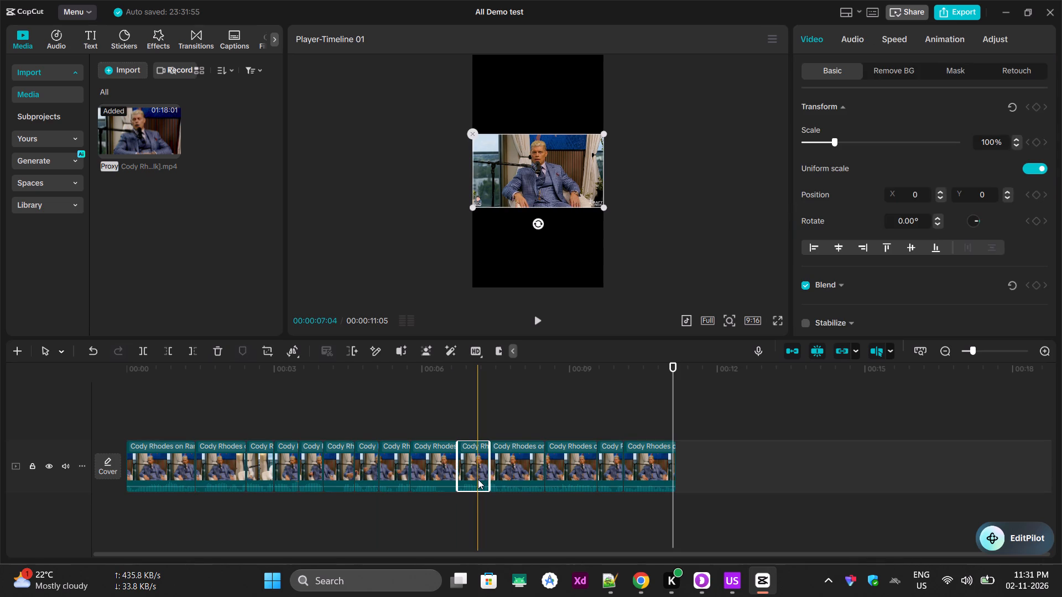
key(Delete)
click(391, 478)
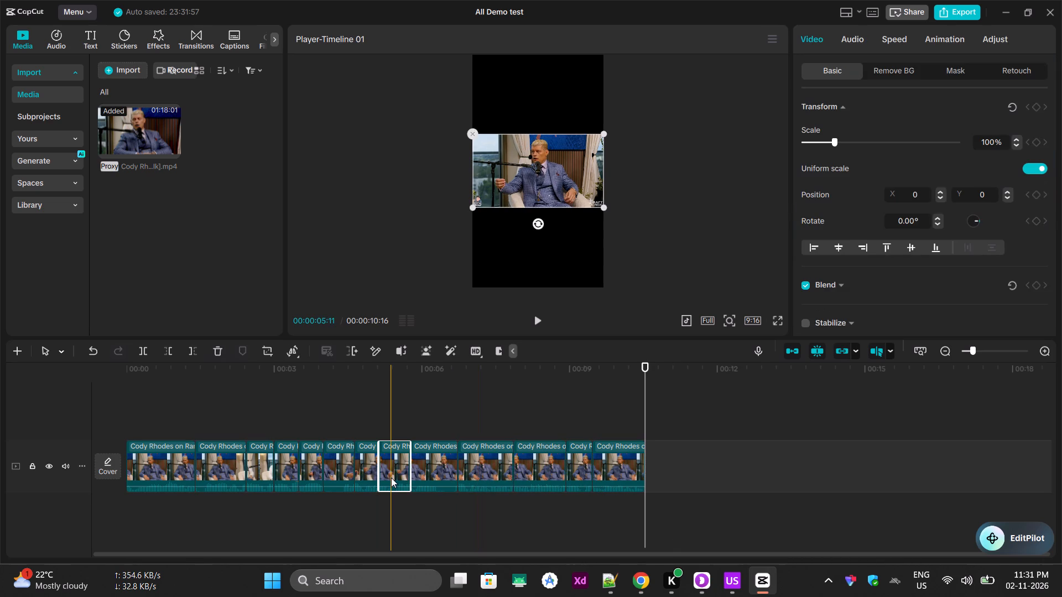
key(Delete)
click(339, 475)
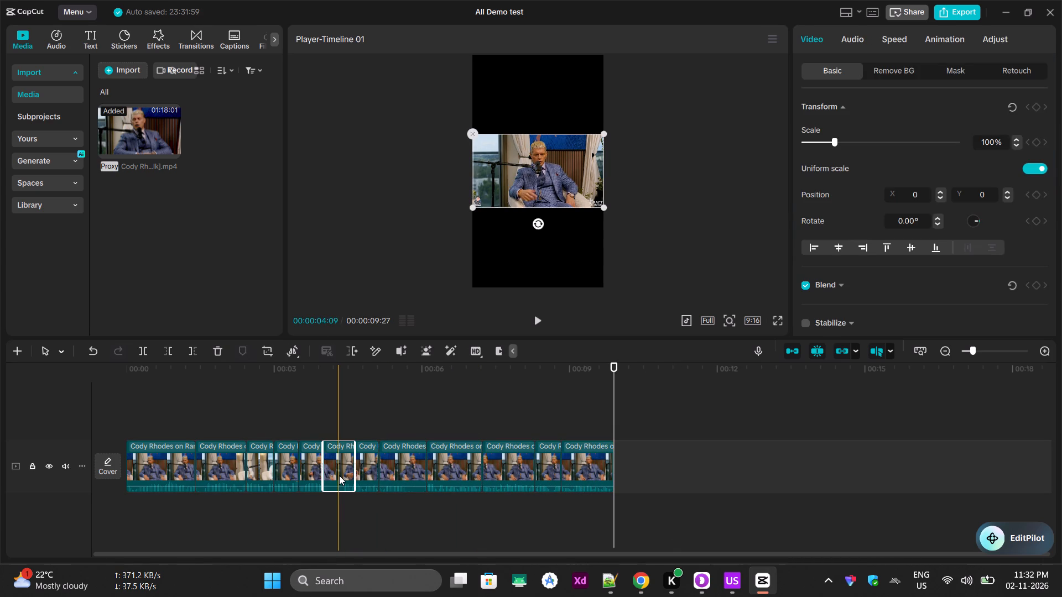
key(Delete)
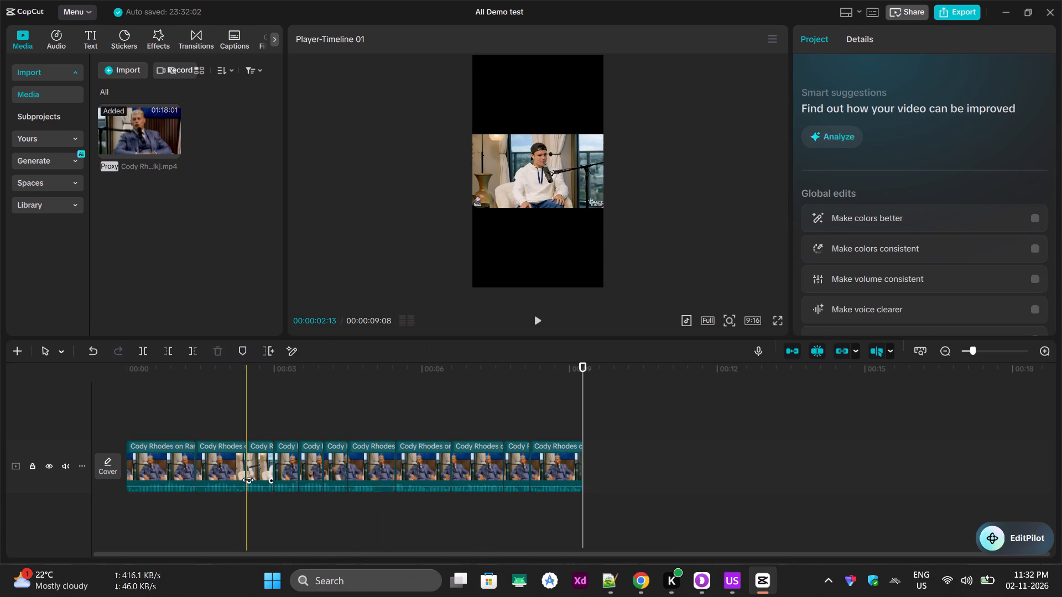
Delete the white-hoodie piece starting near 00:02:13 and the short blue-suit piece that follows it.
click(248, 480)
key(Delete)
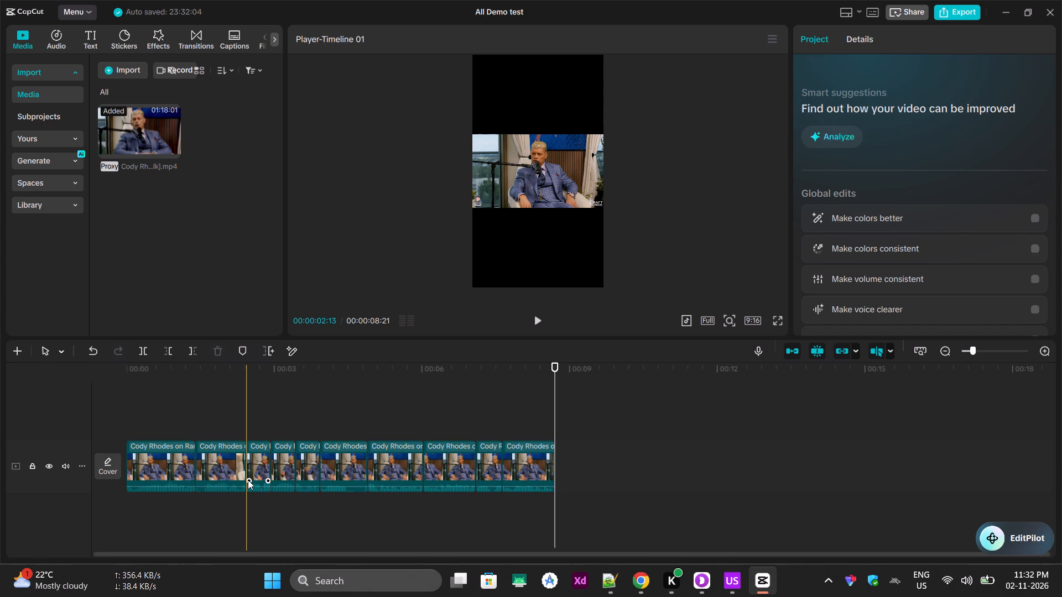
click(258, 474)
key(Delete)
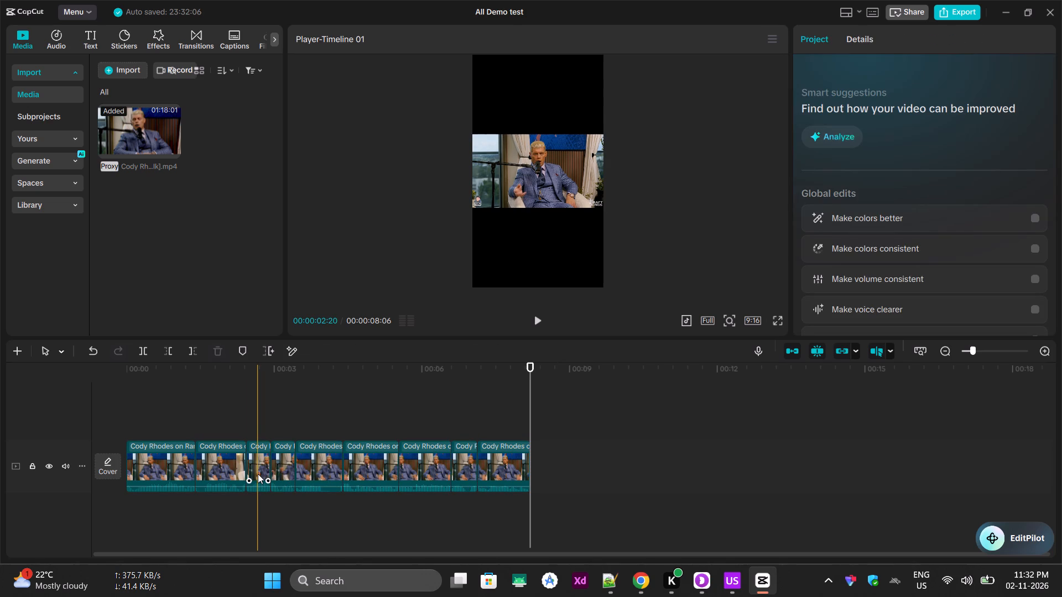
Merge the two pieces meeting near 00:05:15 and delete the merged piece.
click(398, 472)
key(Delete)
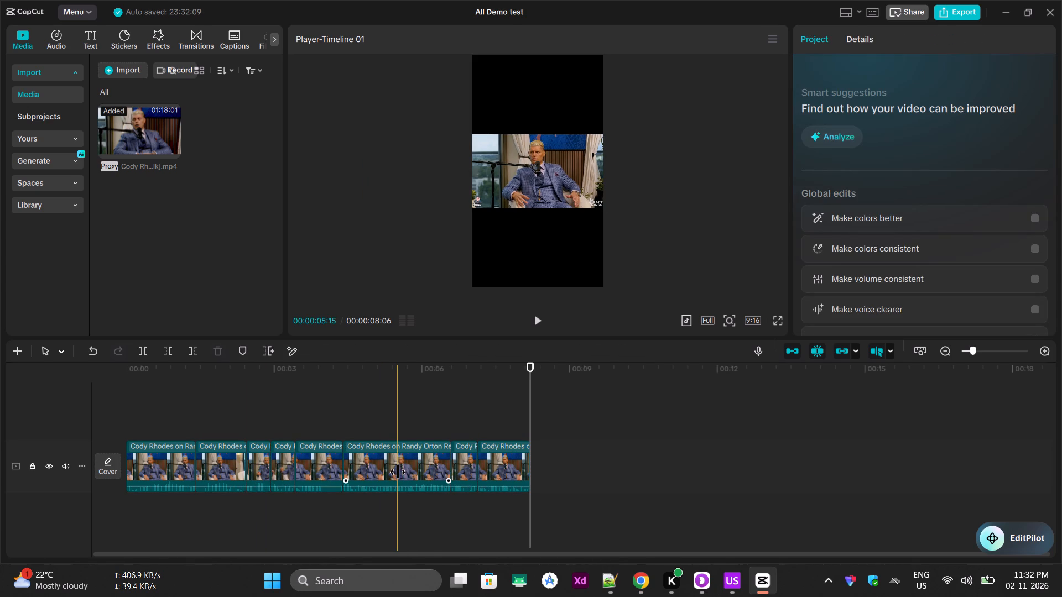
click(434, 471)
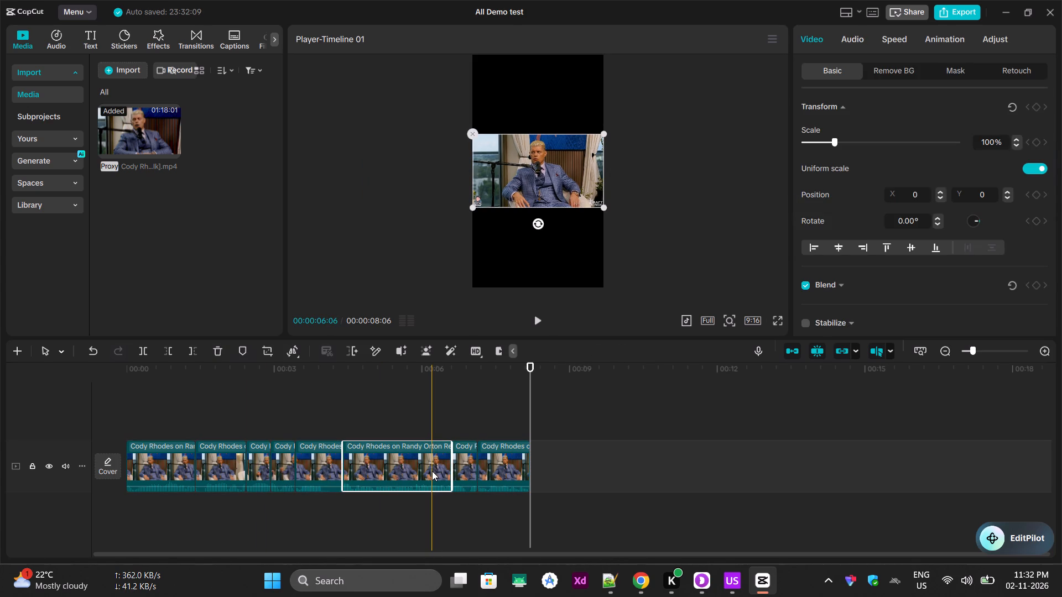
key(Delete)
click(432, 471)
key(Delete)
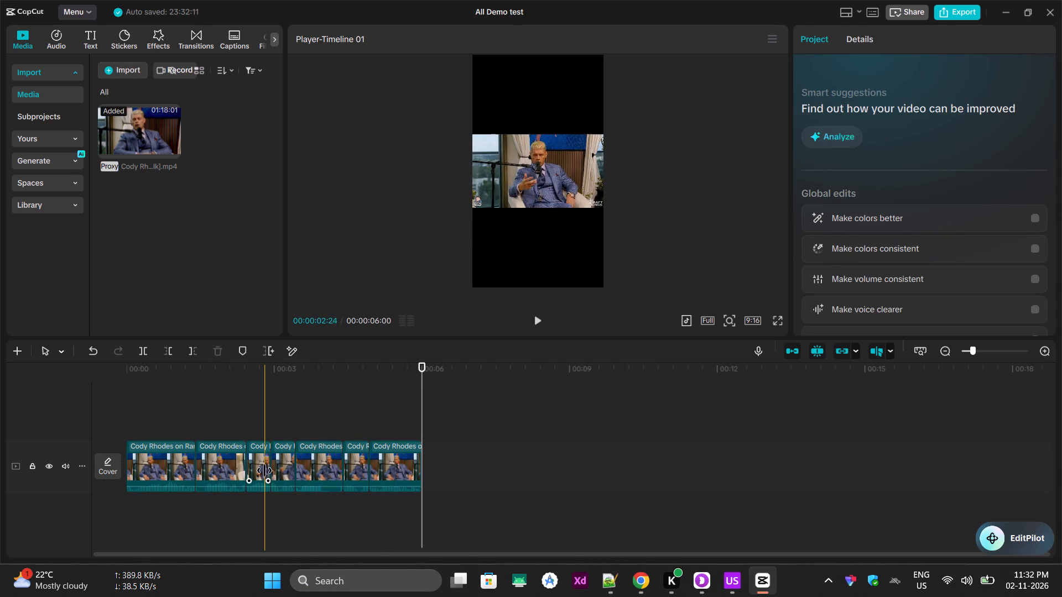
Delete the pieces near 00:02:24 and 00:03:14, and the last piece on the timeline near 00:04:01.
click(264, 470)
key(Delete)
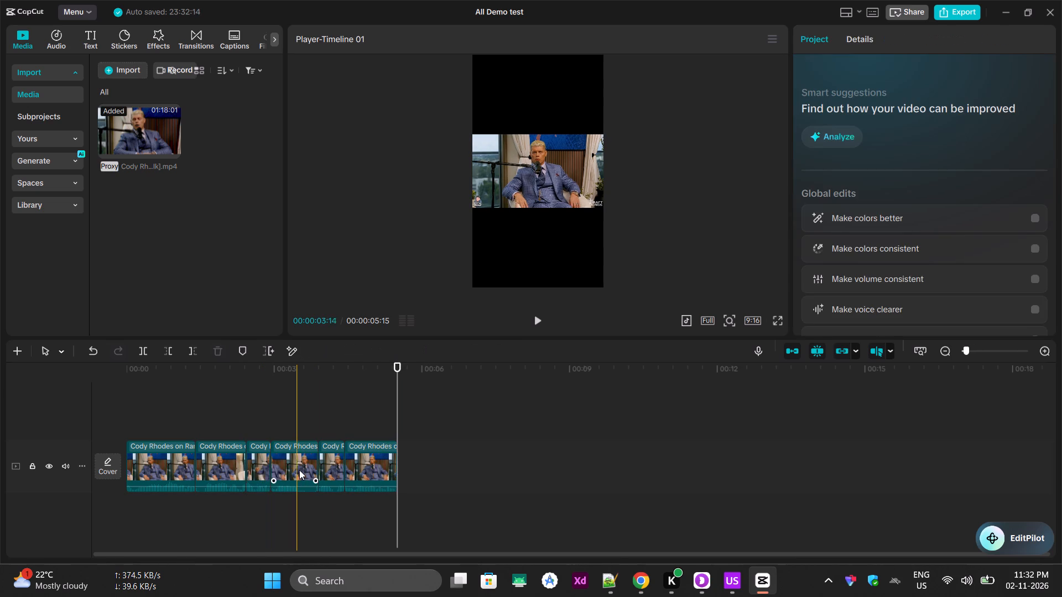
click(299, 470)
key(Delete)
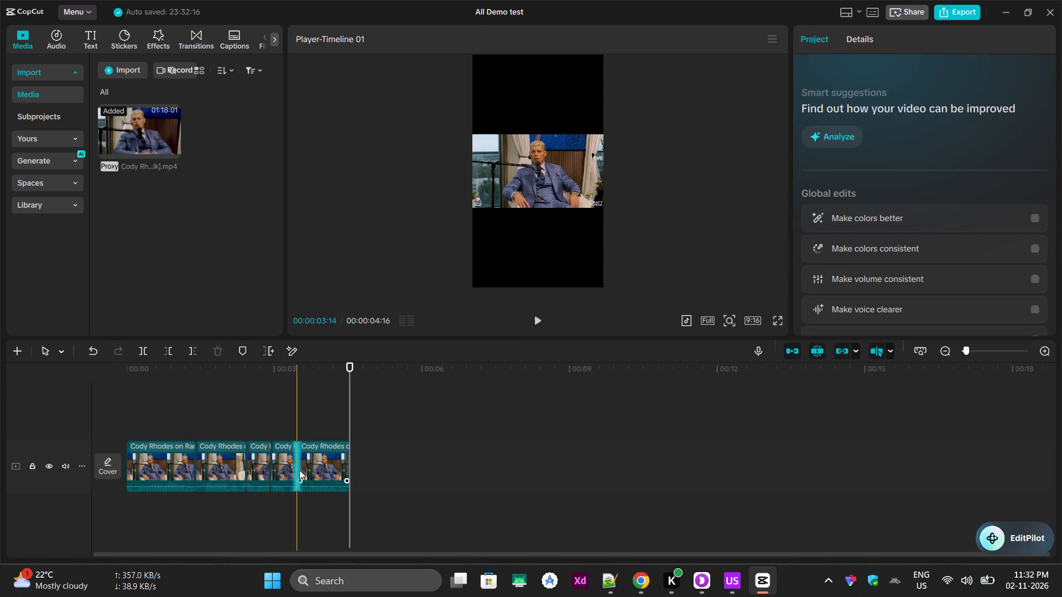
click(324, 474)
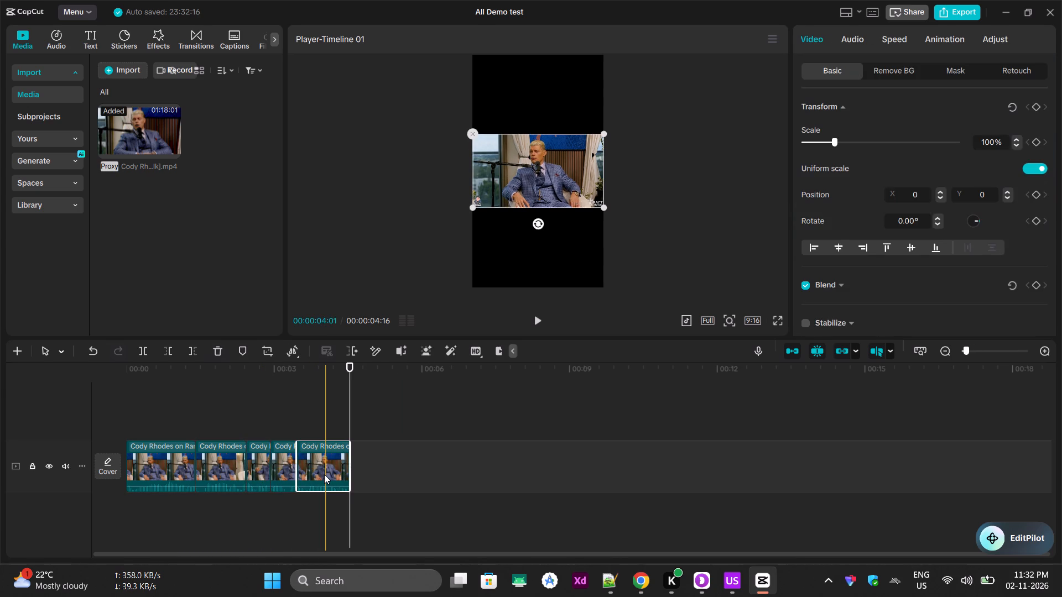
key(Delete)
Delete the four remaining pieces one by one, starting with the one ending near 00:02:13, to empty the timeline.
click(244, 479)
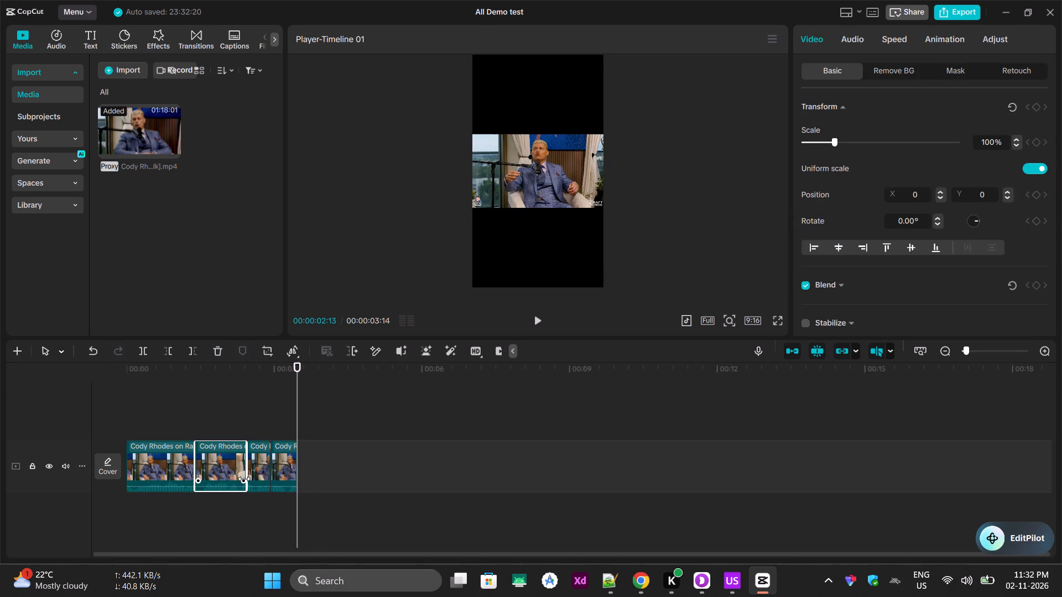
key(Delete)
click(143, 469)
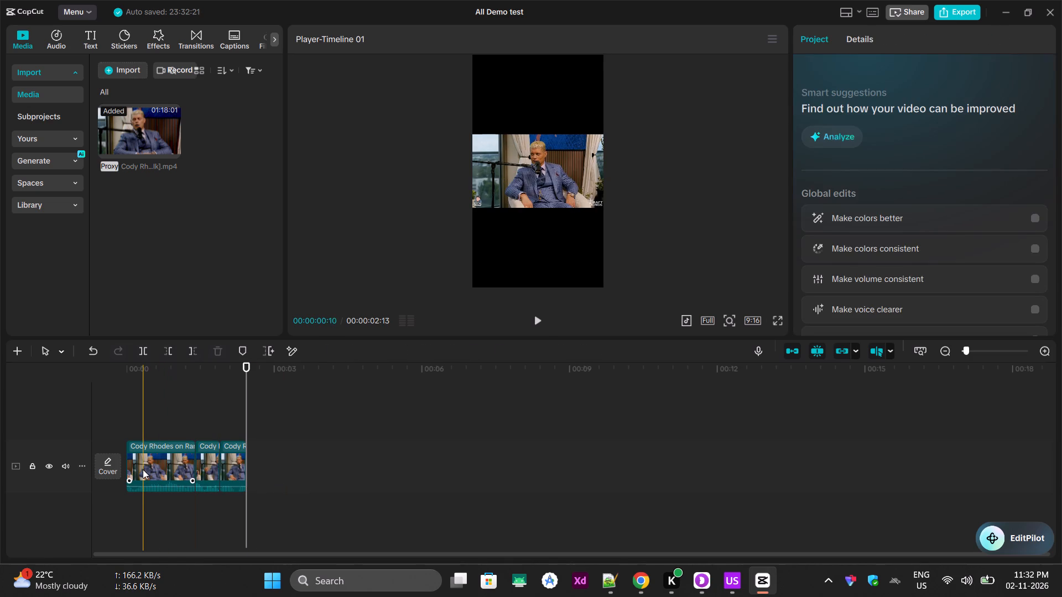
key(Delete)
click(143, 469)
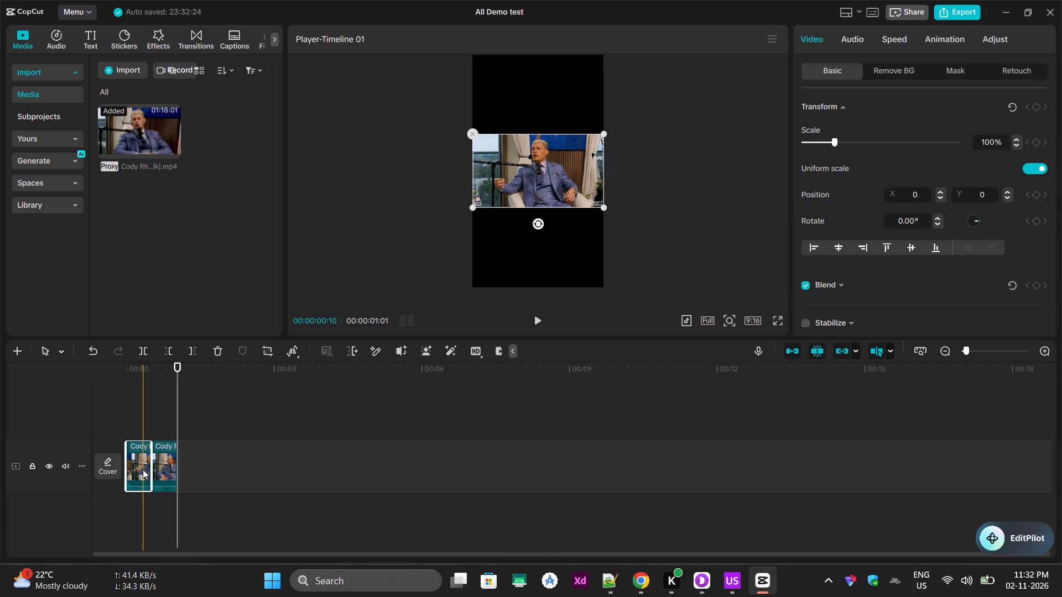
click(143, 469)
key(Delete)
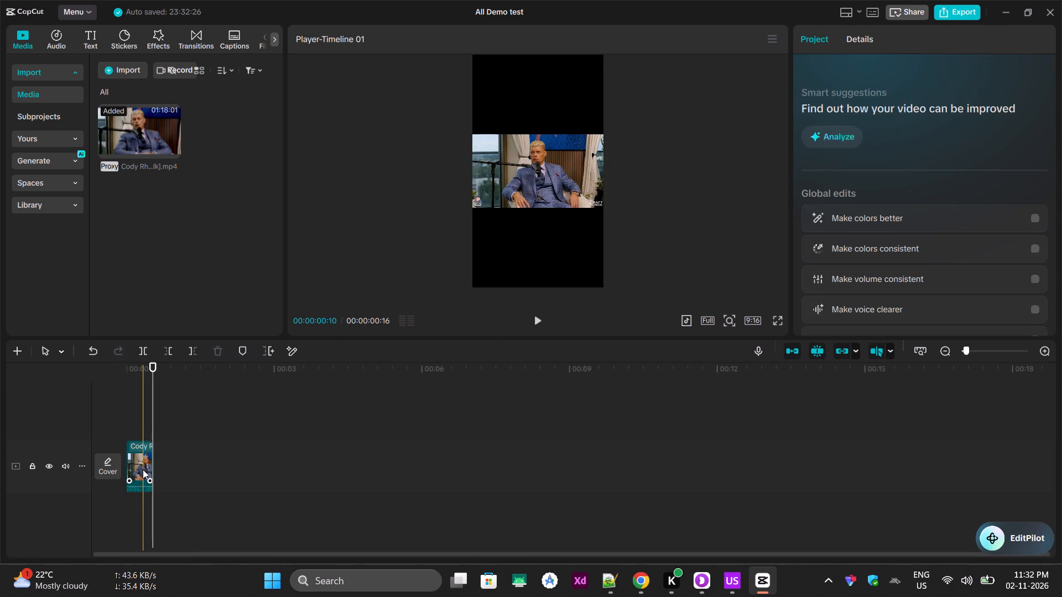
click(143, 469)
key(Delete)
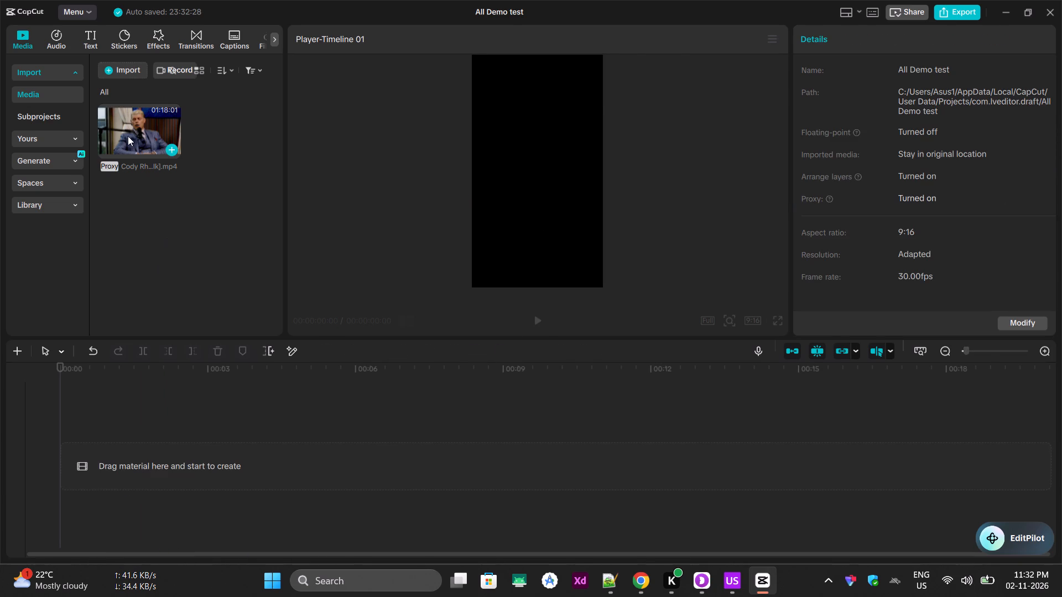
Add the imported Cody Rhodes video to the start of the empty timeline.
drag(128, 134, 217, 218)
drag(138, 134, 148, 221)
click(164, 238)
click(133, 230)
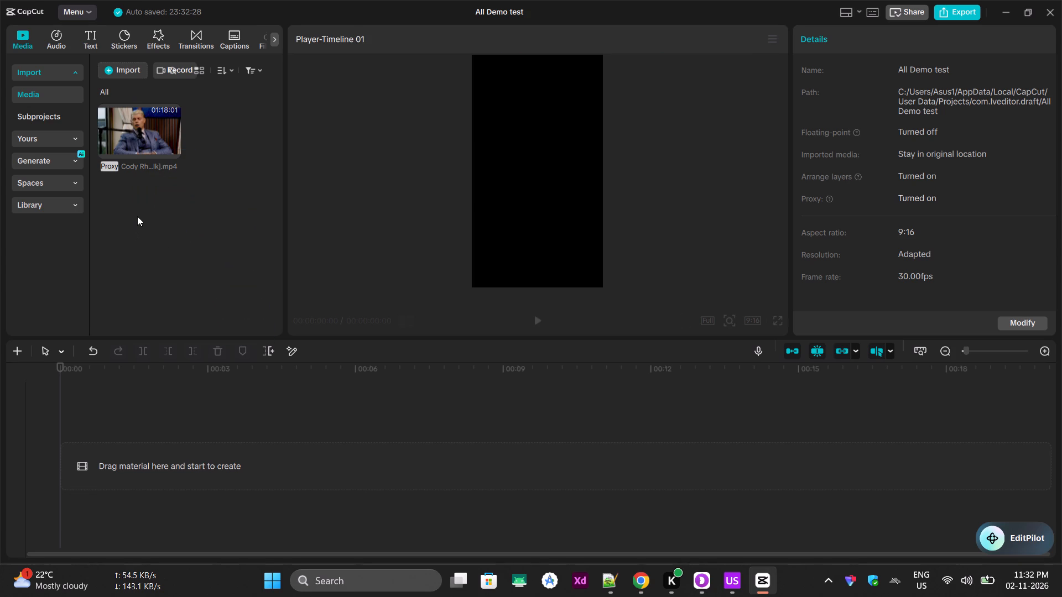
drag(124, 132, 170, 430)
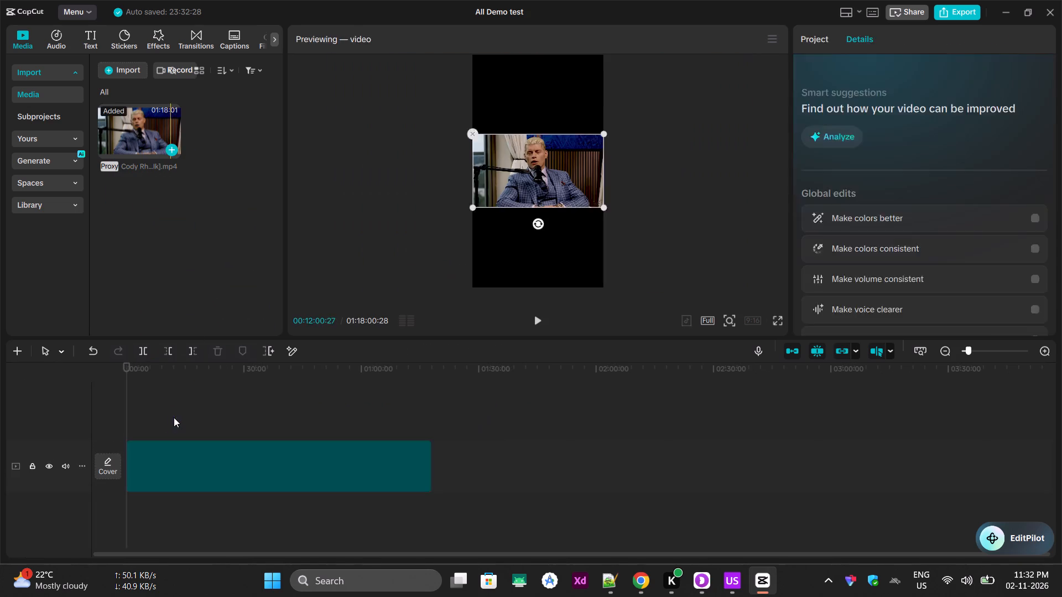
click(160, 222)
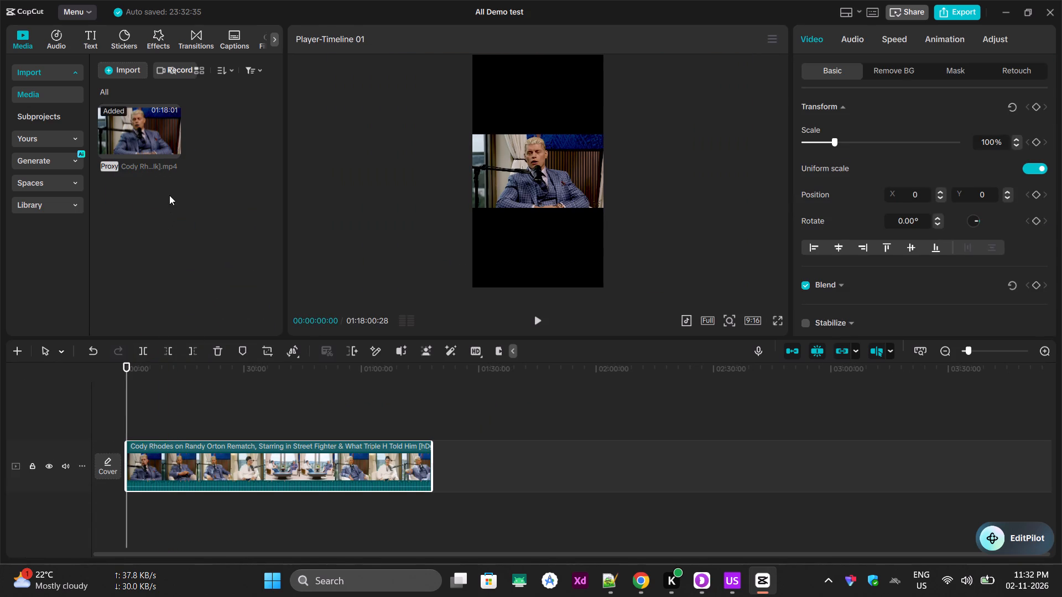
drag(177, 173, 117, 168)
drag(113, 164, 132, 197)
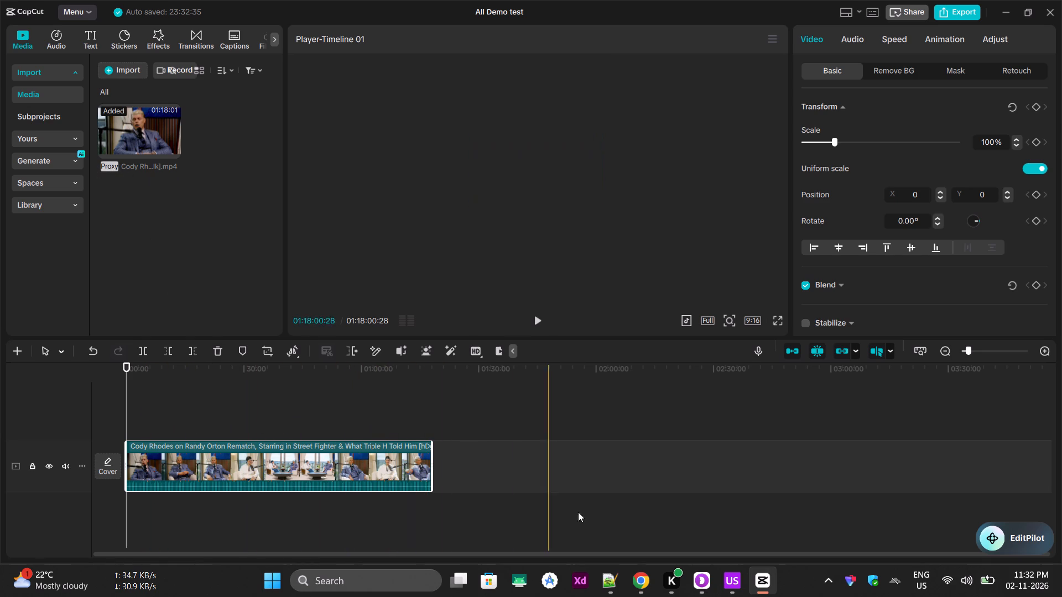
Move the Cody Rhodes clip onto a new track above the main one, starting about seven and a half minutes in.
drag(222, 463, 285, 430)
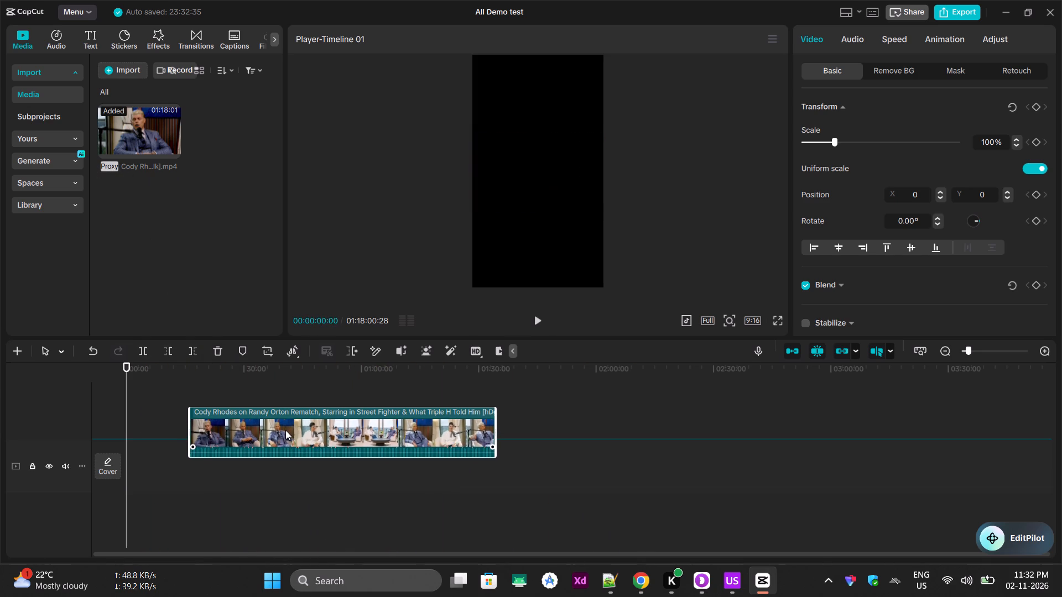
drag(241, 427, 207, 425)
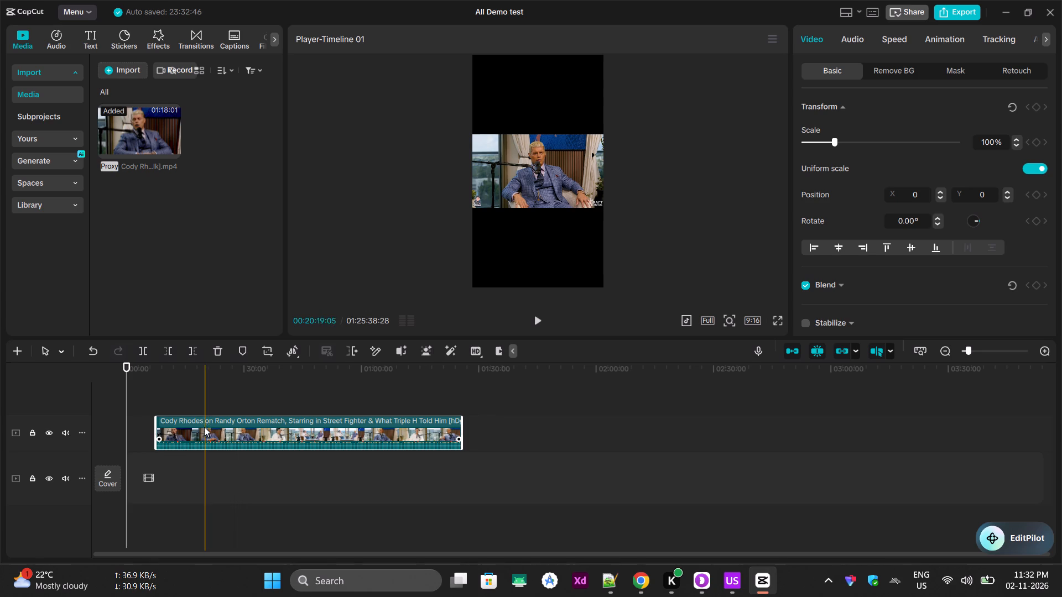